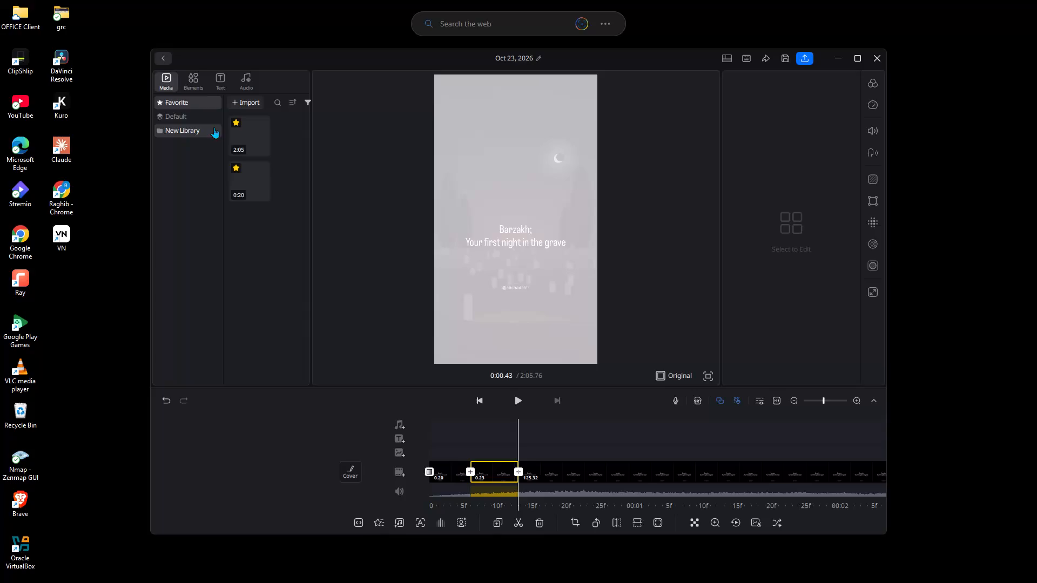
Delete the 2:05 and 0:20 clips from the Favorite media library.
{"action": "right_click", "coordinate": [244, 135]}
{"action": "left_click", "coordinate": [255, 143]}
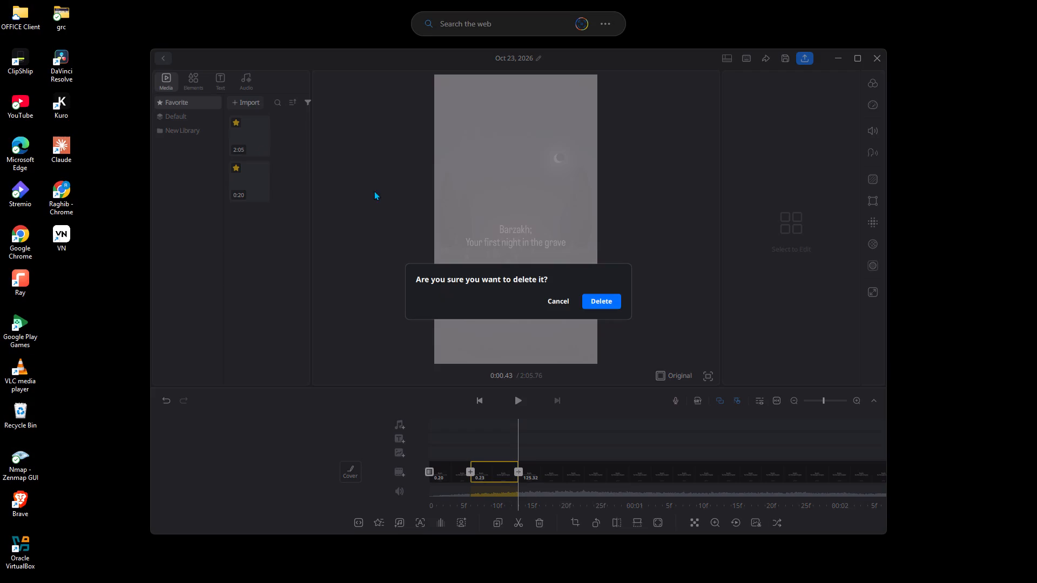
{"action": "left_click", "coordinate": [607, 297]}
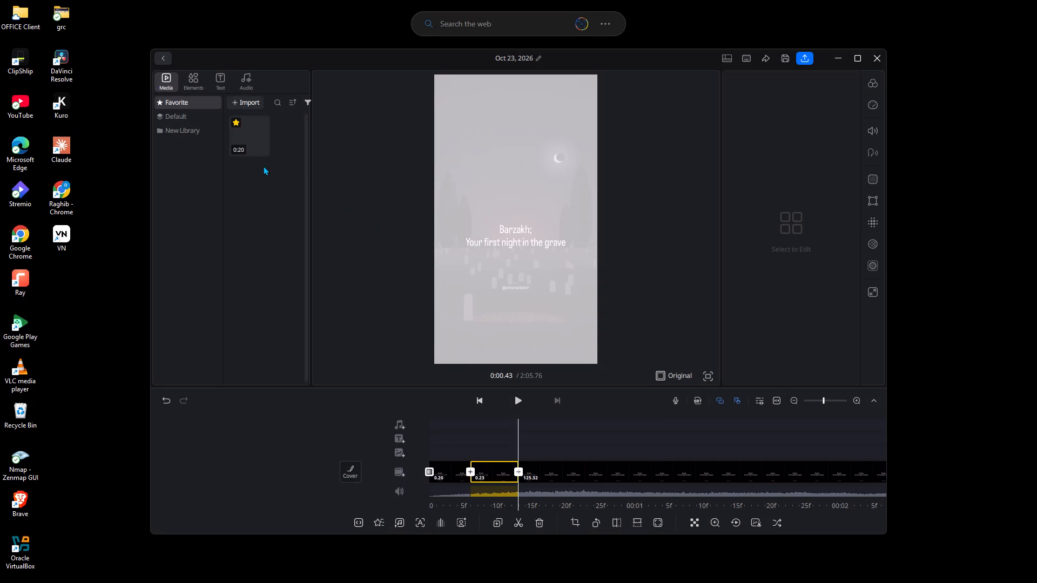
{"action": "right_click", "coordinate": [244, 143]}
{"action": "left_click", "coordinate": [256, 148]}
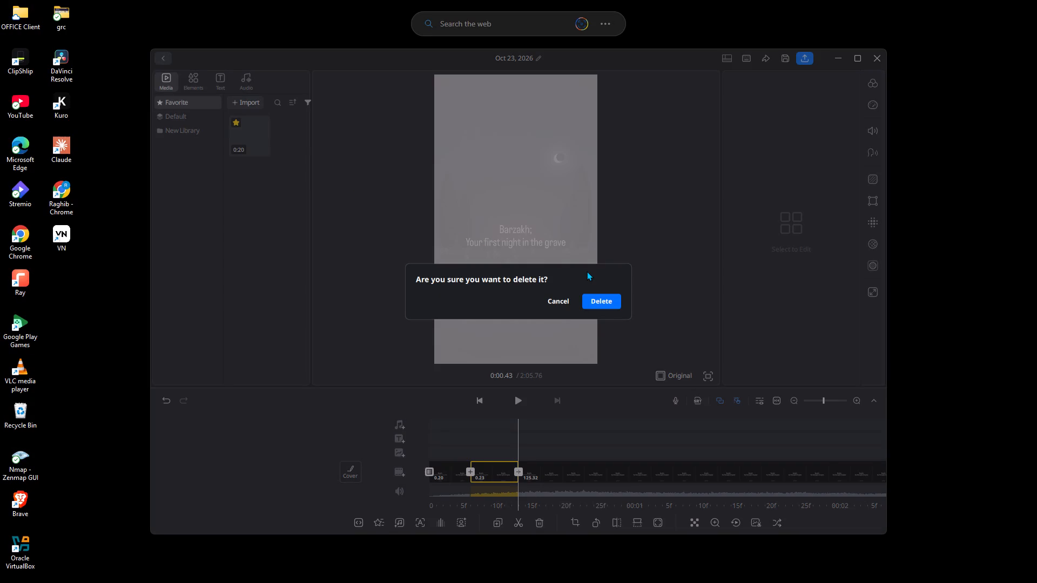
{"action": "left_click", "coordinate": [601, 303]}
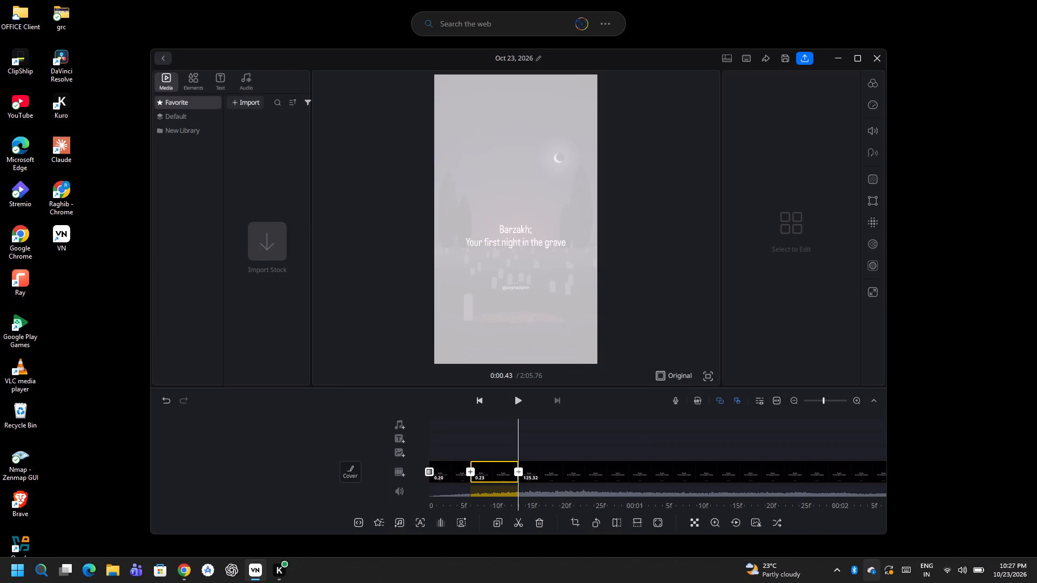
Leave the current project and create a new empty project.
{"action": "left_click", "coordinate": [241, 97]}
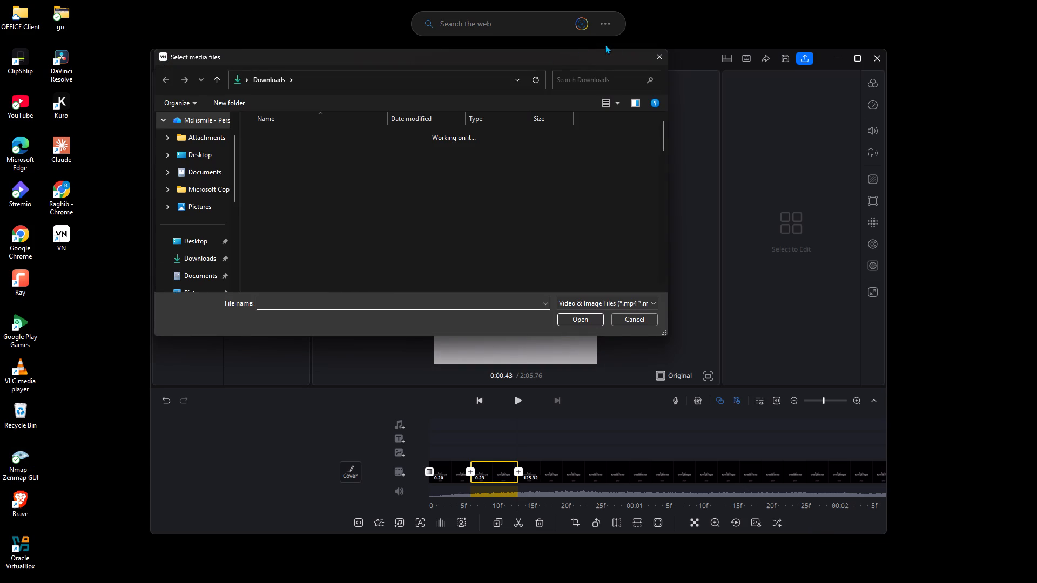
{"action": "left_click", "coordinate": [663, 57]}
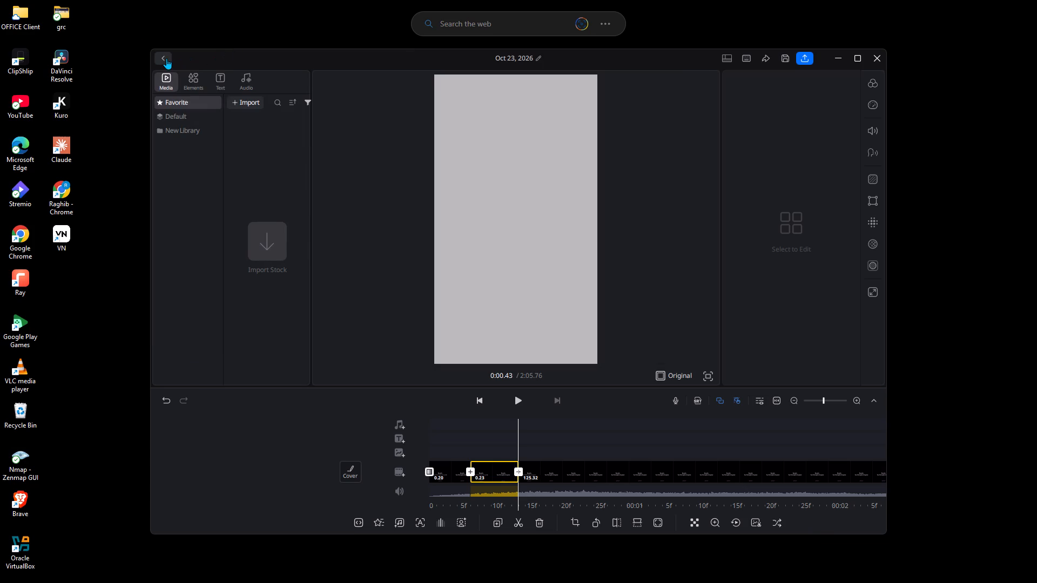
{"action": "left_click", "coordinate": [166, 58]}
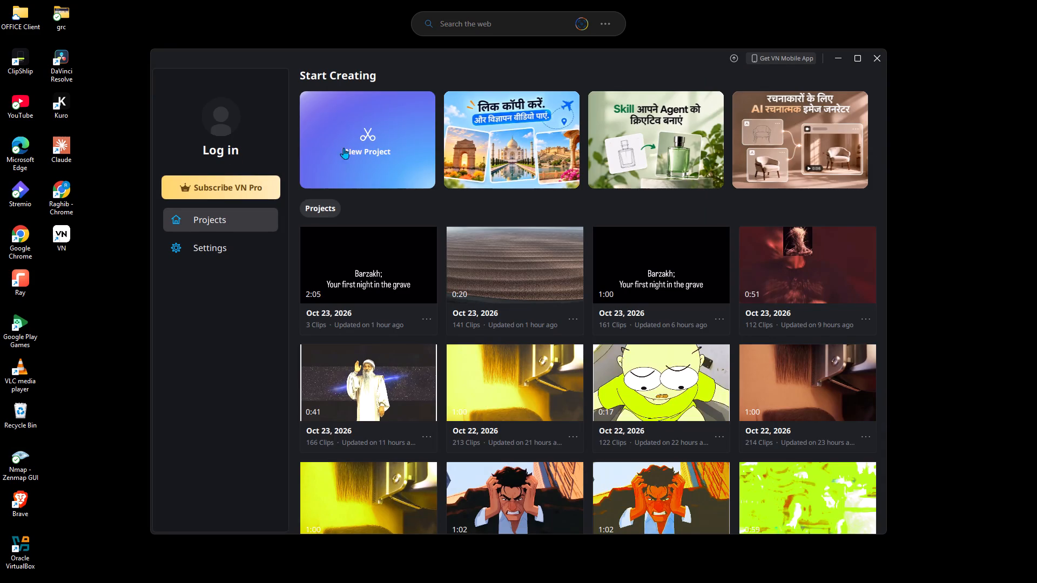
{"action": "left_click", "coordinate": [373, 133]}
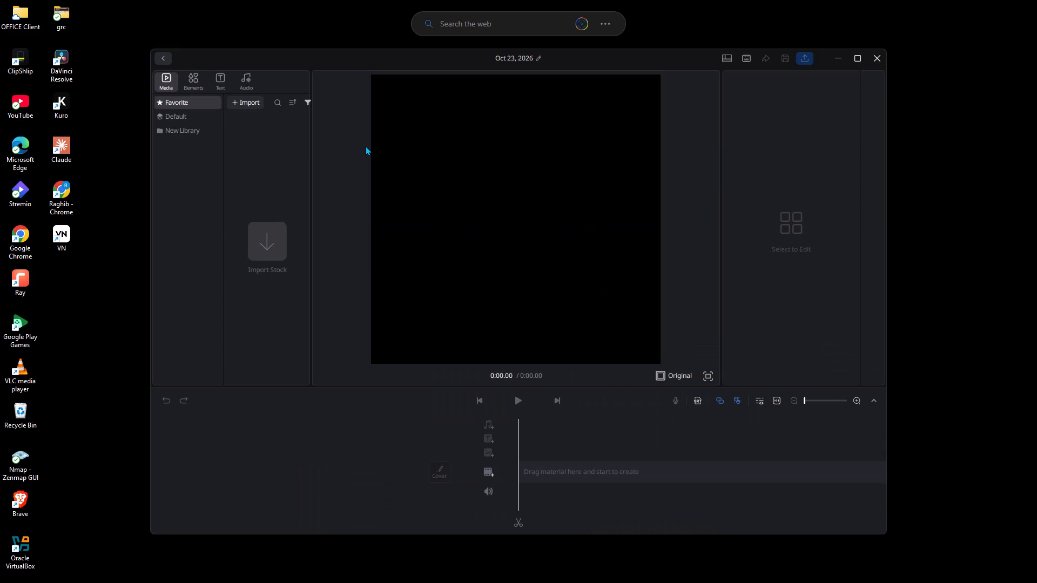
Import the Hindi "Cycle" to "Hunter 350" magic transformation video from Downloads and place it on the main timeline track.
{"action": "left_click", "coordinate": [252, 105]}
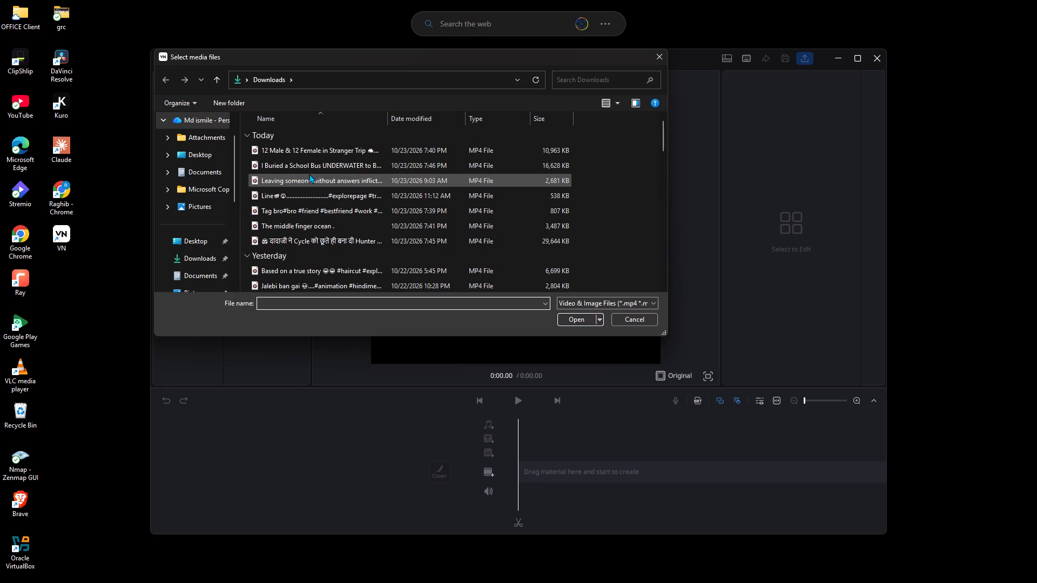
{"action": "left_click", "coordinate": [324, 243]}
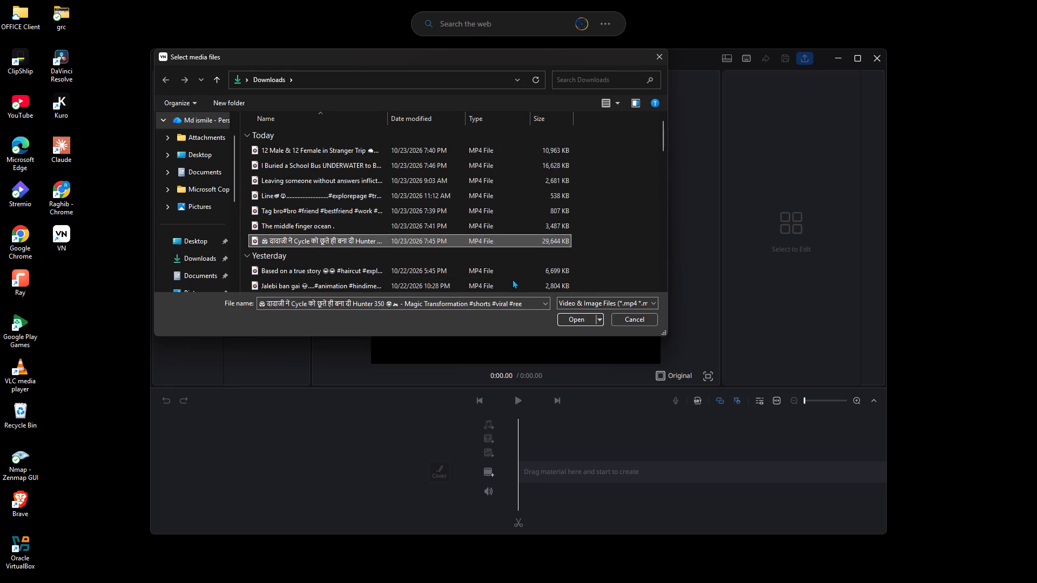
{"action": "left_click", "coordinate": [587, 319]}
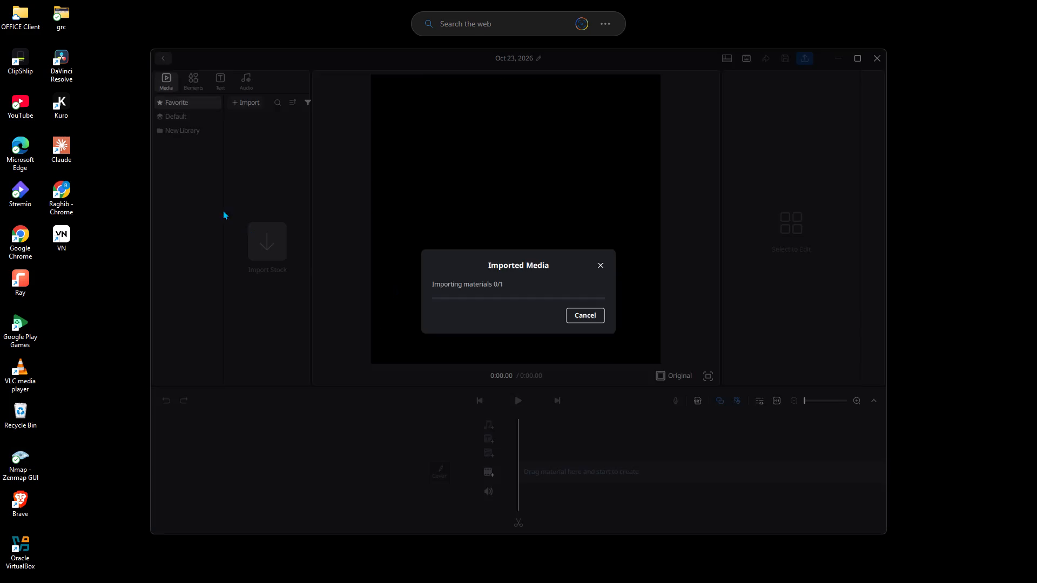
{"action": "left_click_drag", "start_coordinate": [246, 145], "coordinate": [548, 447]}
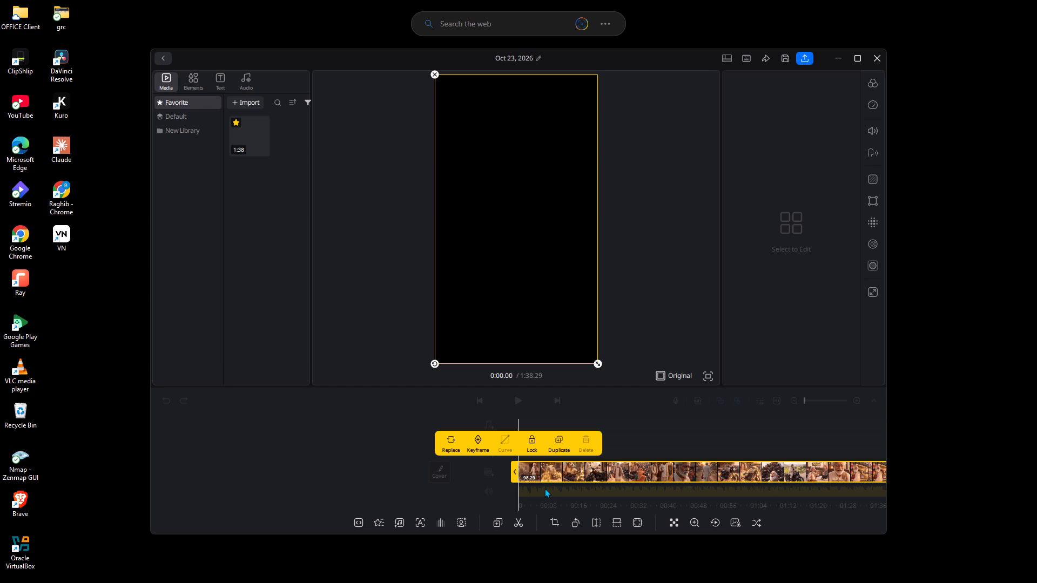
{"action": "left_click", "coordinate": [644, 436]}
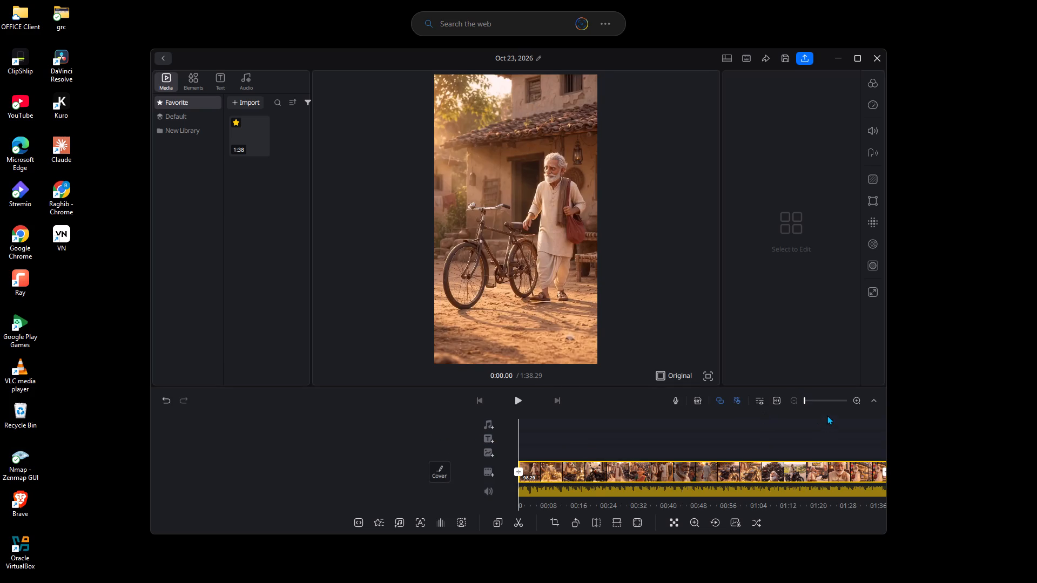
Split the video clip on the main track at 0:00.40.
{"action": "left_click", "coordinate": [822, 401]}
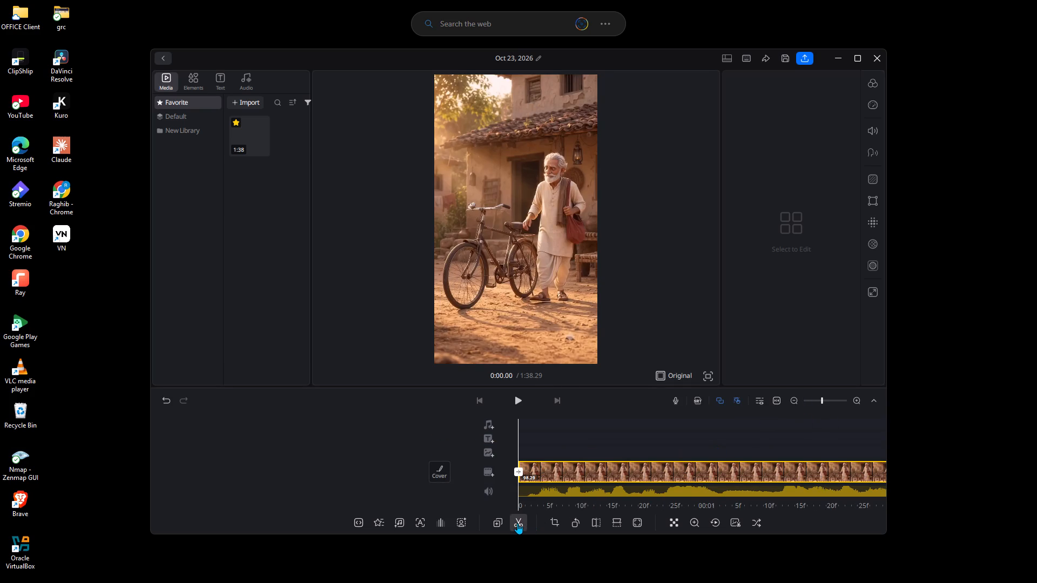
{"action": "key", "text": "Right"}
{"action": "key", "text": "Right"}
{"action": "key", "text": "Right"}
{"action": "key", "text": "Right"}
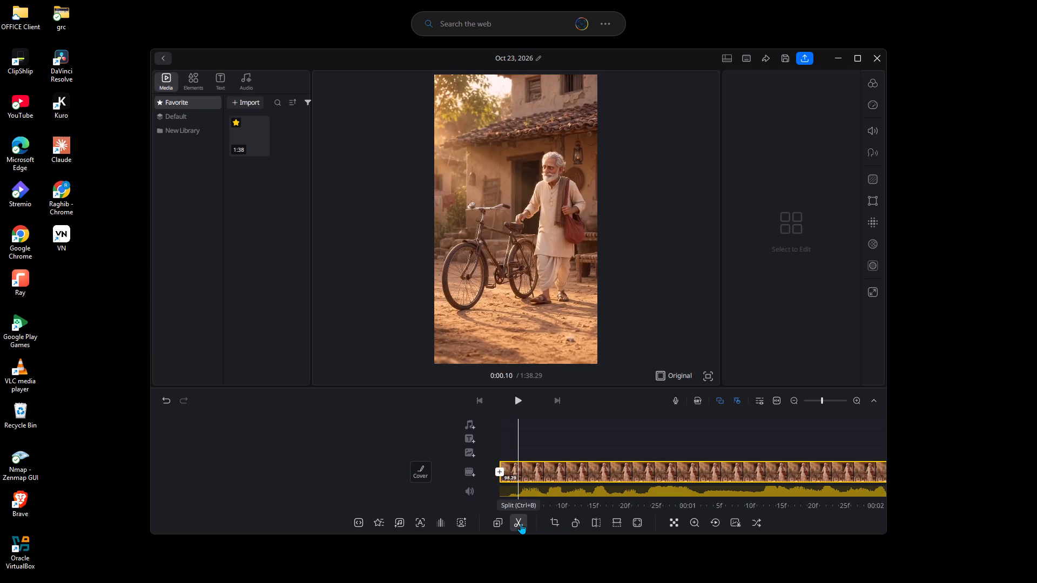
{"action": "key", "text": "Right"}
{"action": "key", "text": "Right"}
{"action": "key", "text": "Right"}
{"action": "key", "text": "Right"}
{"action": "key", "text": "Right"}
{"action": "key", "text": "Right"}
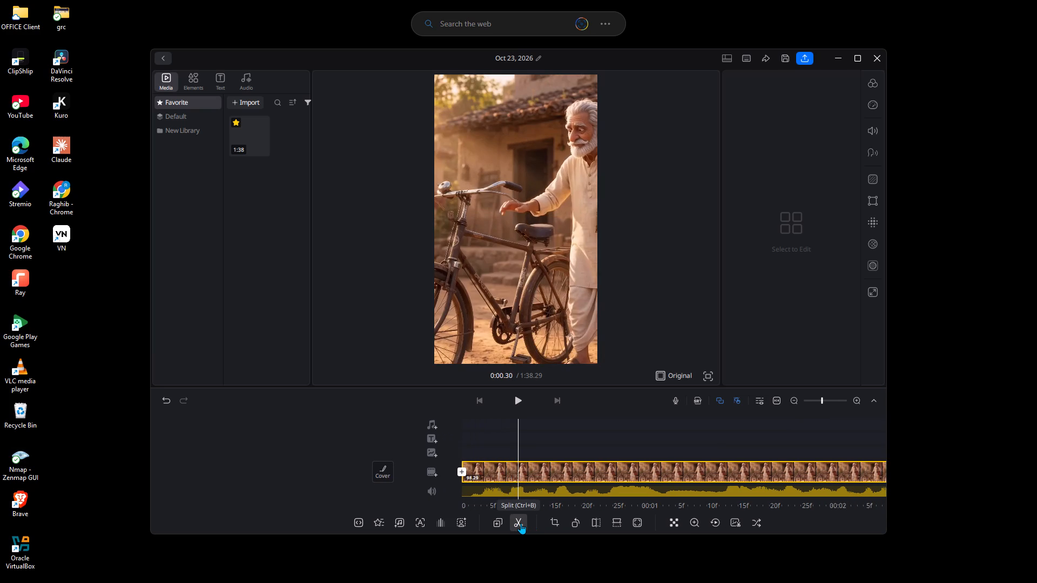
{"action": "key", "text": "Right"}
{"action": "key", "text": "Right"}
{"action": "left_click", "coordinate": [521, 523]}
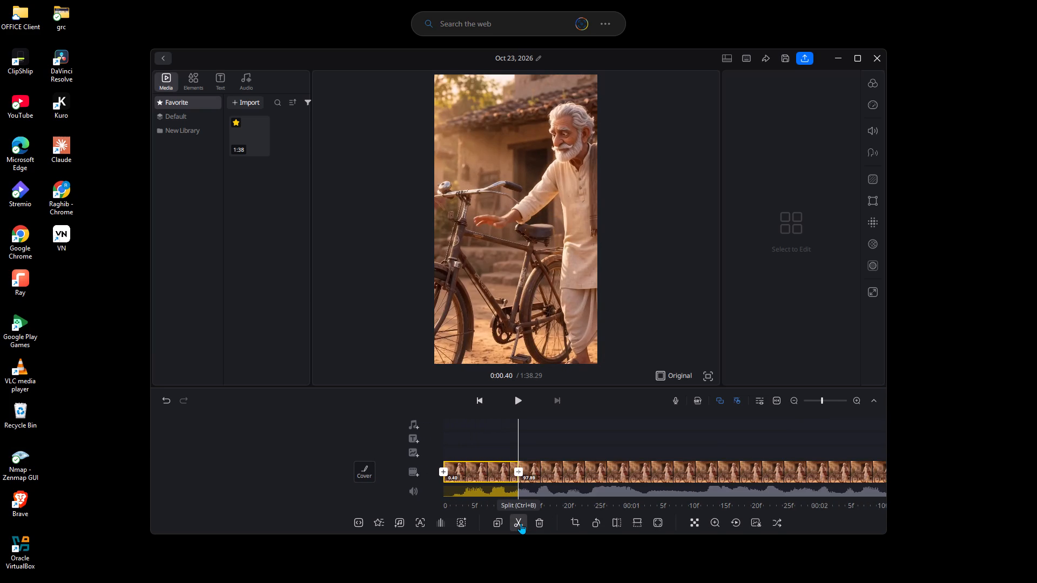
Split the remaining clip at 0:00.70, cutting off a 0.30-second segment.
{"action": "key", "text": "Right"}
{"action": "key", "text": "Right"}
{"action": "key", "text": "Right"}
{"action": "key", "text": "Right"}
{"action": "key", "text": "Right"}
{"action": "key", "text": "Right"}
{"action": "key", "text": "Right"}
{"action": "key", "text": "Right"}
{"action": "key", "text": "Right"}
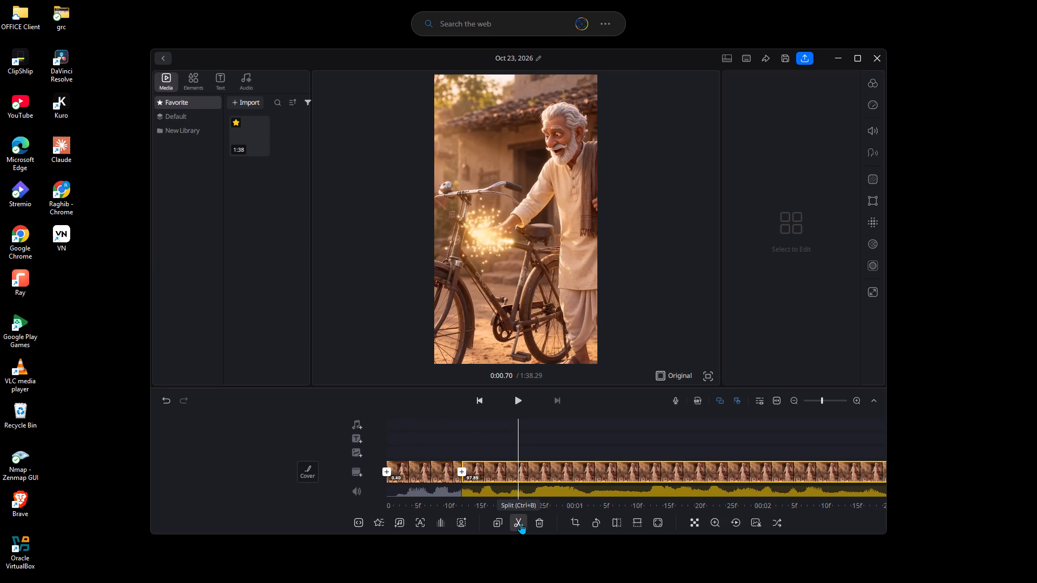
{"action": "left_click", "coordinate": [521, 523]}
Split the remaining clip at 0:00.90, cutting off a 0.20-second segment.
{"action": "key", "text": "Right"}
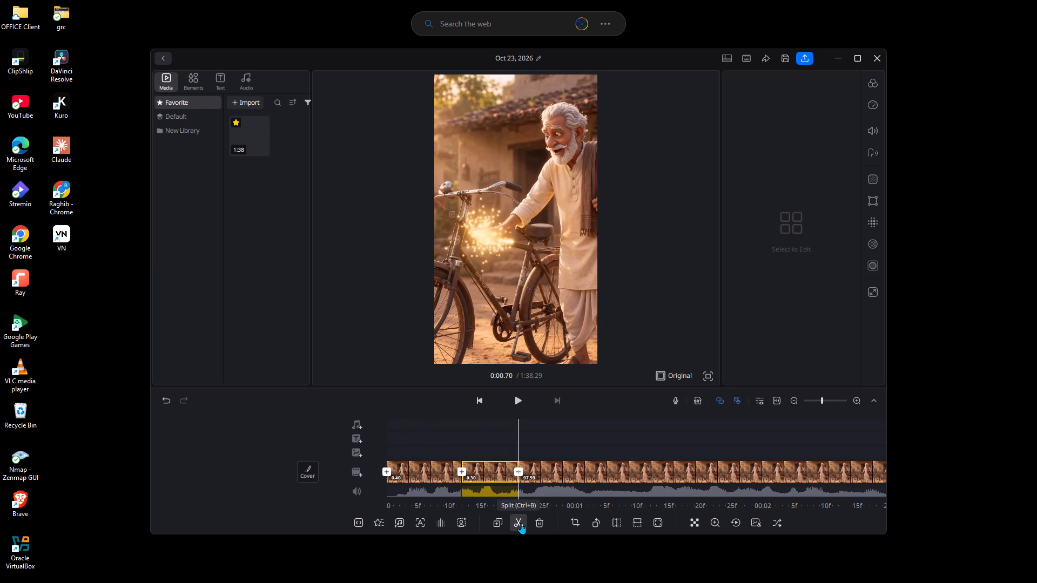
{"action": "key", "text": "Right"}
{"action": "key", "text": "Right"}
{"action": "key", "text": "Right"}
{"action": "key", "text": "Right"}
{"action": "key", "text": "Right"}
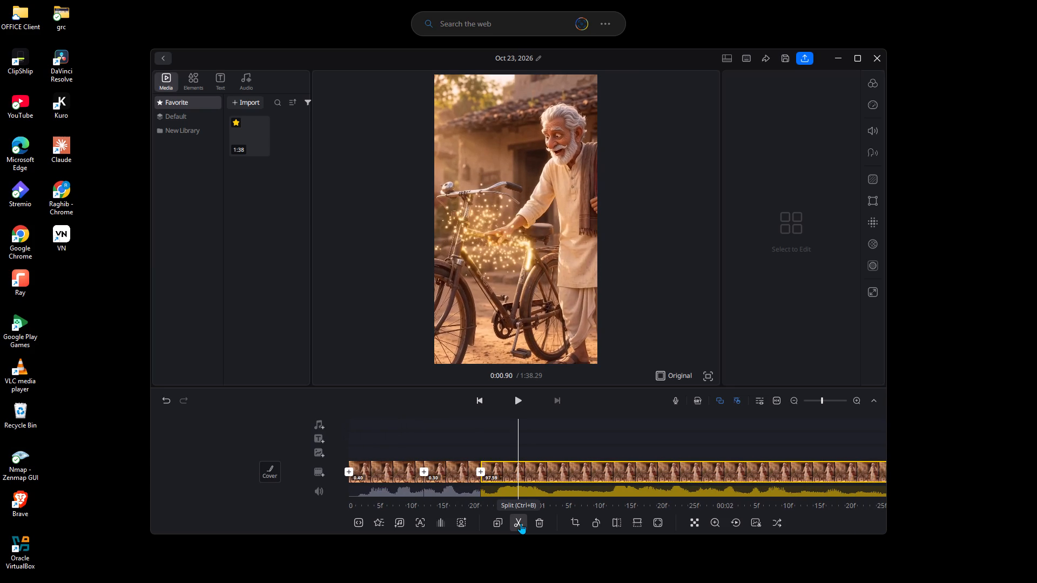
{"action": "left_click", "coordinate": [521, 523]}
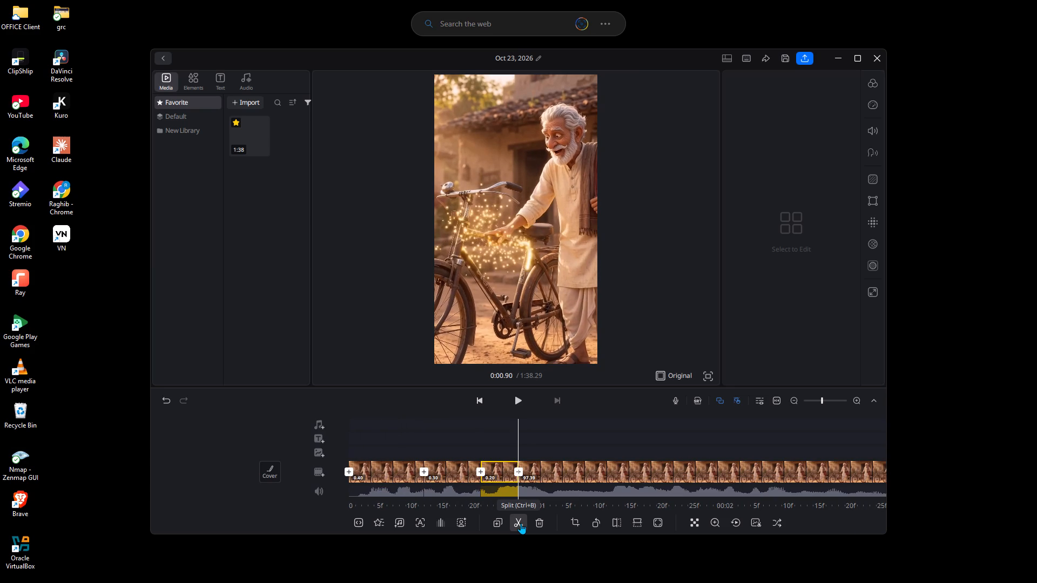
Split the remaining clip at 0:01.10, cutting off a 0.20-second segment.
{"action": "key", "text": "Right"}
{"action": "key", "text": "Right"}
{"action": "key", "text": "Right"}
{"action": "key", "text": "Right"}
{"action": "key", "text": "Right"}
{"action": "key", "text": "Right"}
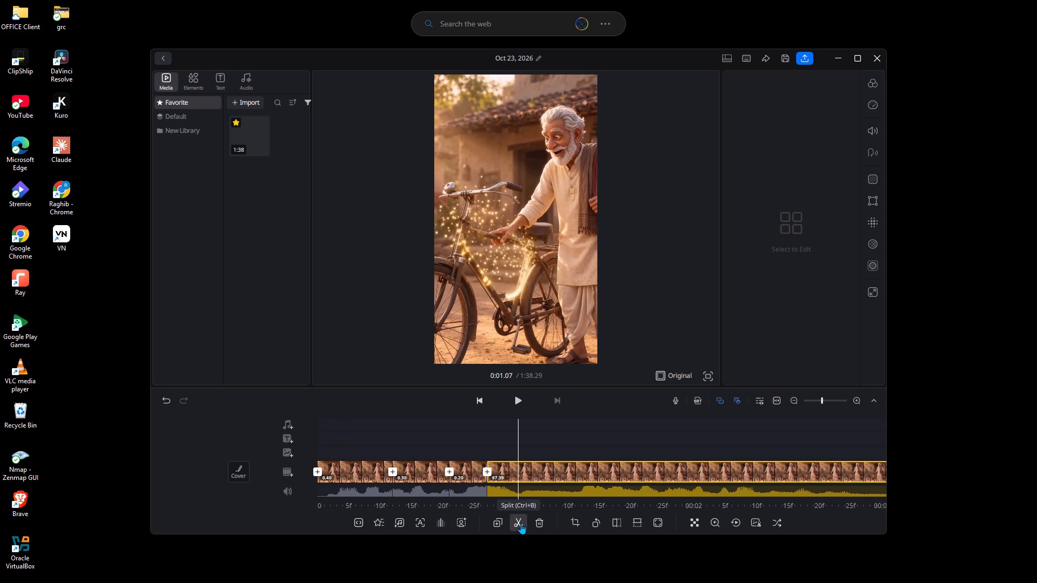
{"action": "left_click", "coordinate": [521, 523]}
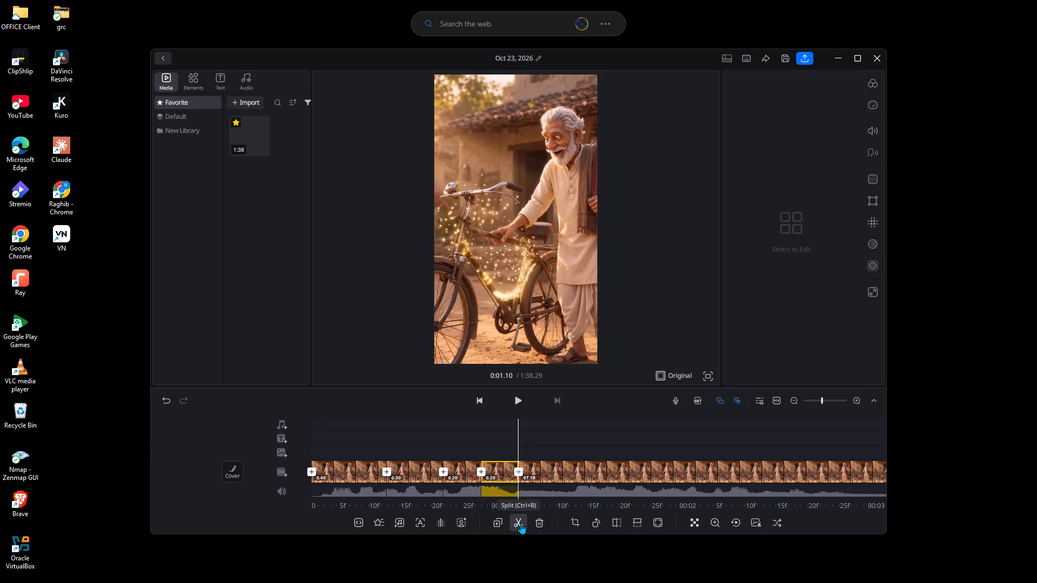
Split the remaining clip at 0:01.40, cutting off a 0.30-second segment.
{"action": "key", "text": "Right"}
{"action": "key", "text": "Right"}
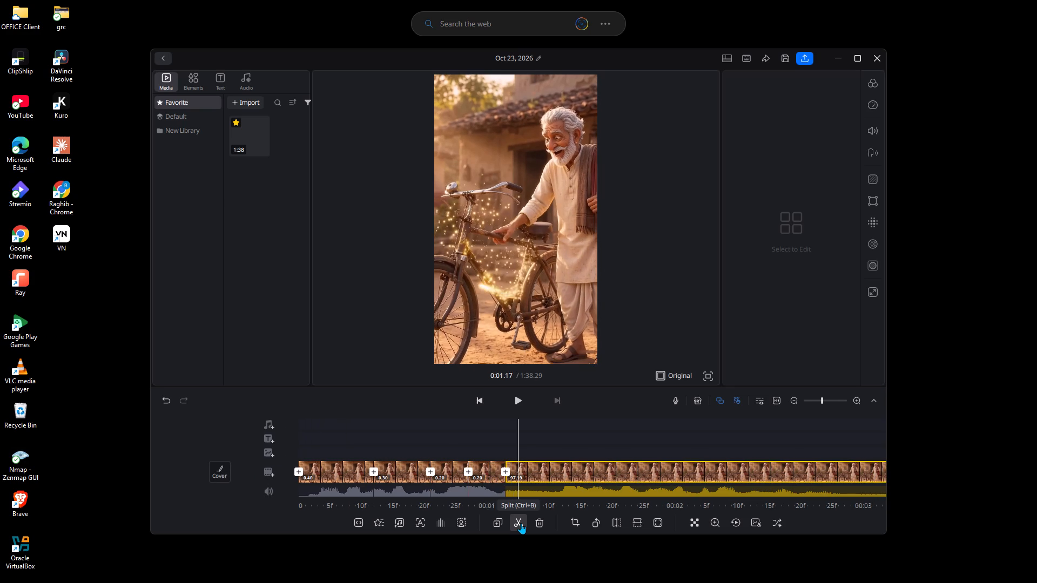
{"action": "key", "text": "Right"}
{"action": "key", "text": "Right"}
{"action": "key", "text": "Right"}
{"action": "key", "text": "Right"}
{"action": "key", "text": "Right"}
{"action": "key", "text": "Right"}
{"action": "key", "text": "Right"}
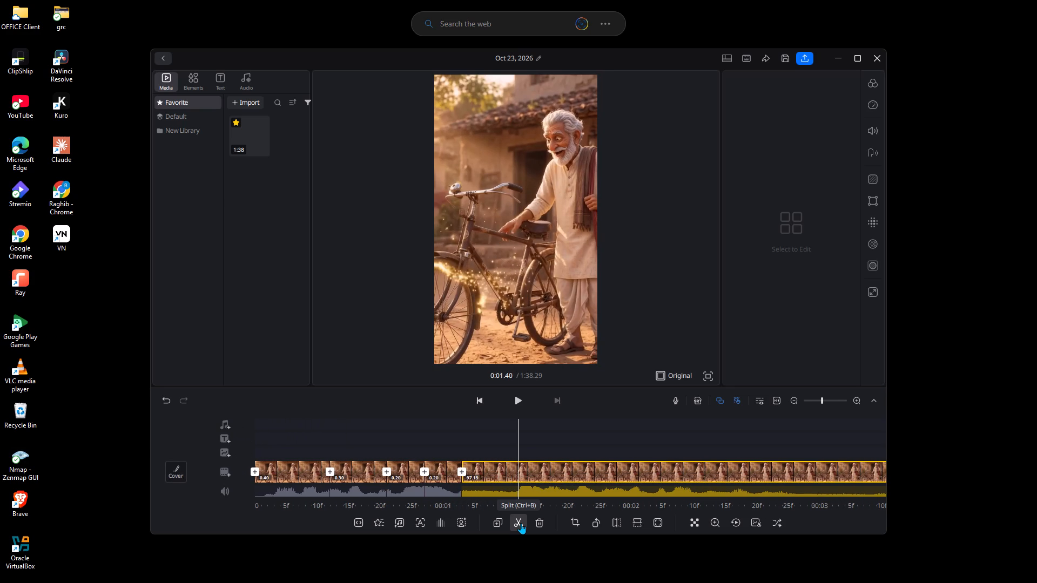
{"action": "left_click", "coordinate": [521, 523]}
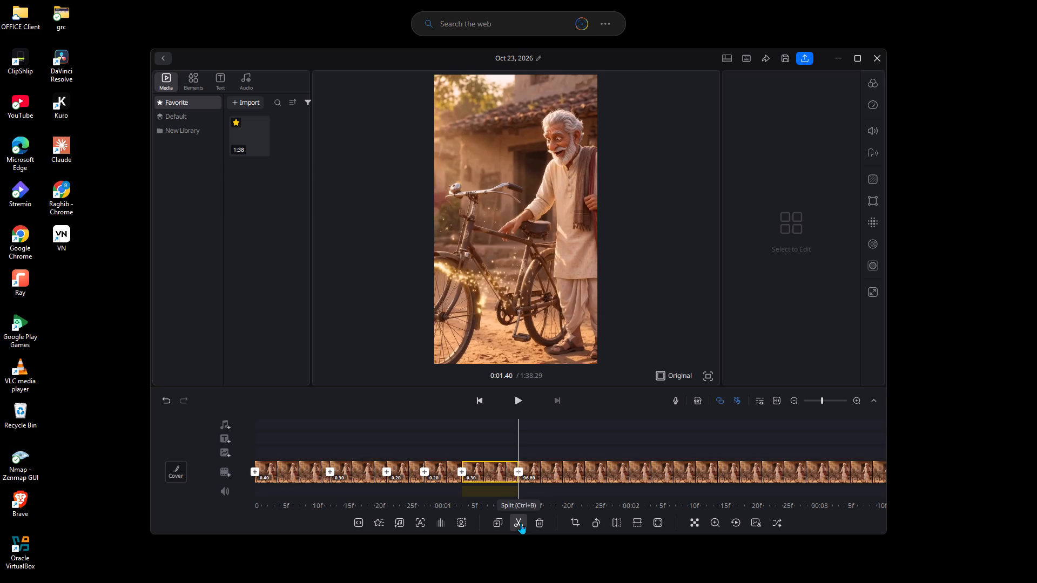
Split the remaining clip at 0:01.73, cutting off a 0.33-second segment.
{"action": "key", "text": "Right"}
{"action": "key", "text": "Right"}
{"action": "key", "text": "Right"}
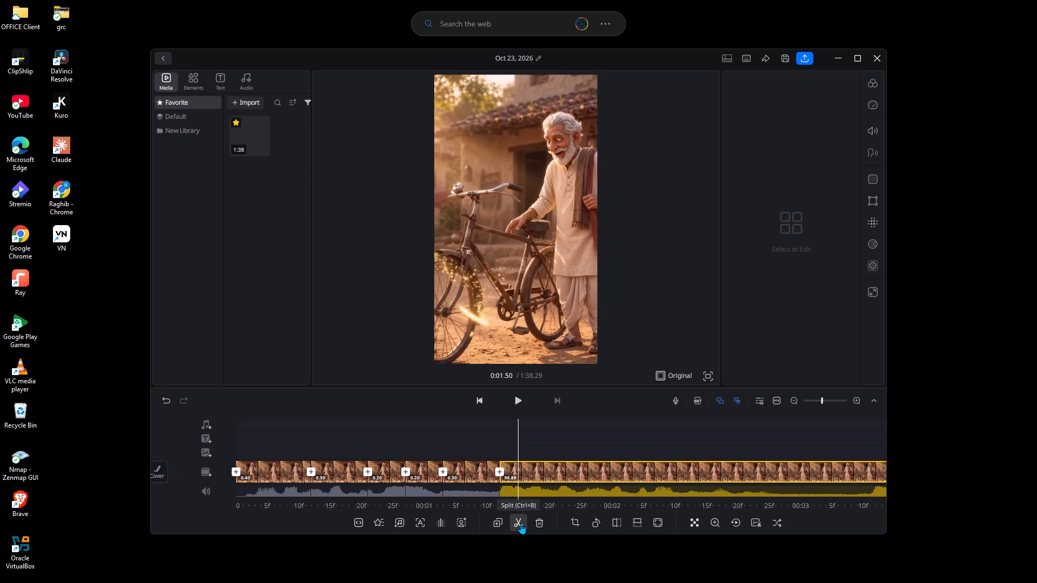
{"action": "key", "text": "Right"}
{"action": "key", "text": "Right"}
{"action": "key", "text": "Right"}
{"action": "key", "text": "Right"}
{"action": "key", "text": "Right"}
{"action": "key", "text": "Right"}
{"action": "key", "text": "Right"}
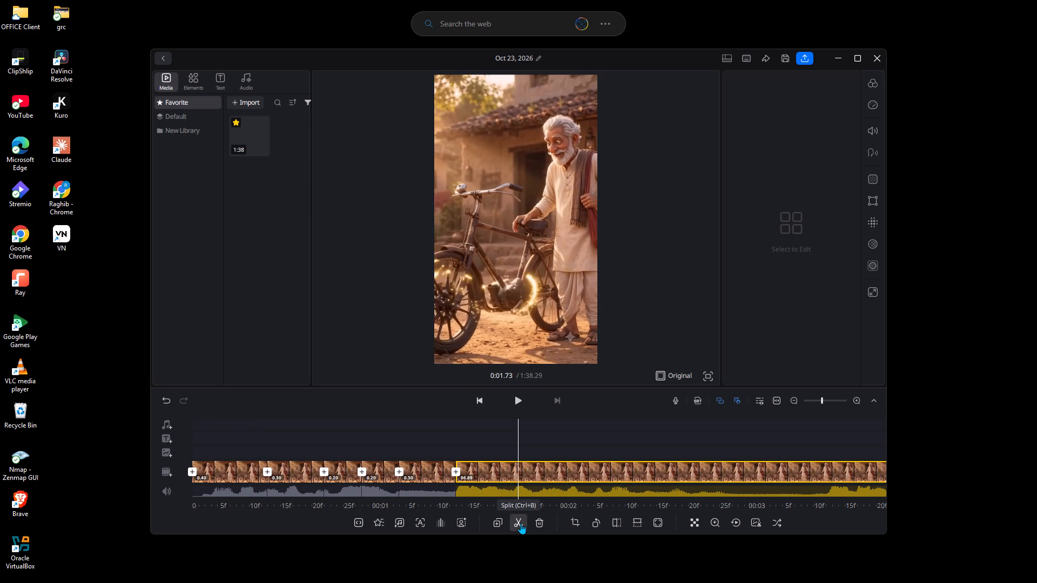
{"action": "left_click", "coordinate": [521, 523]}
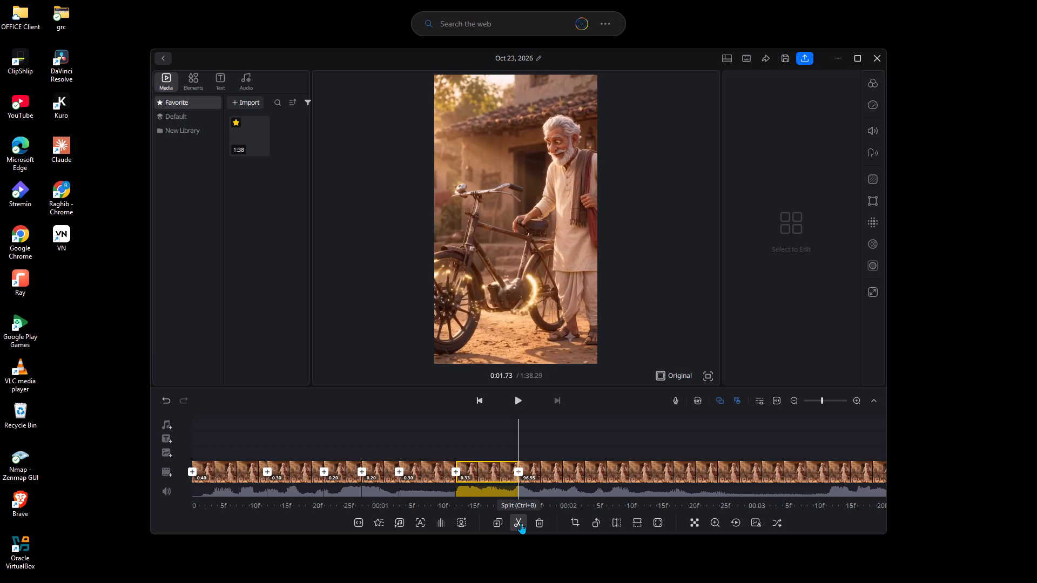
Split the remaining clip at 0:02.03, cutting off a 0.30-second segment.
{"action": "key", "text": "Right"}
{"action": "key", "text": "Right"}
{"action": "key", "text": "Right"}
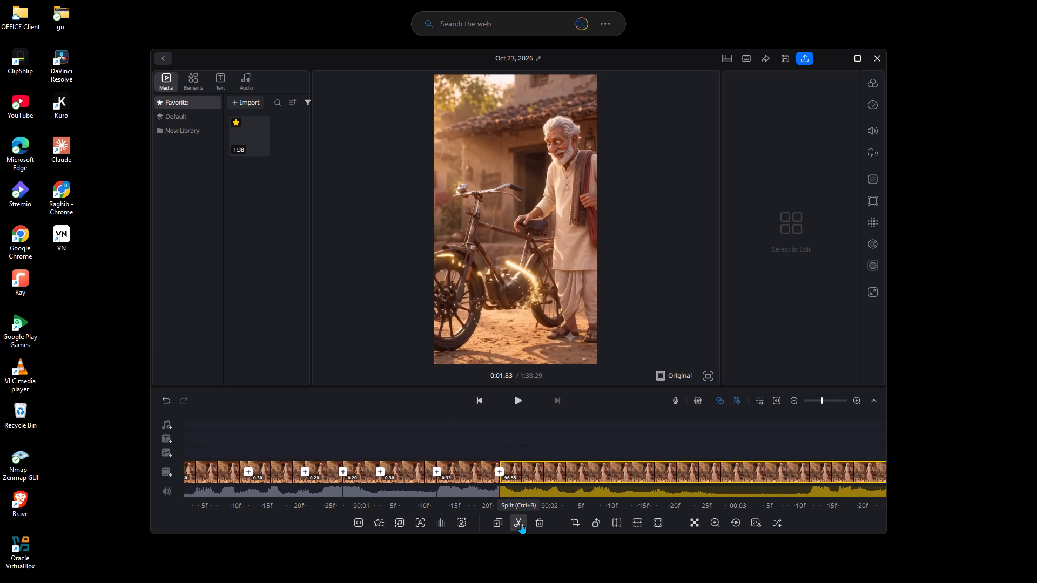
{"action": "key", "text": "Right"}
{"action": "key", "text": "Right"}
{"action": "key", "text": "Right"}
{"action": "key", "text": "Right"}
{"action": "key", "text": "Right"}
{"action": "key", "text": "Right"}
{"action": "left_click", "coordinate": [521, 523]}
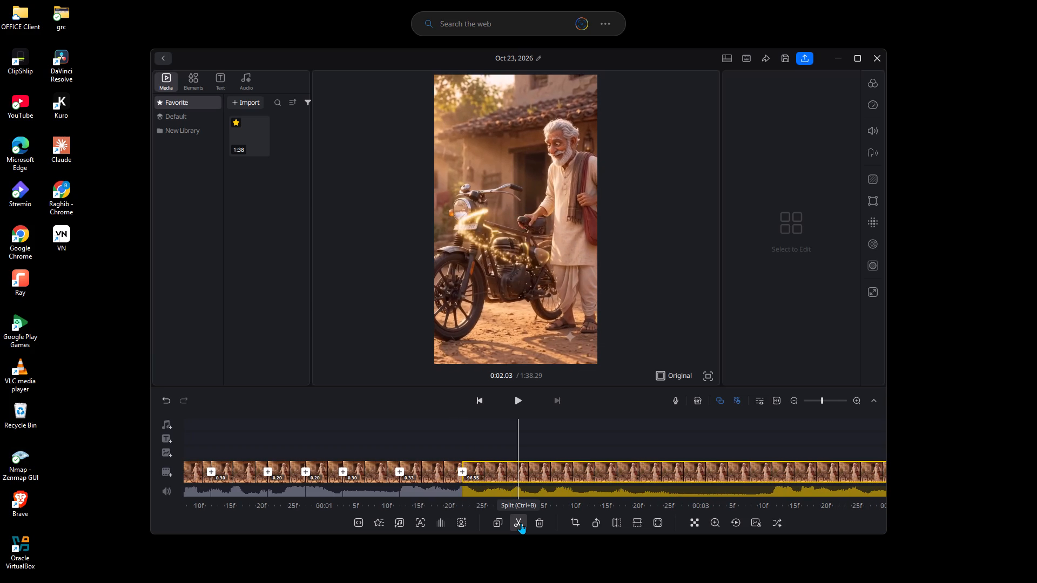
Split the remaining clip at 0:02.33, cutting off a 0.30-second segment.
{"action": "key", "text": "Right"}
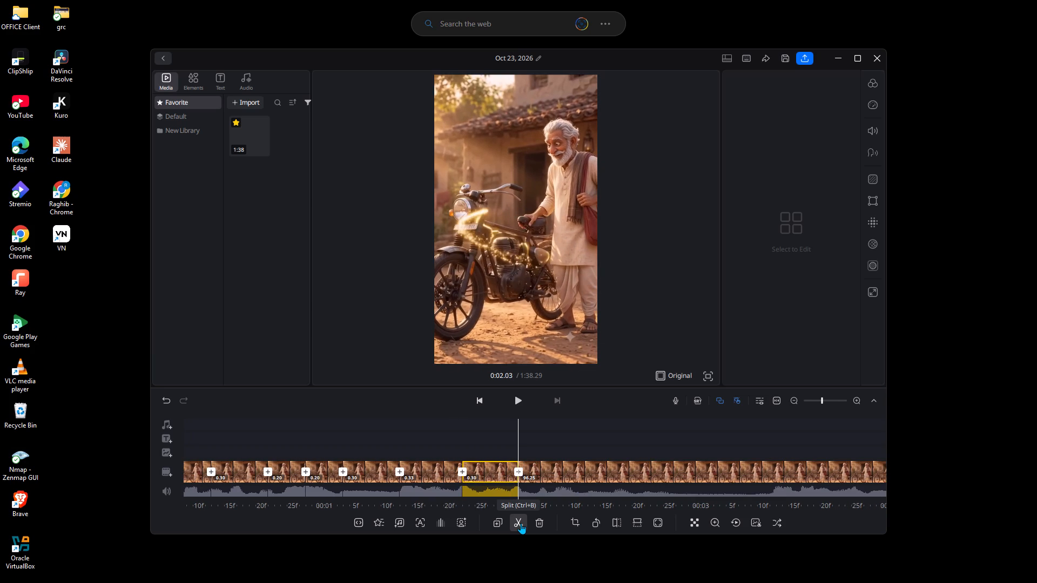
{"action": "key", "text": "Right"}
{"action": "key", "text": "Right"}
{"action": "key", "text": "Right"}
{"action": "key", "text": "Right"}
{"action": "key", "text": "Right"}
{"action": "key", "text": "Right"}
{"action": "key", "text": "Right"}
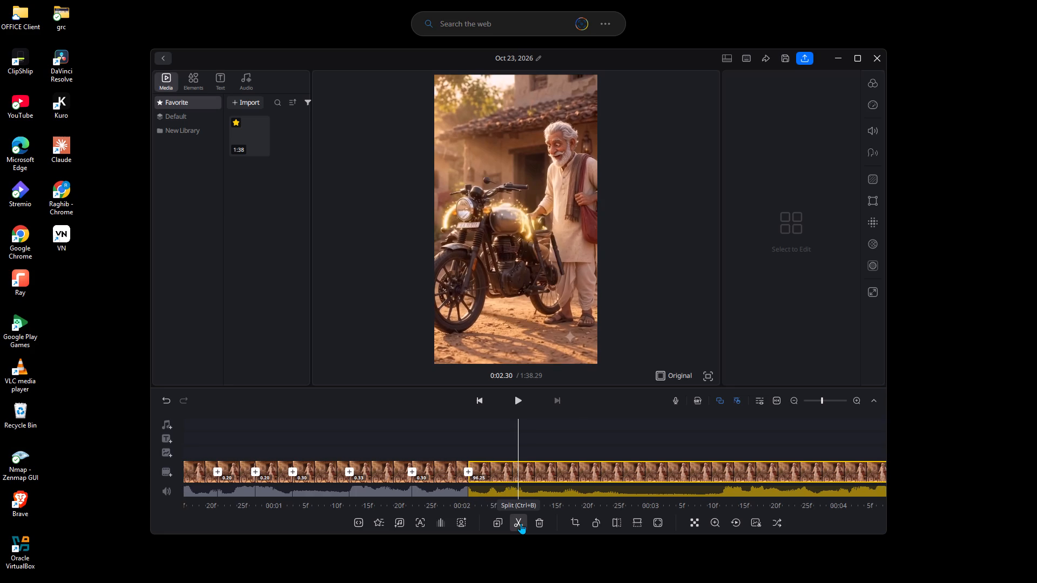
{"action": "key", "text": "Right"}
{"action": "left_click", "coordinate": [521, 523]}
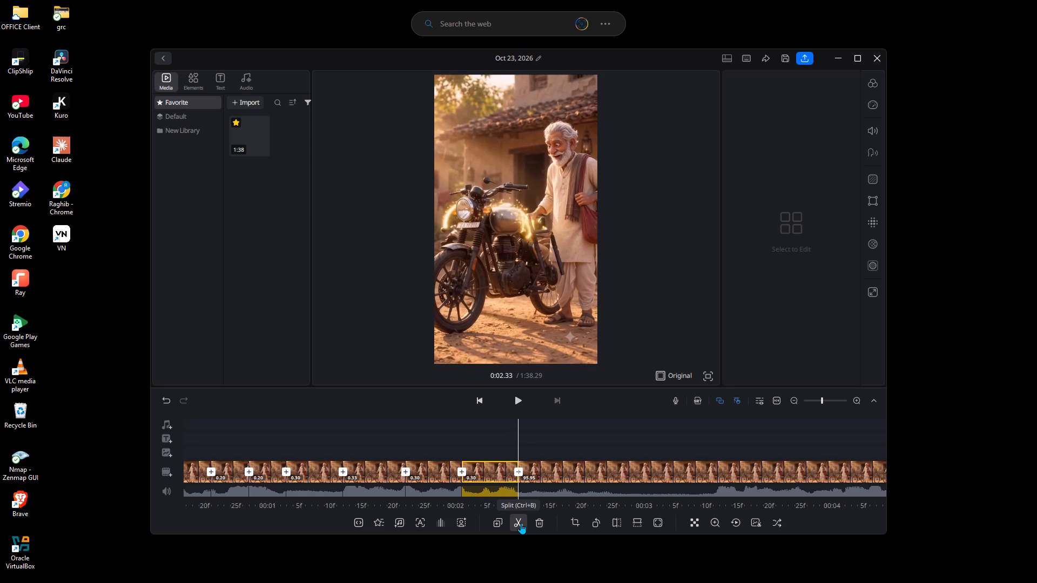
Split the remaining clip at 0:02.60, cutting off a 0.27-second segment.
{"action": "key", "text": "Right"}
{"action": "key", "text": "Right"}
{"action": "key", "text": "Right"}
{"action": "key", "text": "Right"}
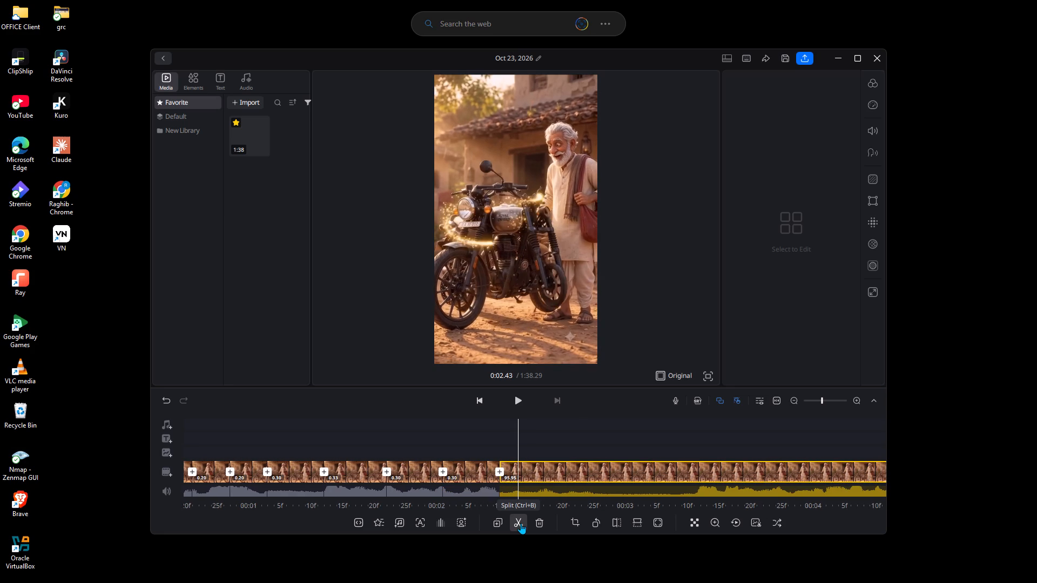
{"action": "key", "text": "Right"}
{"action": "key", "text": "Right"}
{"action": "key", "text": "Right"}
{"action": "key", "text": "Right"}
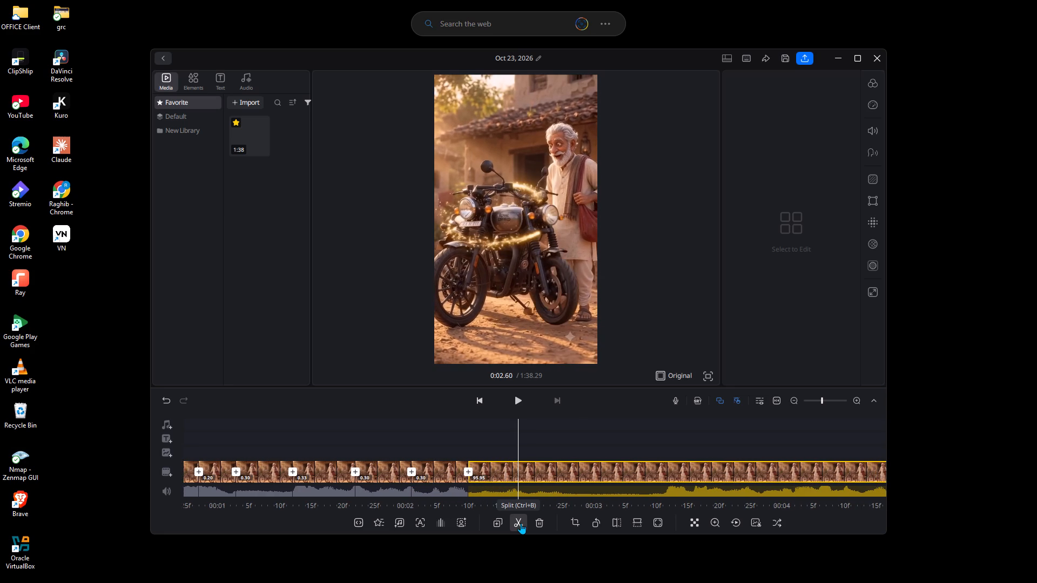
{"action": "left_click", "coordinate": [521, 523]}
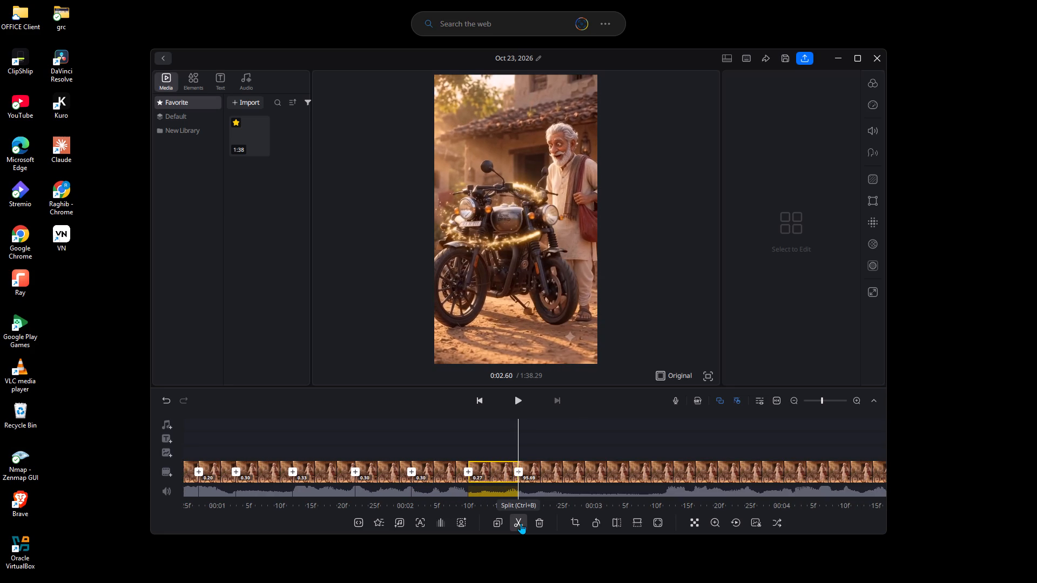
Split the remaining clip at 0:02.80, cutting off a 0.20-second segment.
{"action": "key", "text": "Right"}
{"action": "key", "text": "Right"}
{"action": "key", "text": "Right"}
{"action": "key", "text": "Right"}
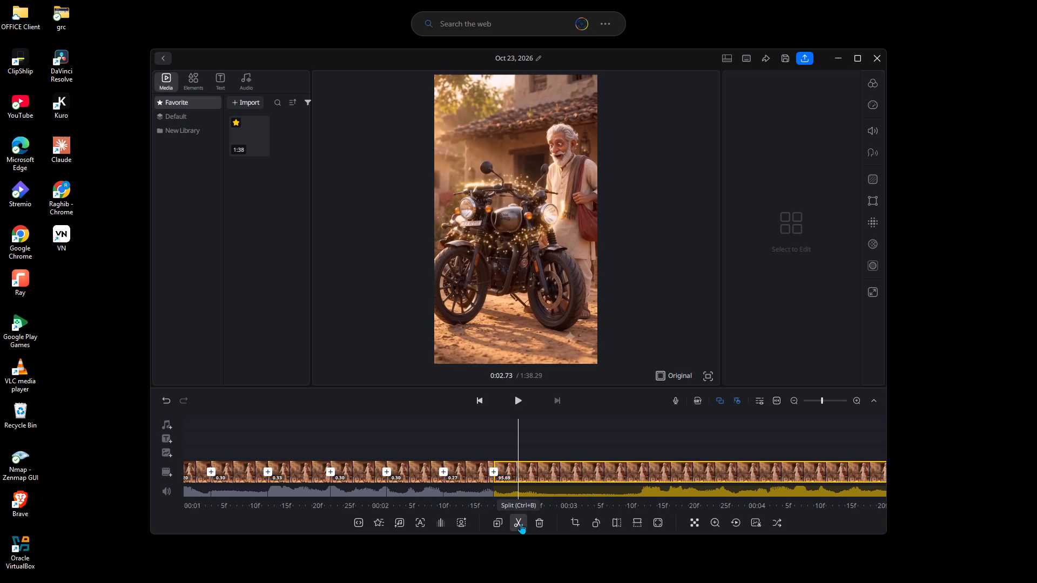
{"action": "key", "text": "Right"}
{"action": "key", "text": "Right"}
{"action": "left_click", "coordinate": [521, 523]}
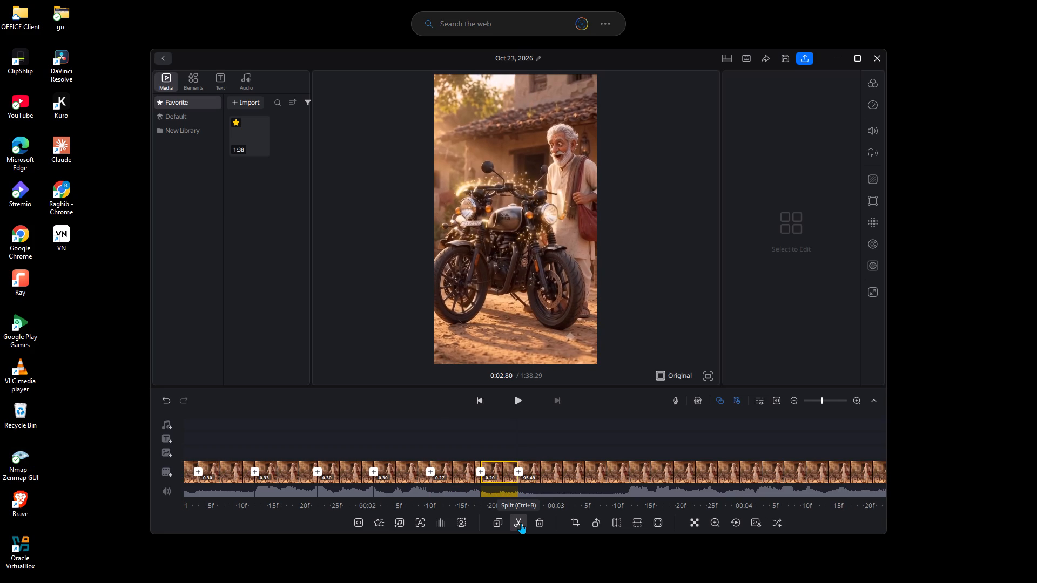
Split the remaining clip at 0:03.07, cutting off a 0.27-second segment.
{"action": "key", "text": "Right"}
{"action": "key", "text": "Right"}
{"action": "key", "text": "Right"}
{"action": "key", "text": "Right"}
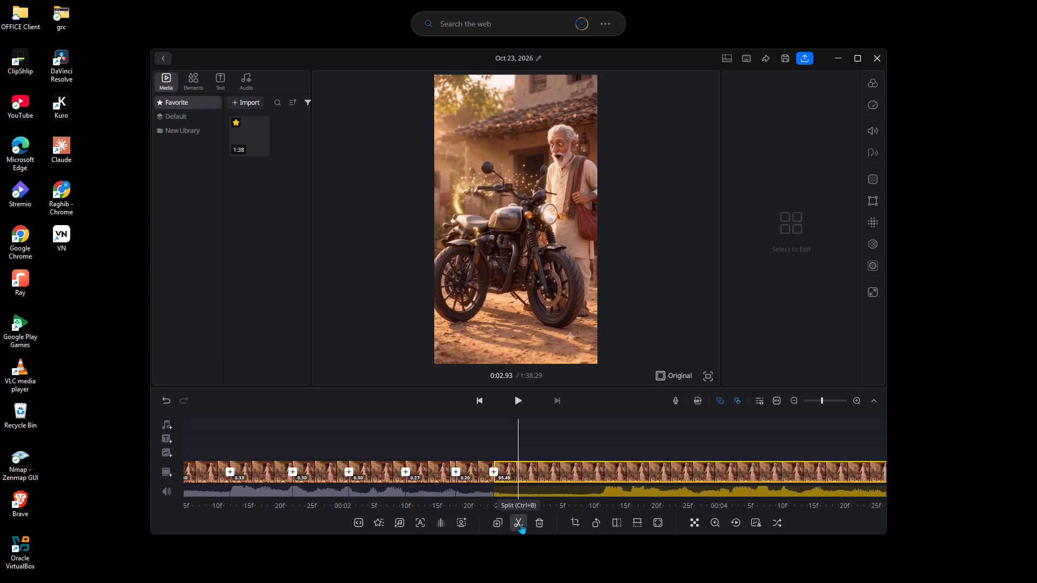
{"action": "key", "text": "Right"}
{"action": "key", "text": "Right"}
{"action": "key", "text": "Right"}
{"action": "key", "text": "Right"}
{"action": "left_click", "coordinate": [521, 523]}
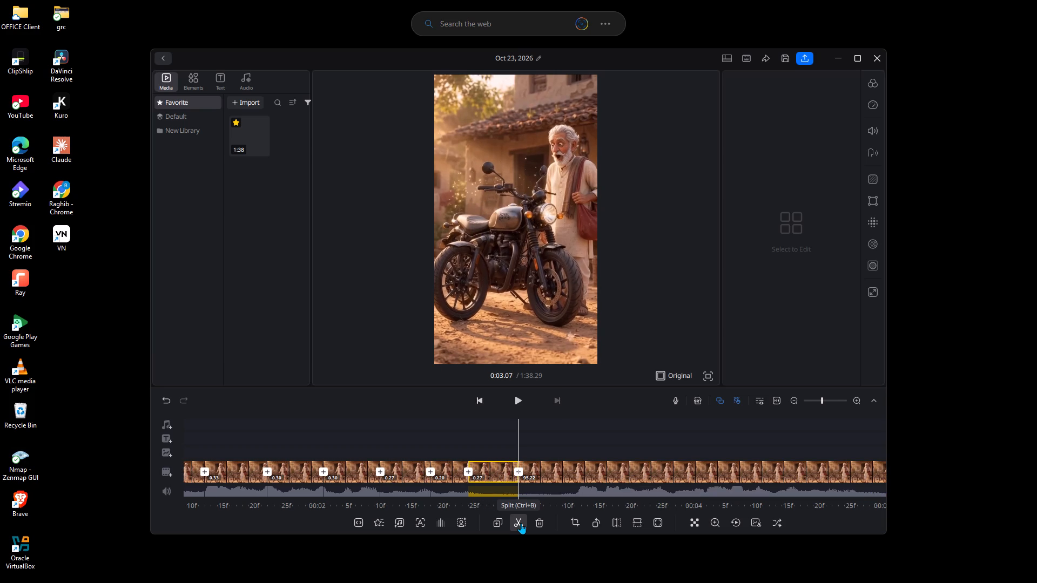
Split the remaining clip at 0:03.33, cutting off a 0.27-second segment.
{"action": "key", "text": "Right"}
{"action": "key", "text": "Right"}
{"action": "key", "text": "Right"}
{"action": "key", "text": "Right"}
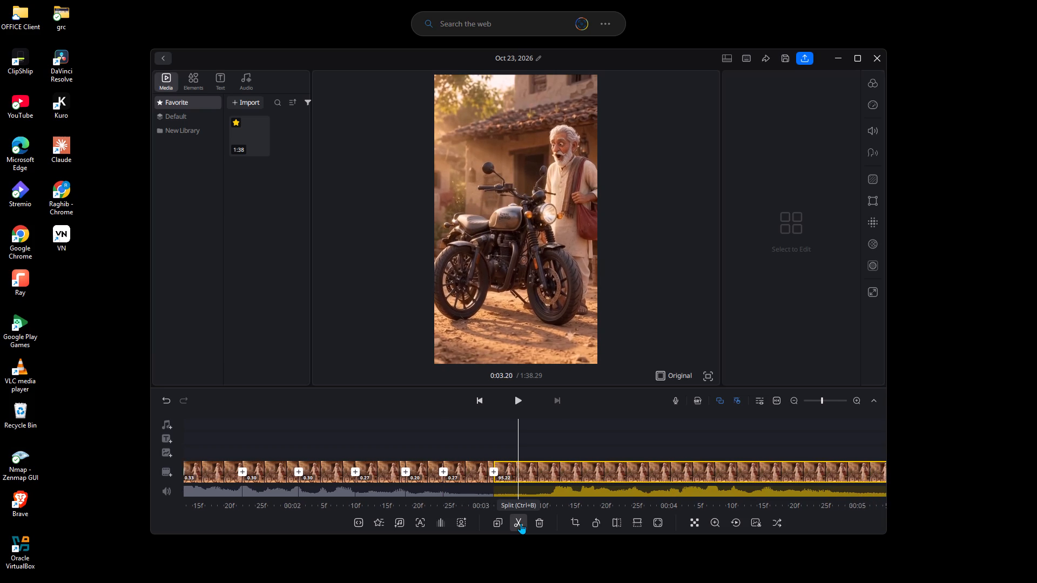
{"action": "key", "text": "Right"}
{"action": "key", "text": "Right"}
{"action": "key", "text": "Right"}
{"action": "key", "text": "Right"}
{"action": "left_click", "coordinate": [521, 523]}
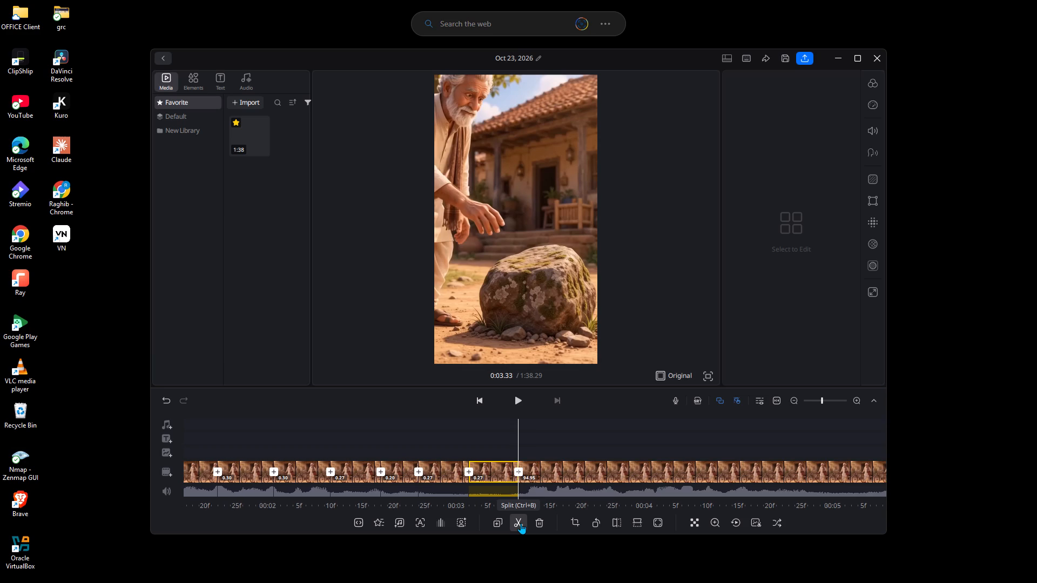
Split the remaining clip at 0:03.57, cutting off a 0.23-second segment.
{"action": "key", "text": "Right"}
{"action": "key", "text": "Right"}
{"action": "key", "text": "Right"}
{"action": "key", "text": "Right"}
{"action": "key", "text": "Right"}
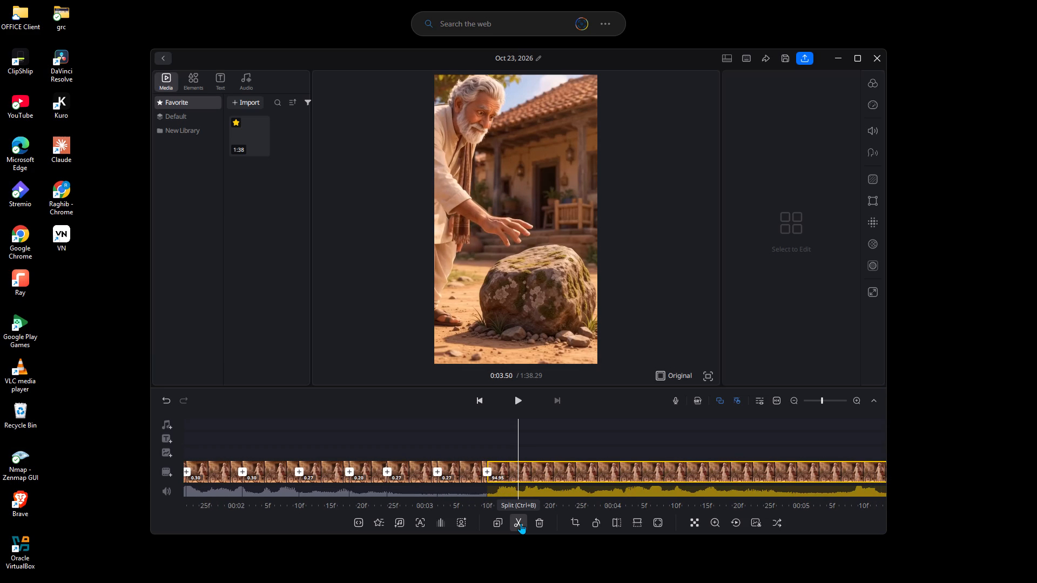
{"action": "key", "text": "Right"}
{"action": "key", "text": "Right"}
{"action": "left_click", "coordinate": [521, 523]}
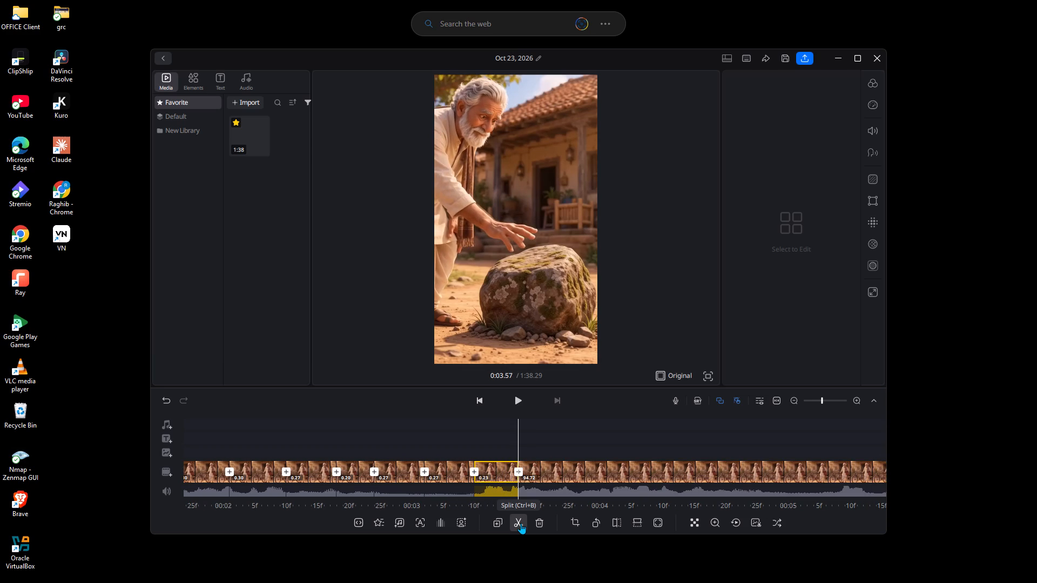
Split the remaining clip at 0:03.87, cutting off a 0.30-second segment.
{"action": "key", "text": "Right"}
{"action": "key", "text": "Right"}
{"action": "key", "text": "Right"}
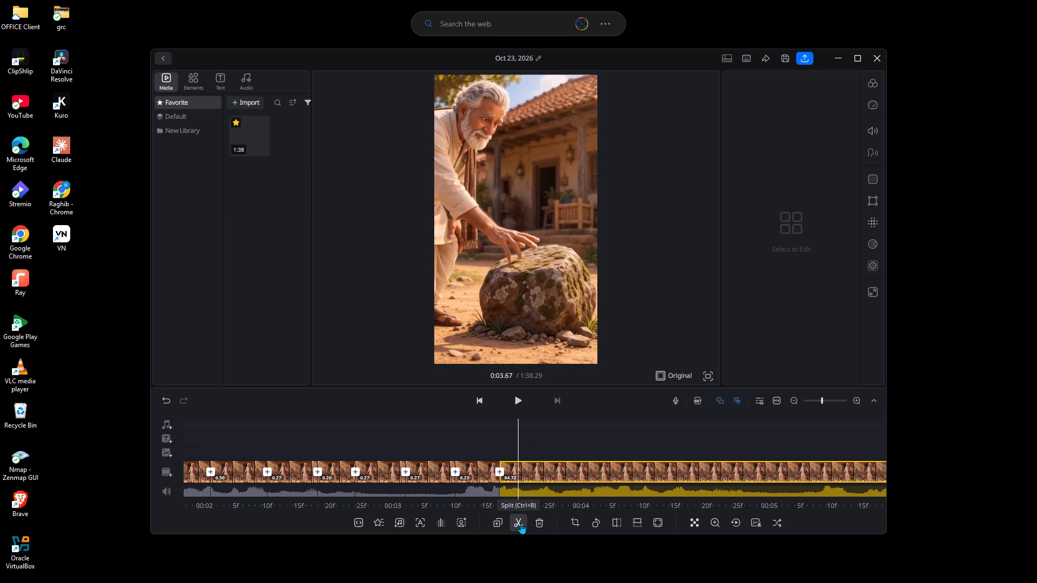
{"action": "key", "text": "Right"}
{"action": "key", "text": "Right"}
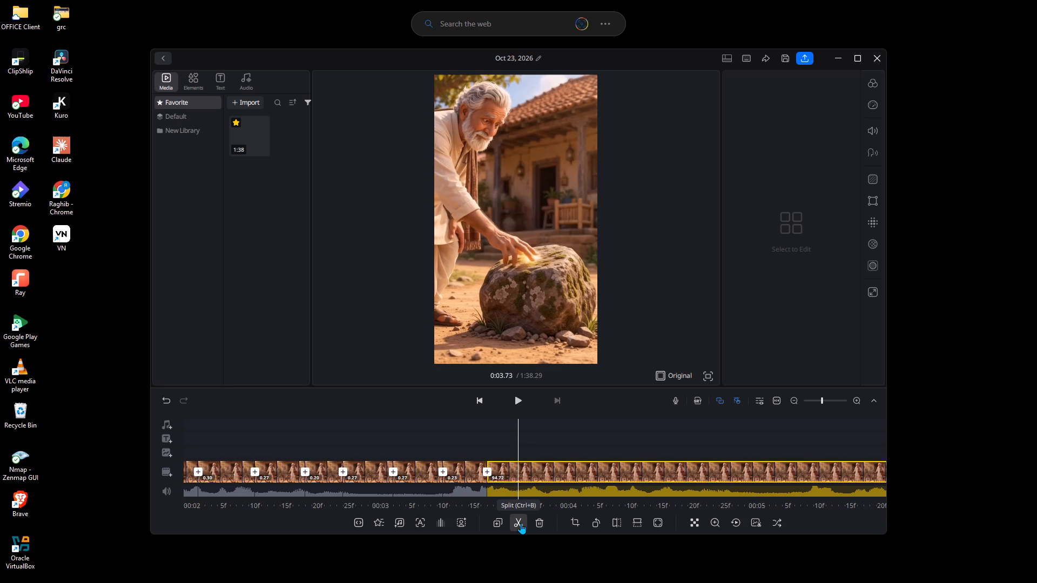
{"action": "key", "text": "Right"}
{"action": "key", "text": "Right"}
{"action": "key", "text": "Right"}
{"action": "key", "text": "Right"}
{"action": "left_click", "coordinate": [521, 523]}
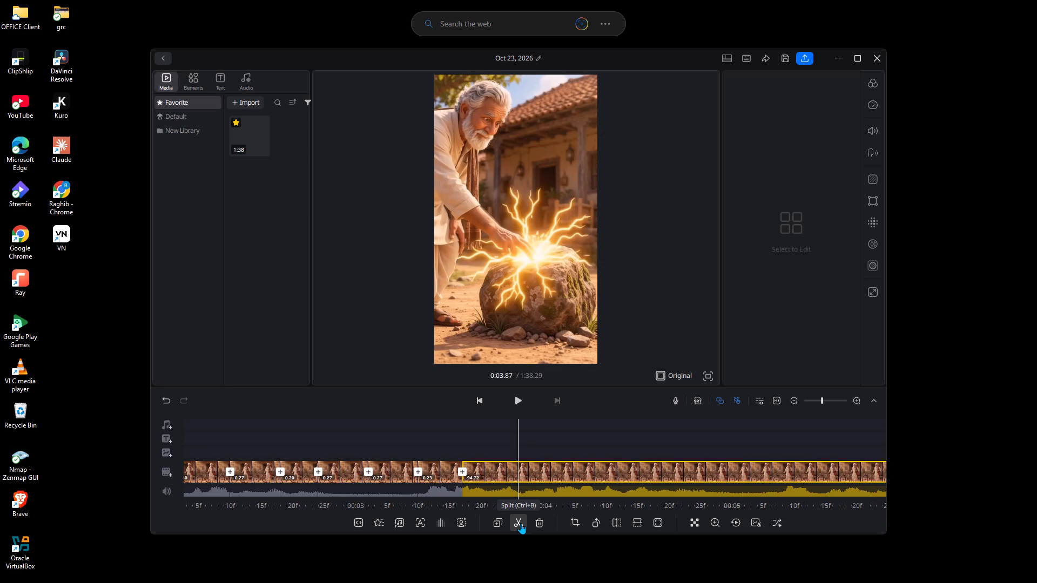
Split the remaining clip at 0:04.17, cutting off a 0.30-second segment.
{"action": "key", "text": "Right"}
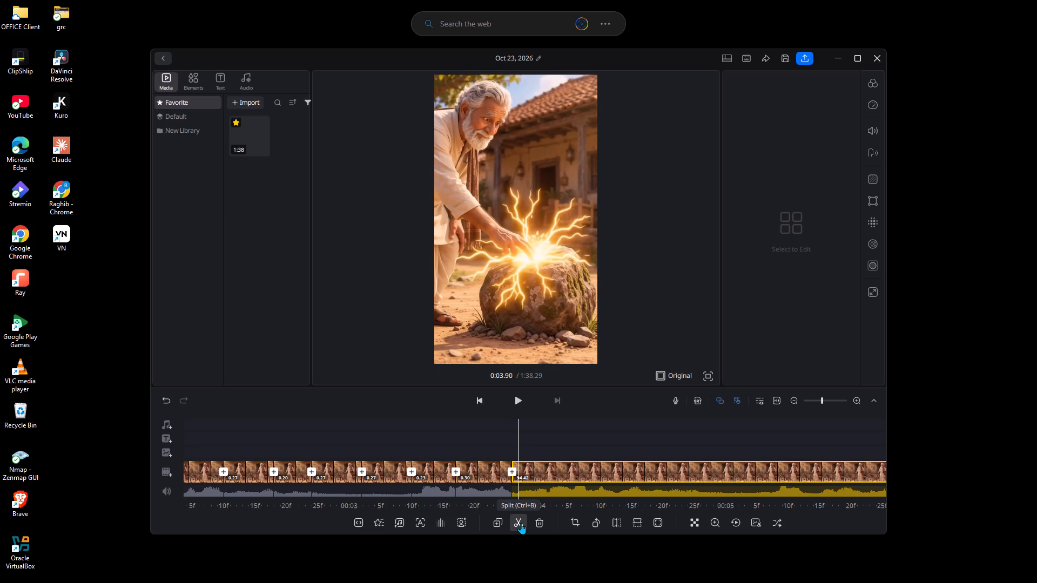
{"action": "key", "text": "Right"}
{"action": "key", "text": "Right"}
{"action": "key", "text": "Right"}
{"action": "key", "text": "Right"}
{"action": "key", "text": "Right"}
{"action": "key", "text": "Right"}
{"action": "key", "text": "Right"}
{"action": "key", "text": "Right"}
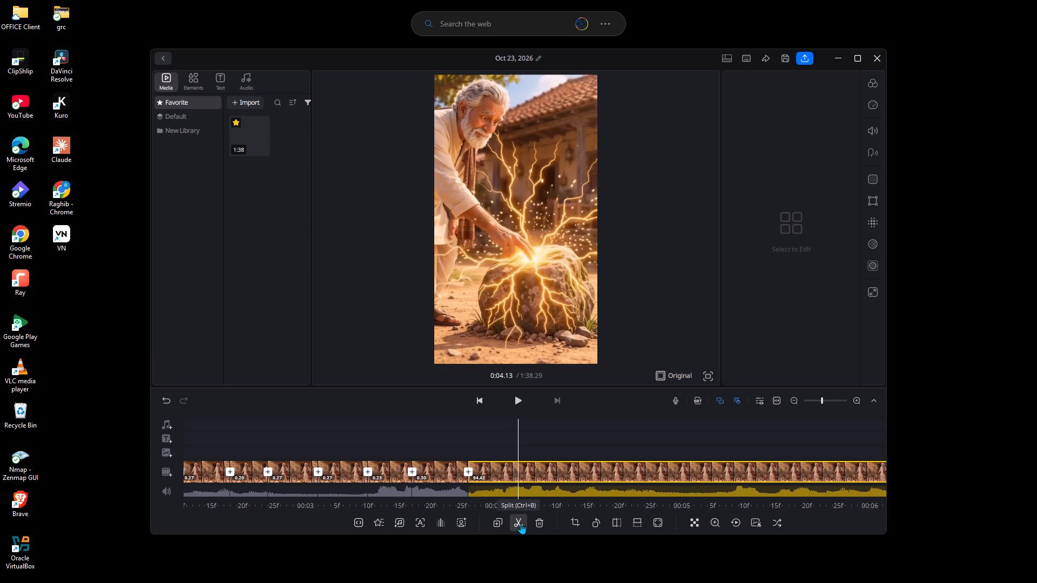
{"action": "left_click", "coordinate": [521, 523]}
Split the remaining clip at 0:04.47, cutting off a 0.30-second segment.
{"action": "key", "text": "Right"}
{"action": "key", "text": "Right"}
{"action": "key", "text": "Right"}
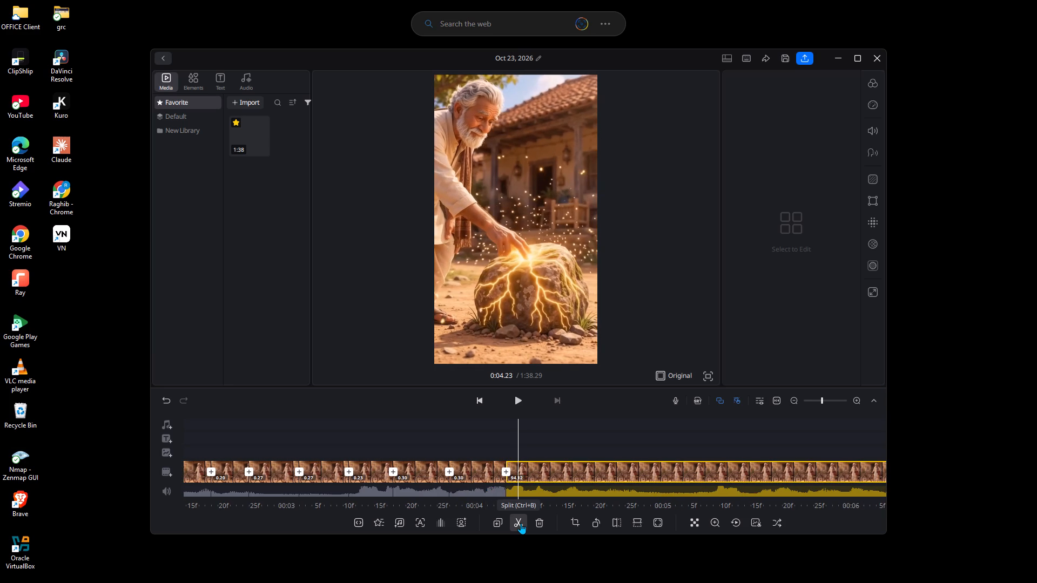
{"action": "key", "text": "Right"}
{"action": "key", "text": "Right"}
{"action": "key", "text": "Right"}
{"action": "key", "text": "Right"}
{"action": "key", "text": "Right"}
{"action": "key", "text": "Right"}
{"action": "left_click", "coordinate": [521, 523]}
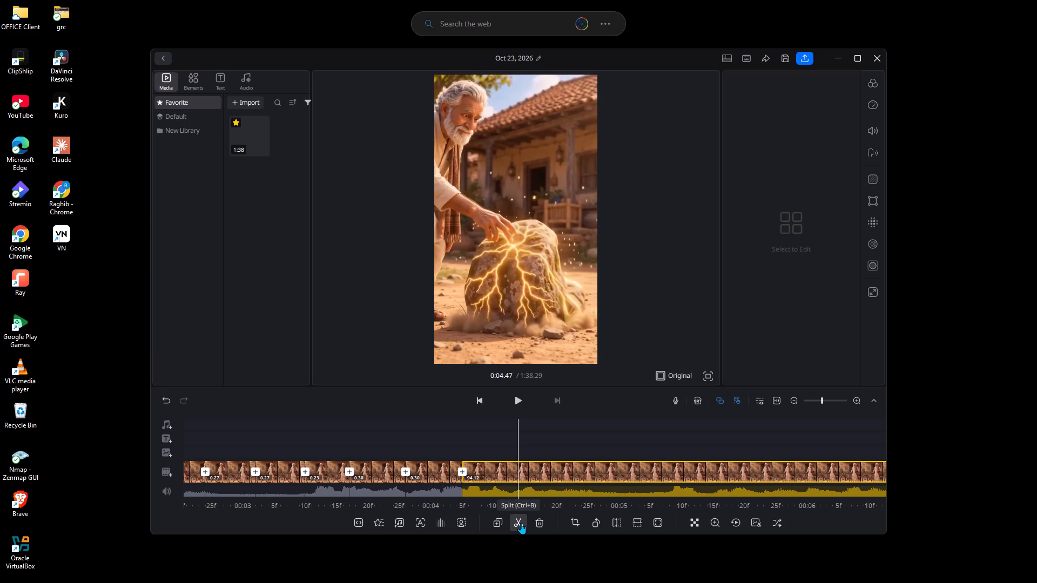
Split the remaining clip at 0:04.77, cutting off a 0.30-second segment.
{"action": "key", "text": "Right"}
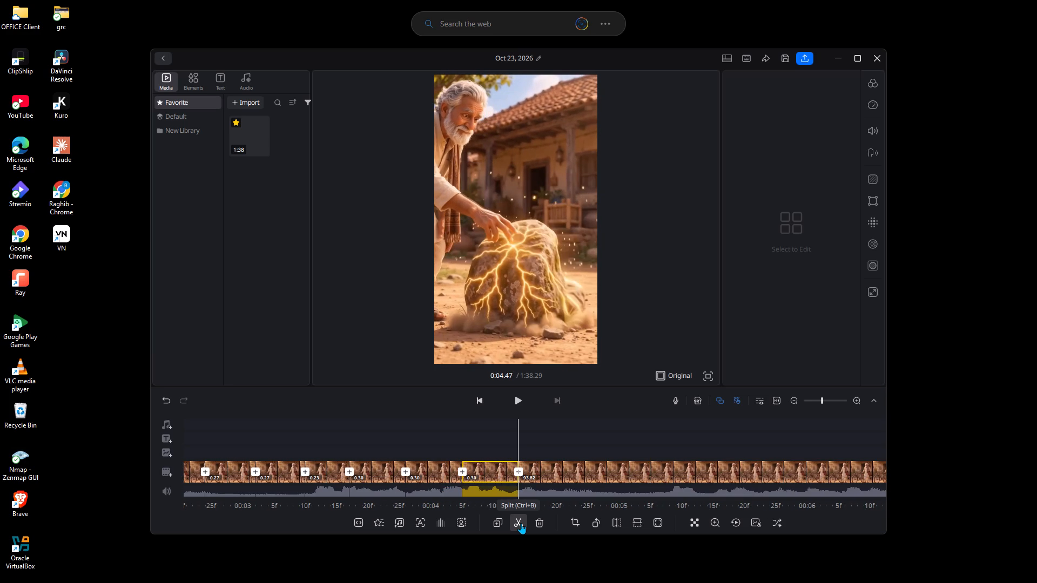
{"action": "key", "text": "Right"}
{"action": "key", "text": "Right"}
{"action": "key", "text": "Right"}
{"action": "key", "text": "Right"}
{"action": "key", "text": "Right"}
{"action": "key", "text": "Right"}
{"action": "key", "text": "Right"}
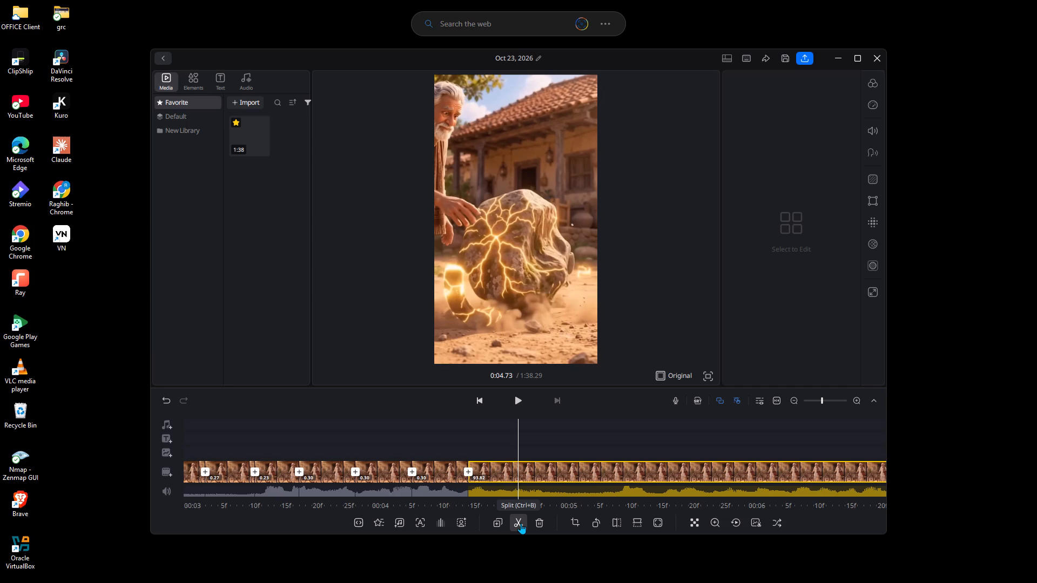
{"action": "key", "text": "Right"}
{"action": "left_click", "coordinate": [521, 523]}
Split the remaining clip at 0:05.03, cutting off a 0.27-second segment.
{"action": "key", "text": "Right"}
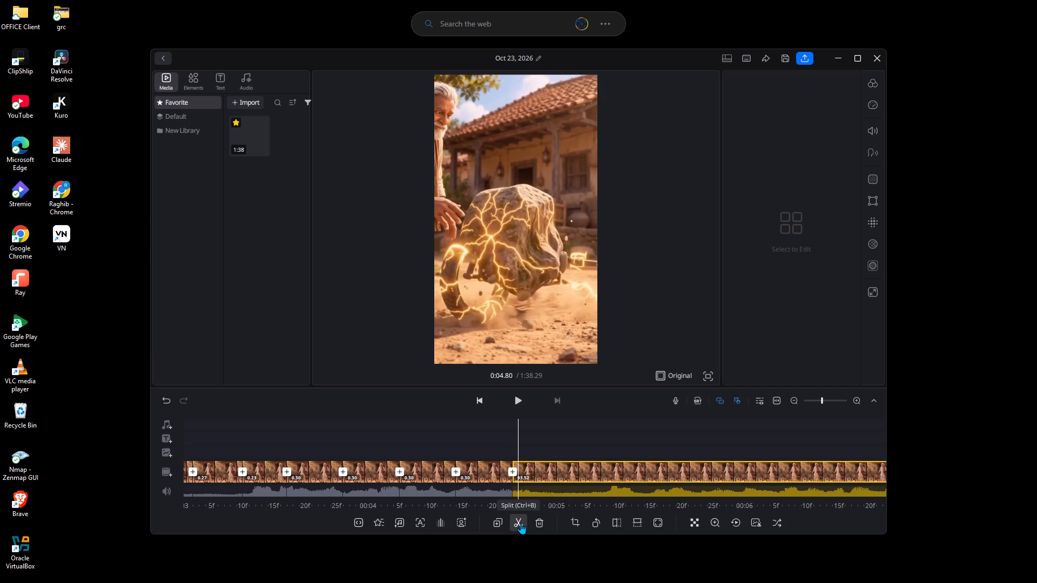
{"action": "key", "text": "Right"}
{"action": "key", "text": "Right"}
{"action": "key", "text": "Right"}
{"action": "key", "text": "Right"}
{"action": "key", "text": "Right"}
{"action": "key", "text": "Right"}
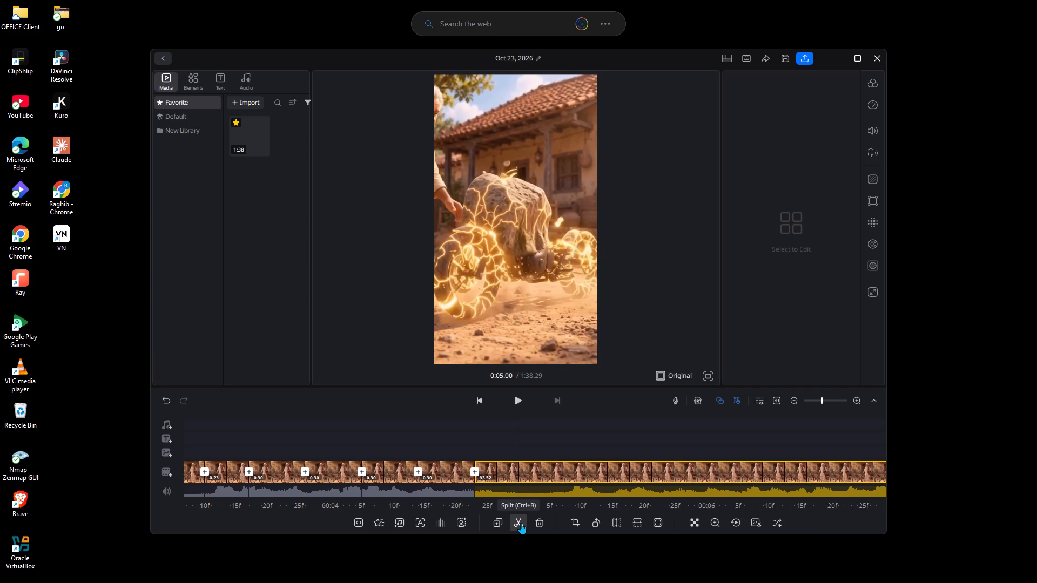
{"action": "key", "text": "Right"}
{"action": "left_click", "coordinate": [521, 523]}
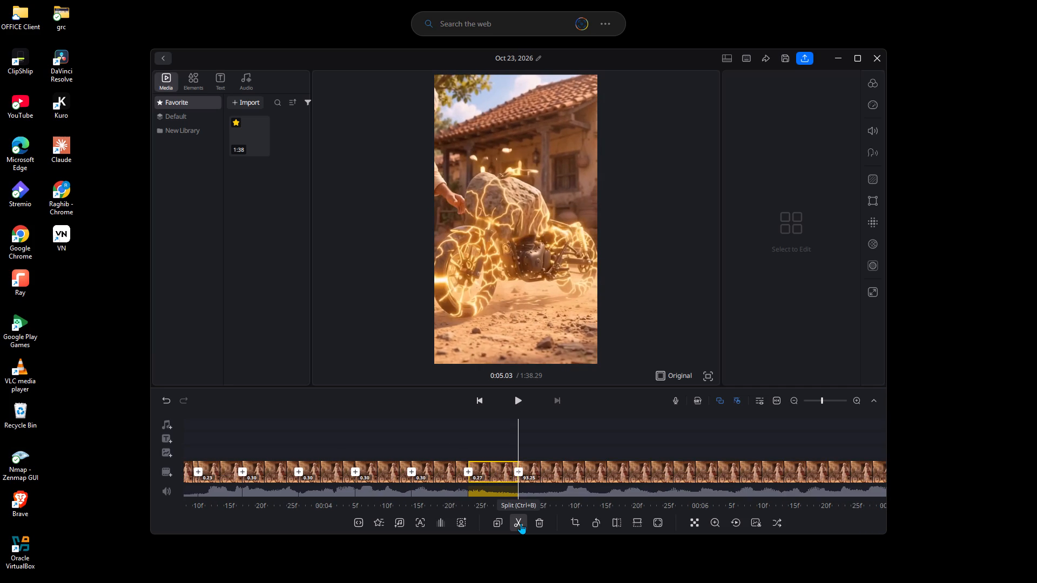
Split the remaining clip at 0:05.30, cutting off a 0.27-second segment.
{"action": "key", "text": "Right"}
{"action": "key", "text": "Right"}
{"action": "key", "text": "Right"}
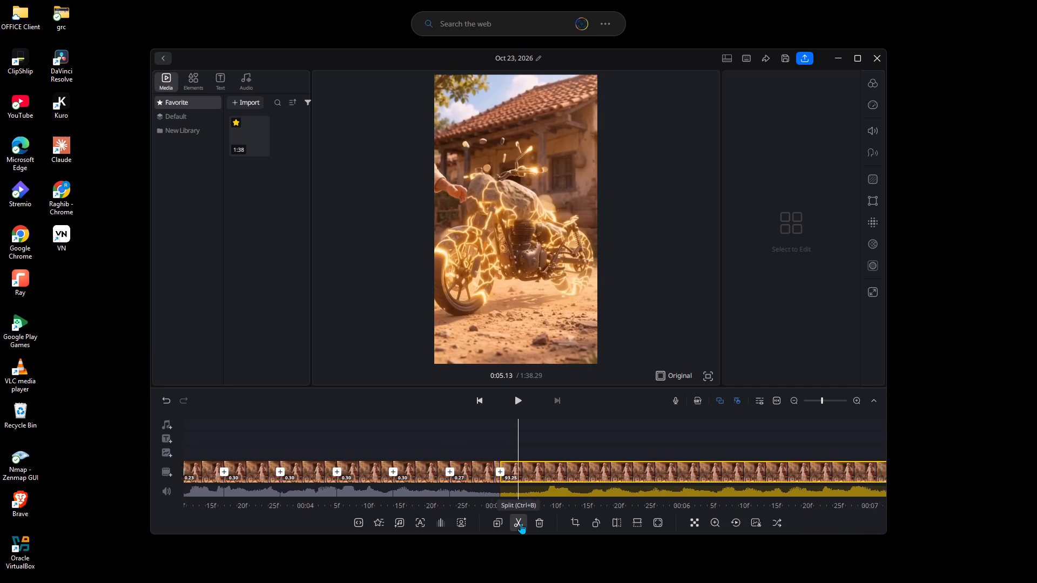
{"action": "key", "text": "Right"}
{"action": "key", "text": "Right"}
{"action": "key", "text": "Right"}
{"action": "key", "text": "Right"}
{"action": "key", "text": "Right"}
{"action": "left_click", "coordinate": [521, 523]}
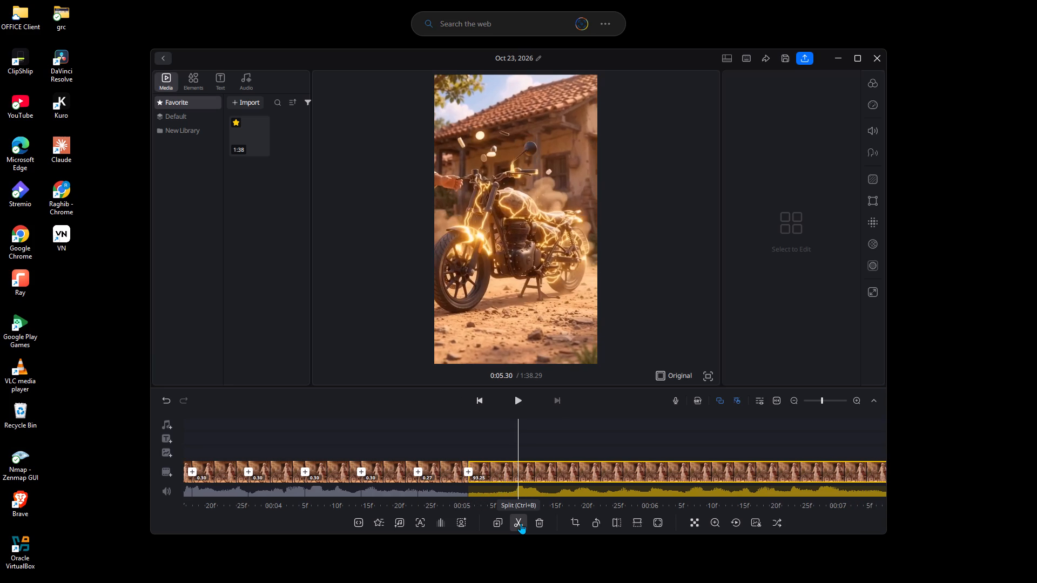
Split the remaining clip at 0:05.53, cutting off a 0.23-second segment.
{"action": "key", "text": "Right"}
{"action": "key", "text": "Right"}
{"action": "key", "text": "Right"}
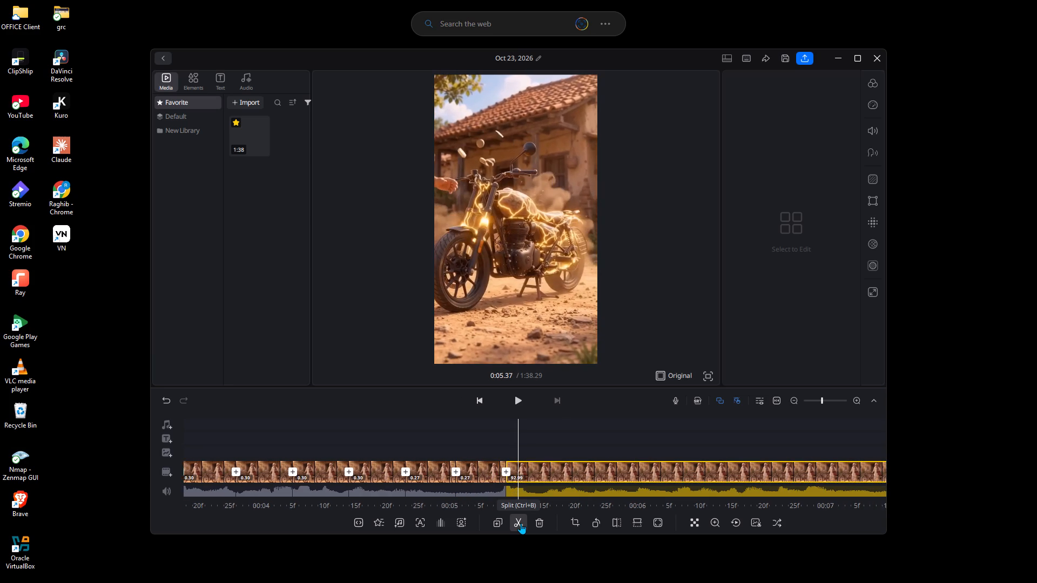
{"action": "key", "text": "Right"}
{"action": "key", "text": "Right"}
{"action": "key", "text": "Right"}
{"action": "key", "text": "Right"}
{"action": "left_click", "coordinate": [521, 523]}
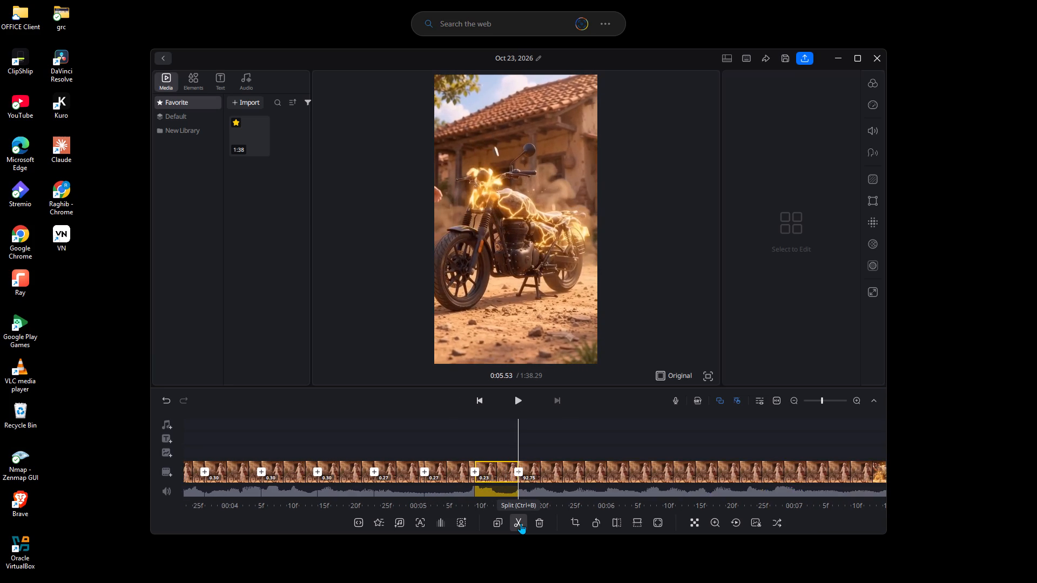
Split the remaining clip at 0:05.83, cutting off a 0.30-second segment.
{"action": "key", "text": "Right"}
{"action": "key", "text": "Right"}
{"action": "key", "text": "Right"}
{"action": "key", "text": "Right"}
{"action": "key", "text": "Right"}
{"action": "key", "text": "Right"}
{"action": "key", "text": "Right"}
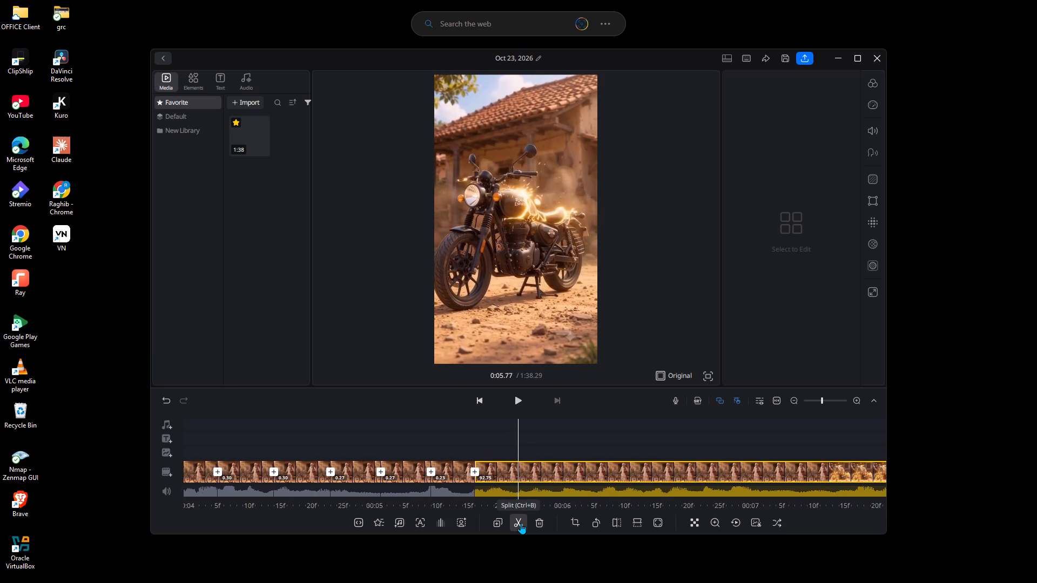
{"action": "key", "text": "Right"}
{"action": "key", "text": "Right"}
{"action": "left_click", "coordinate": [521, 523]}
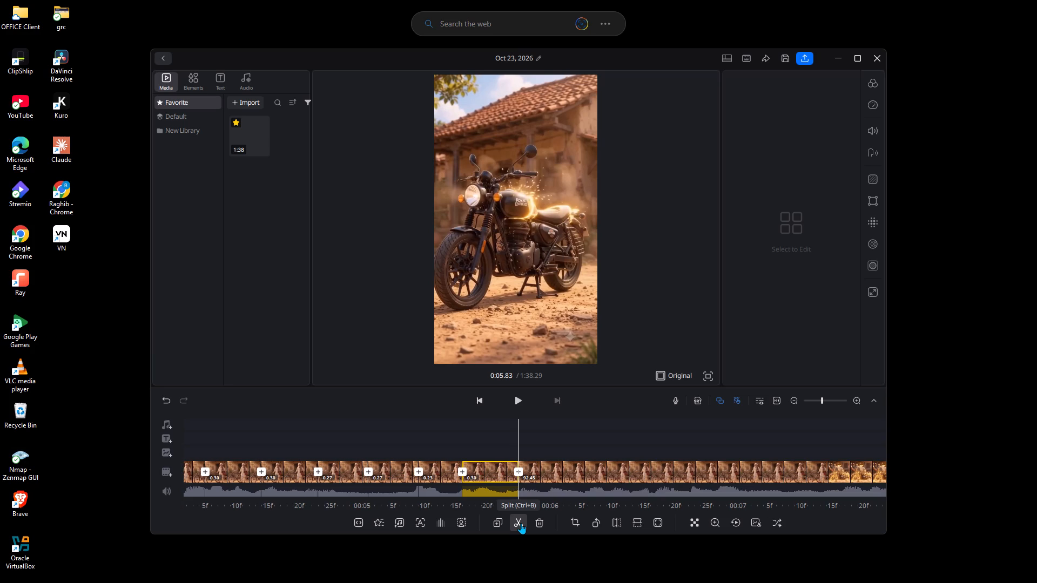
Split the remaining clip at 0:06.13, cutting off a 0.30-second segment.
{"action": "key", "text": "Right"}
{"action": "key", "text": "Right"}
{"action": "key", "text": "Right"}
{"action": "key", "text": "Right"}
{"action": "key", "text": "Right"}
{"action": "key", "text": "Right"}
{"action": "key", "text": "Right"}
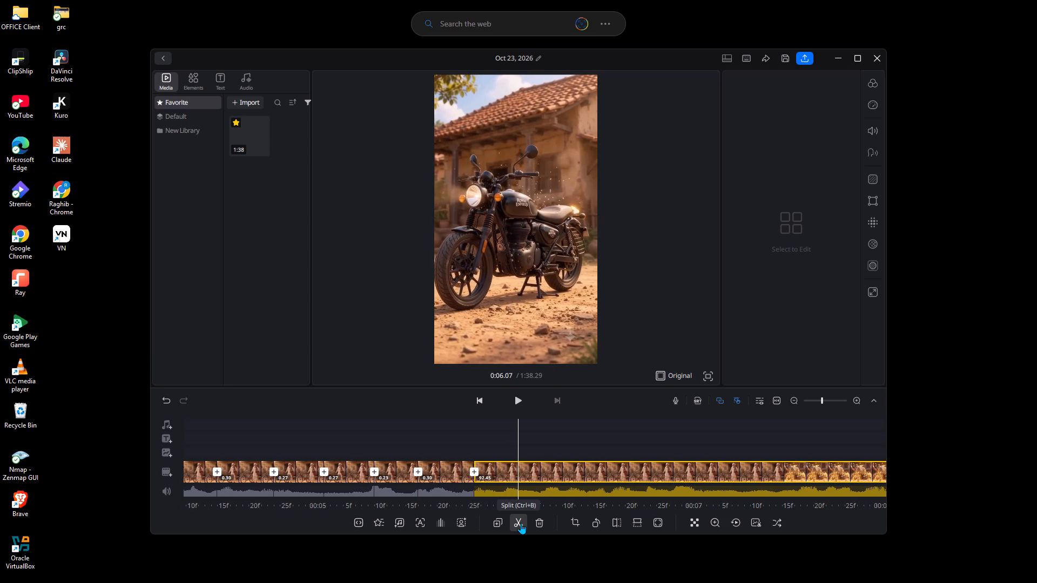
{"action": "key", "text": "Right"}
{"action": "key", "text": "Right"}
{"action": "left_click", "coordinate": [521, 523]}
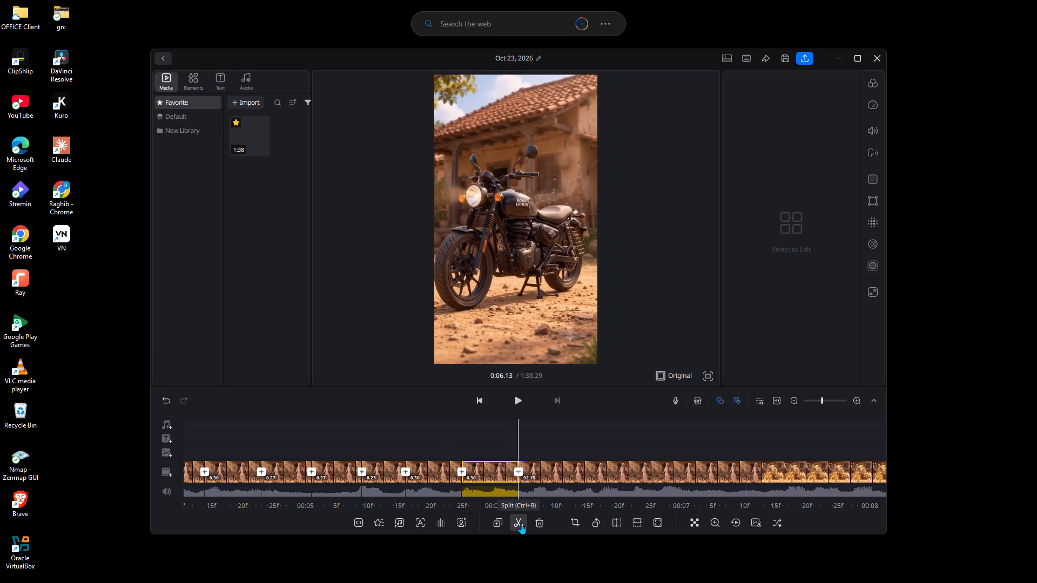
Split the remaining clip at 0:06.50, where the shot of the man standing behind the motorcycle appears.
{"action": "key", "text": "Right"}
{"action": "key", "text": "Right"}
{"action": "key", "text": "Right"}
{"action": "key", "text": "Right"}
{"action": "key", "text": "Right"}
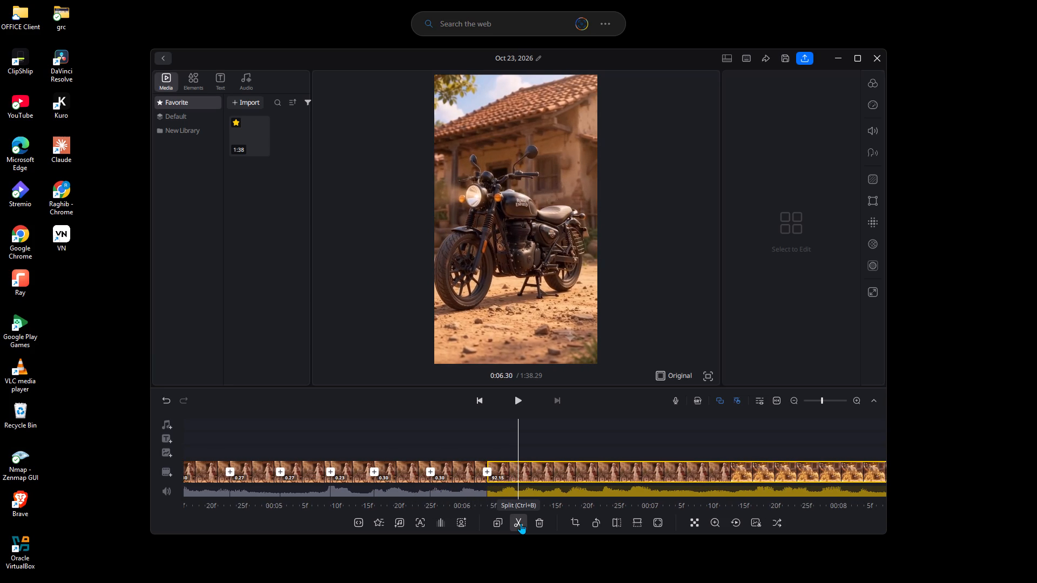
{"action": "key", "text": "Right"}
{"action": "key", "text": "Right"}
{"action": "key", "text": "Right"}
{"action": "key", "text": "Right"}
{"action": "key", "text": "Right"}
{"action": "key", "text": "Right"}
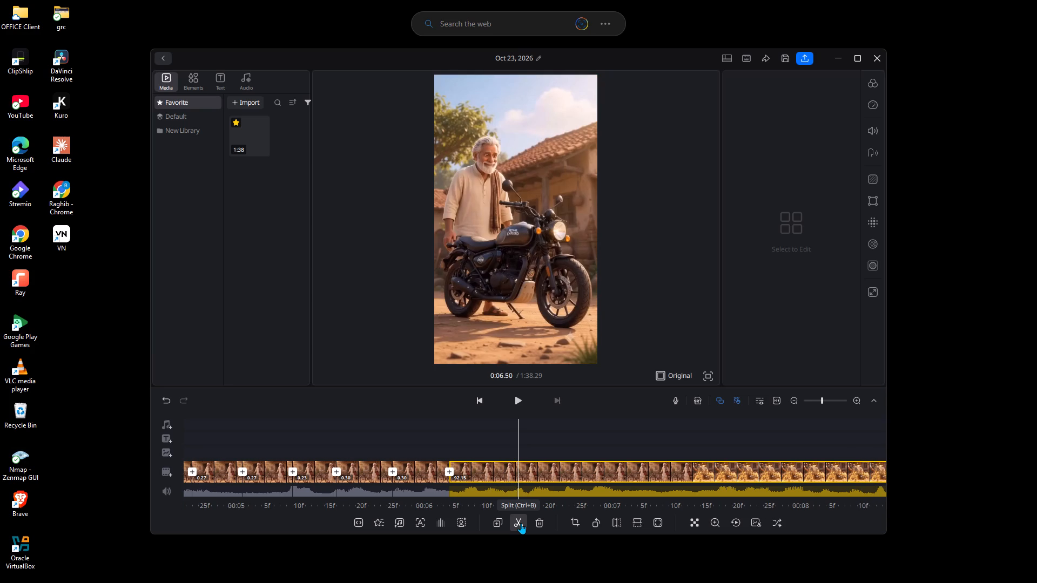
{"action": "key", "text": "Right"}
{"action": "key", "text": "Left"}
{"action": "left_click", "coordinate": [521, 523]}
Split the remaining clip at 0:06.87, cutting off a 0.37-second segment.
{"action": "key", "text": "Right"}
{"action": "key", "text": "Right"}
{"action": "key", "text": "Right"}
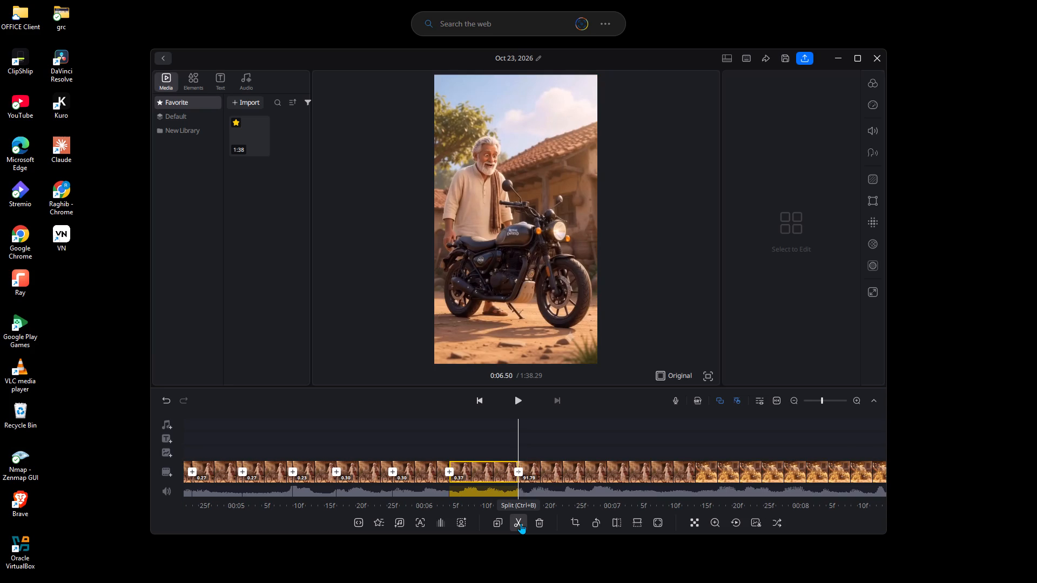
{"action": "key", "text": "Right"}
{"action": "key", "text": "Right"}
{"action": "key", "text": "Right"}
{"action": "key", "text": "Right"}
{"action": "key", "text": "Right"}
{"action": "key", "text": "Right"}
{"action": "key", "text": "Right"}
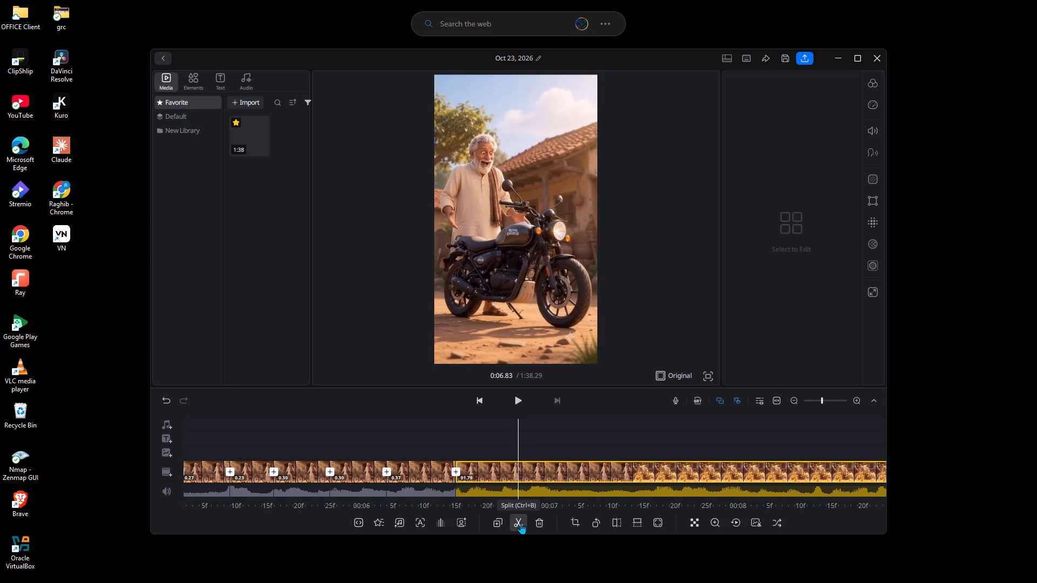
{"action": "key", "text": "Right"}
{"action": "key", "text": "Right"}
{"action": "key", "text": "Left"}
{"action": "left_click", "coordinate": [521, 523]}
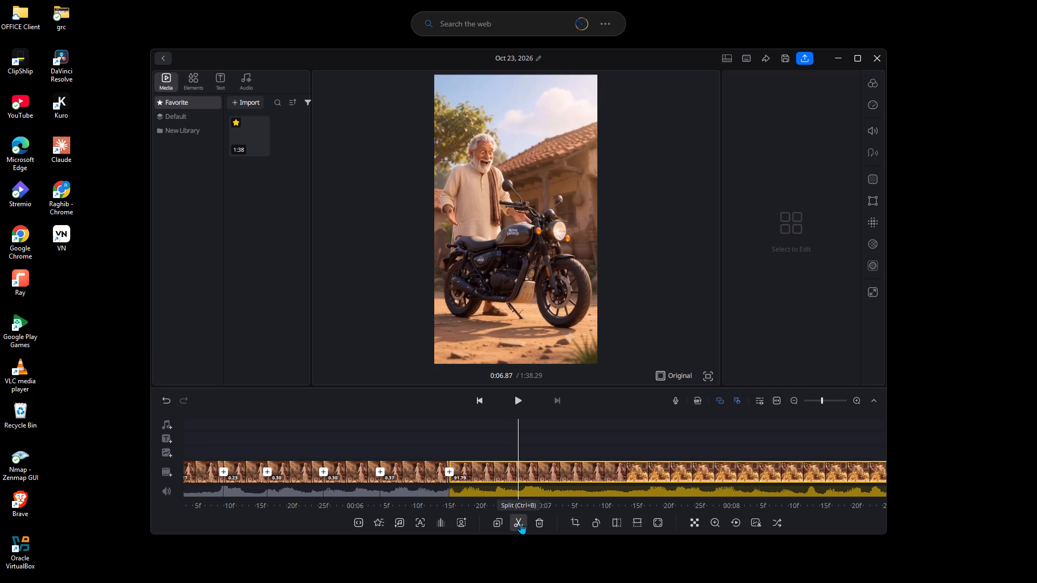
Split the remaining clip at 0:07.20, where the shot of the man bending down to the branch begins.
{"action": "key", "text": "Right"}
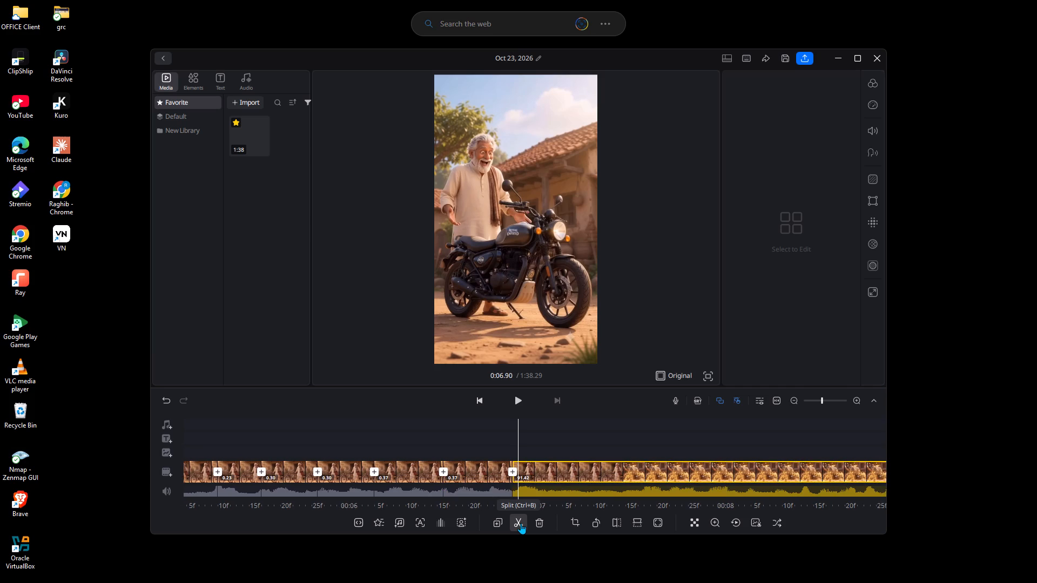
{"action": "key", "text": "Right"}
{"action": "key", "text": "Right"}
{"action": "key", "text": "Right"}
{"action": "key", "text": "Right"}
{"action": "key", "text": "Right"}
{"action": "key", "text": "Right"}
{"action": "key", "text": "Right"}
{"action": "key", "text": "Right"}
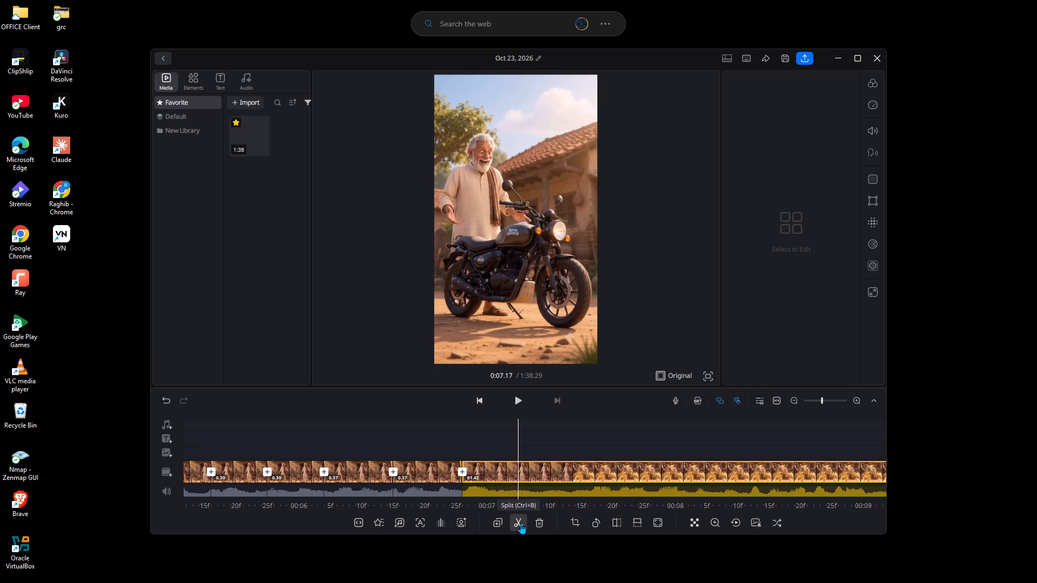
{"action": "key", "text": "Right"}
{"action": "left_click", "coordinate": [521, 523]}
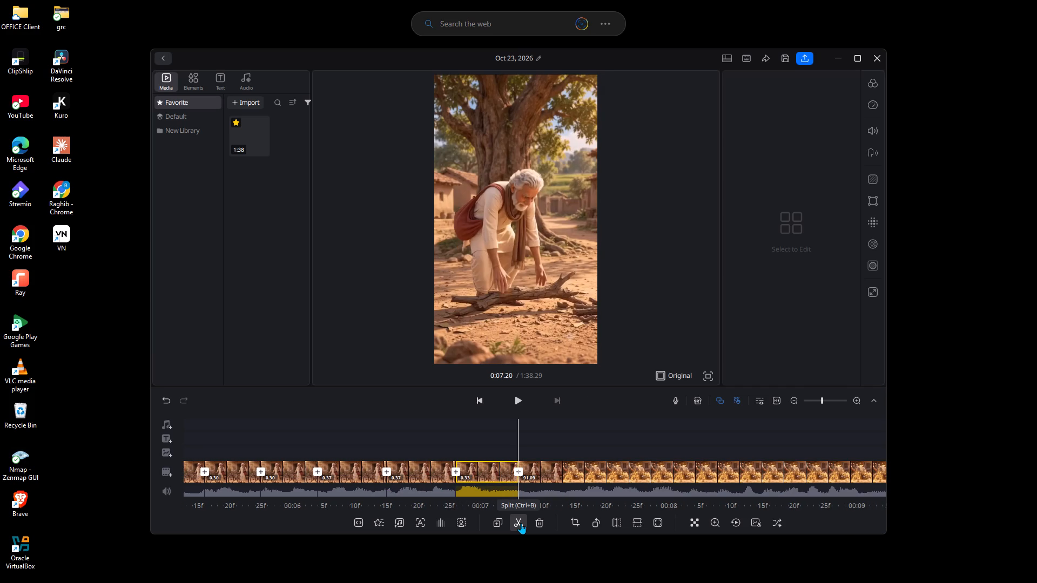
Split the remaining clip at 0:07.50, cutting off a 0.30-second segment.
{"action": "key", "text": "Right"}
{"action": "key", "text": "Right"}
{"action": "key", "text": "Right"}
{"action": "key", "text": "Right"}
{"action": "key", "text": "Right"}
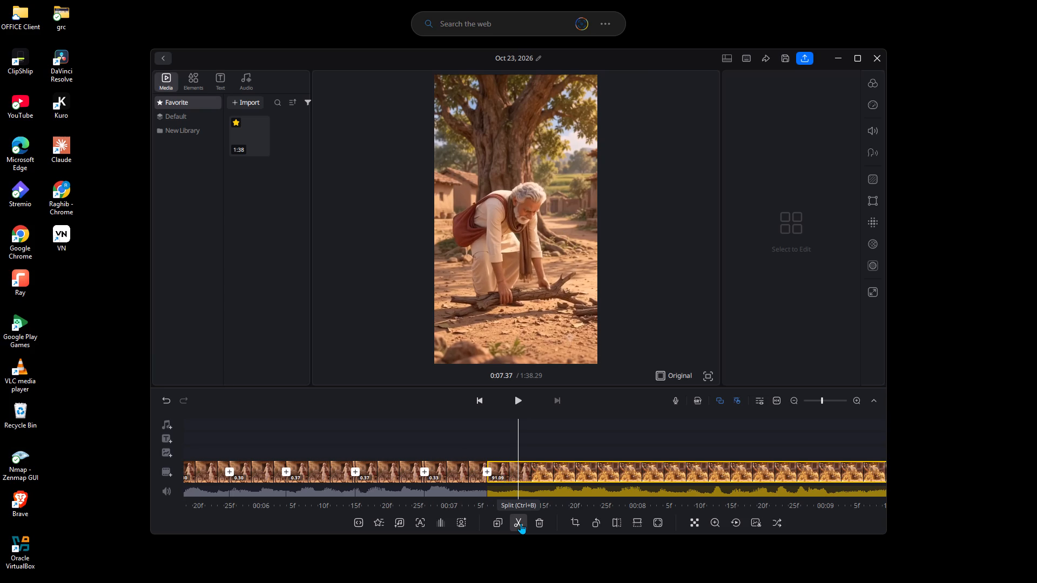
{"action": "key", "text": "Right"}
{"action": "key", "text": "Right"}
{"action": "key", "text": "Right"}
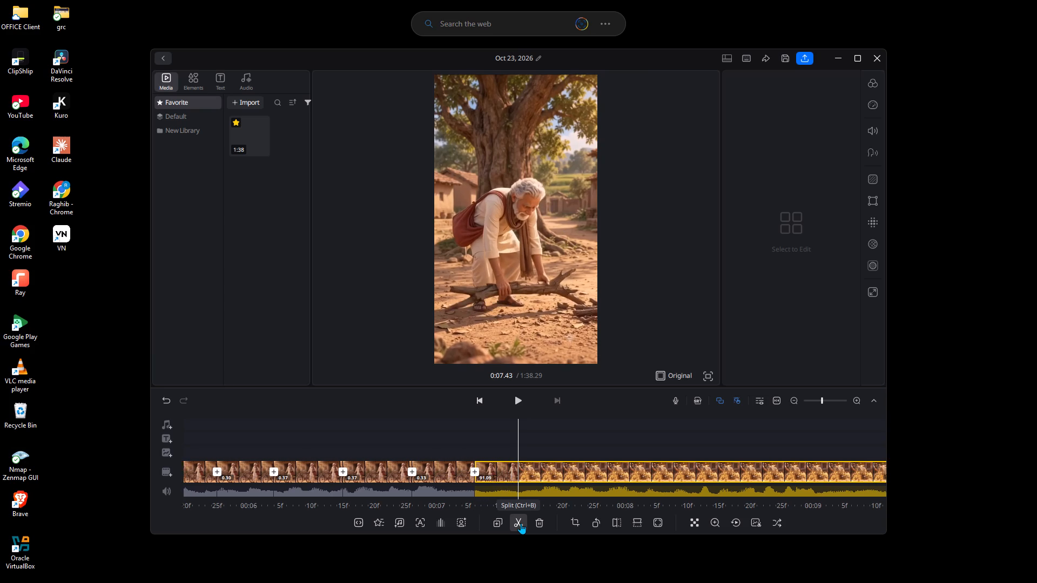
{"action": "key", "text": "Right"}
{"action": "left_click", "coordinate": [521, 523]}
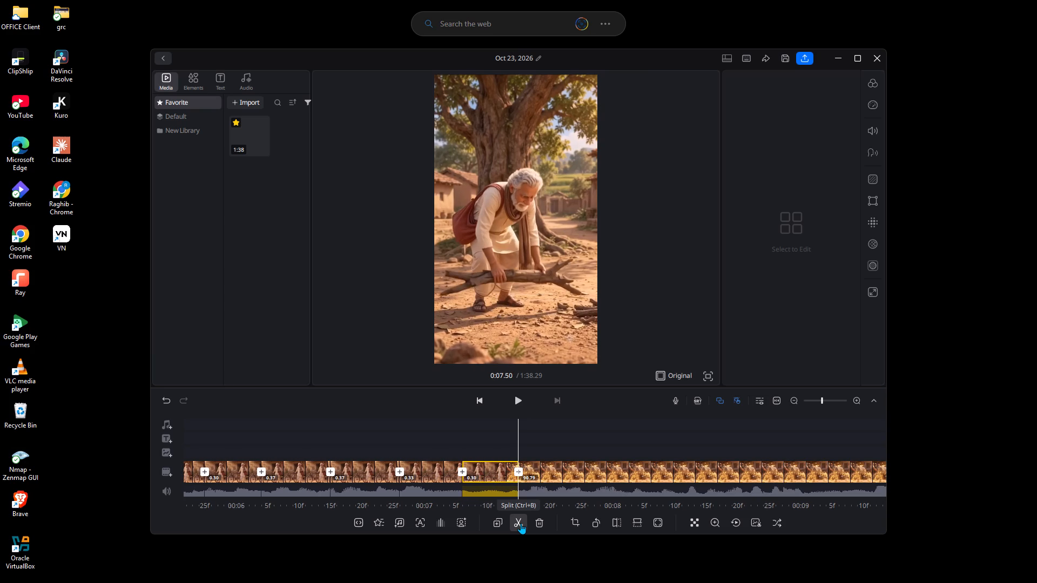
Split the remaining clip at 0:07.77, cutting off a 0.27-second segment.
{"action": "key", "text": "Right"}
{"action": "key", "text": "Right"}
{"action": "key", "text": "Right"}
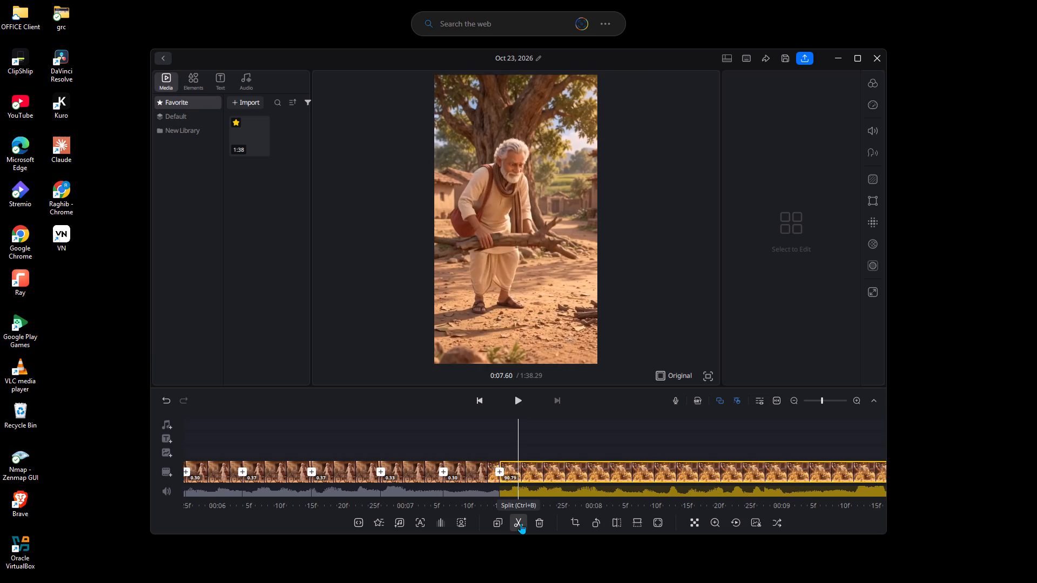
{"action": "key", "text": "Right"}
{"action": "key", "text": "Right"}
{"action": "key", "text": "Right"}
{"action": "key", "text": "Right"}
{"action": "key", "text": "Right"}
{"action": "left_click", "coordinate": [521, 523]}
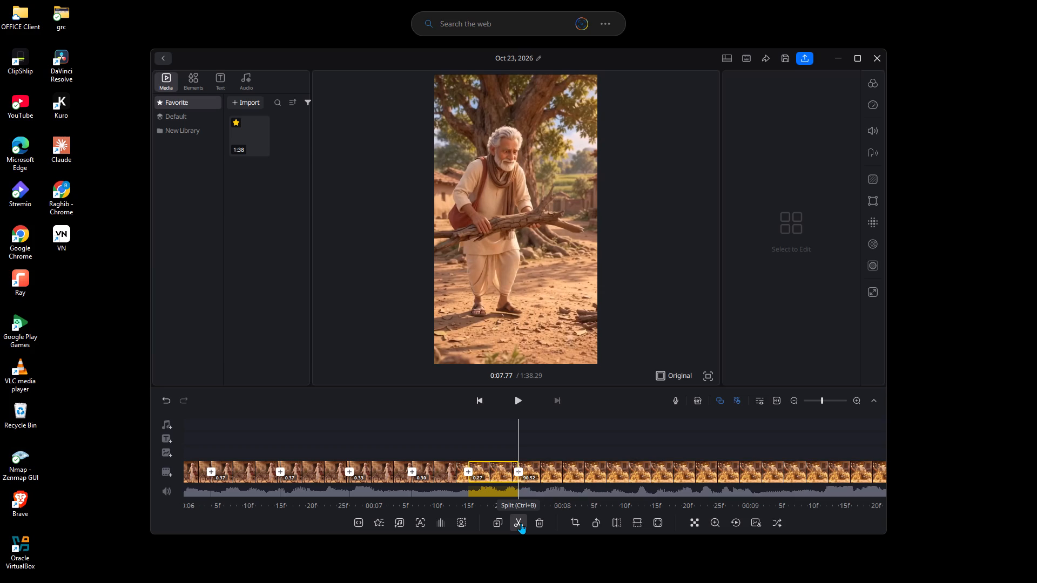
Split the remaining clip at 0:08.10, where the glow appears on the branch, cutting off a 0.33-second segment.
{"action": "key", "text": "Right"}
{"action": "key", "text": "Right"}
{"action": "key", "text": "Right"}
{"action": "key", "text": "Right"}
{"action": "key", "text": "Right"}
{"action": "key", "text": "Right"}
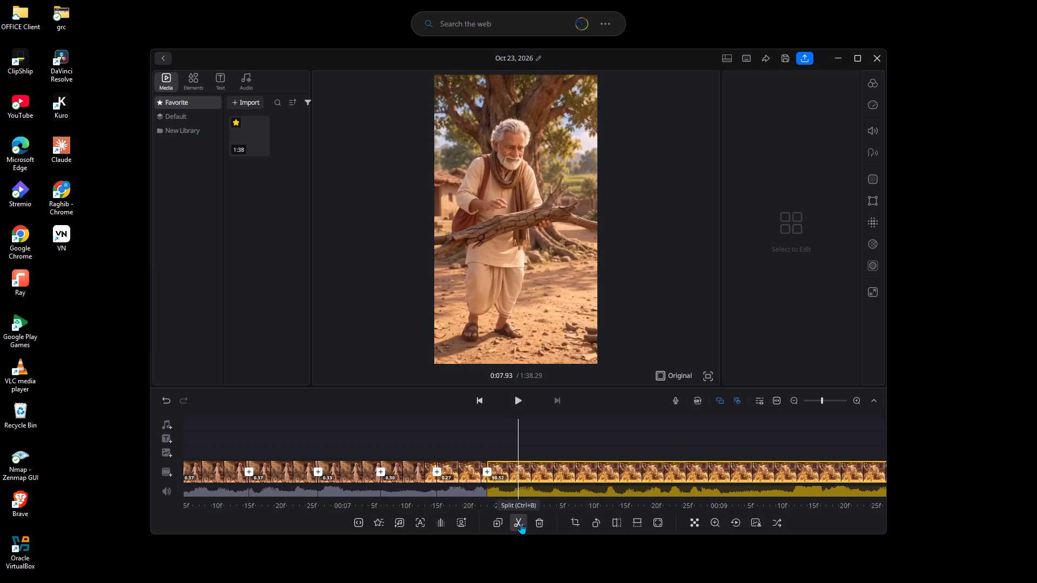
{"action": "key", "text": "Right"}
{"action": "key", "text": "Right"}
{"action": "key", "text": "Right"}
{"action": "key", "text": "Right"}
{"action": "key", "text": "Right"}
{"action": "key", "text": "Right"}
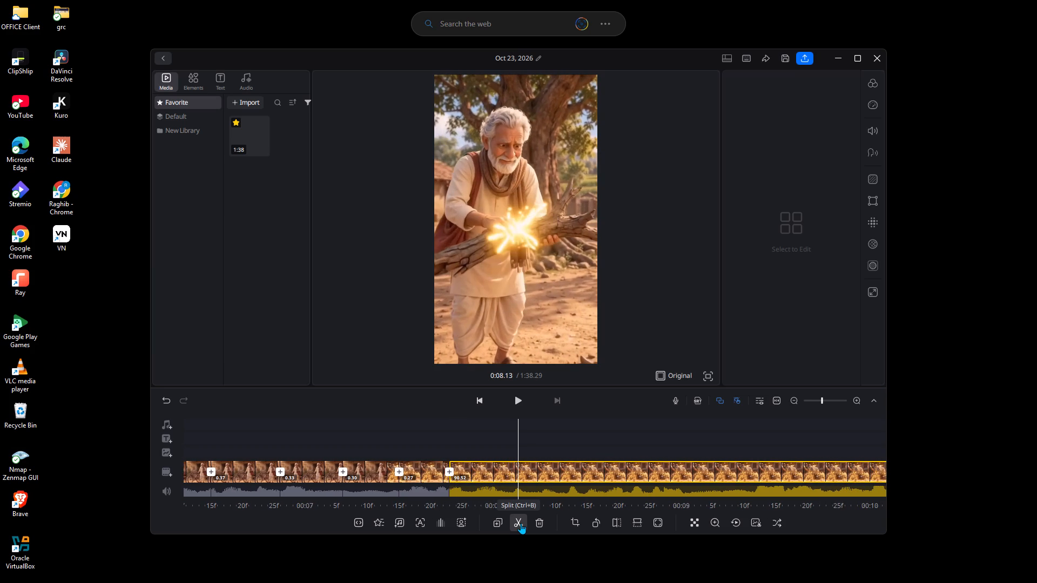
{"action": "key", "text": "Left"}
{"action": "key", "text": "Left"}
{"action": "left_click", "coordinate": [521, 523]}
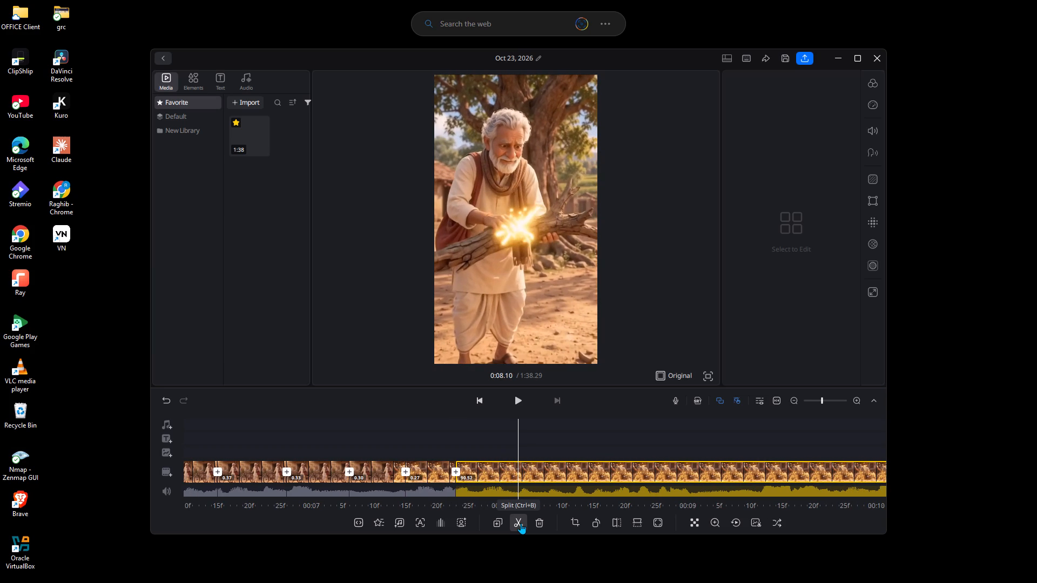
Split the remaining clip at 0:08.40, cutting off a 0.30-second segment.
{"action": "key", "text": "Right"}
{"action": "key", "text": "Right"}
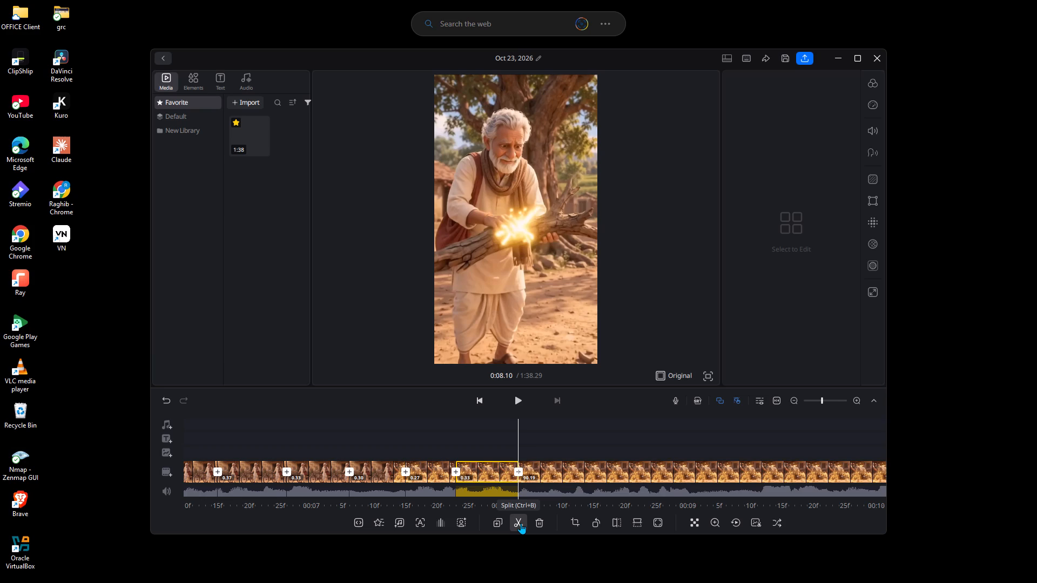
{"action": "key", "text": "Right"}
{"action": "key", "text": "Right"}
{"action": "key", "text": "Right"}
{"action": "key", "text": "Right"}
{"action": "key", "text": "Right"}
{"action": "key", "text": "Right"}
{"action": "key", "text": "Right"}
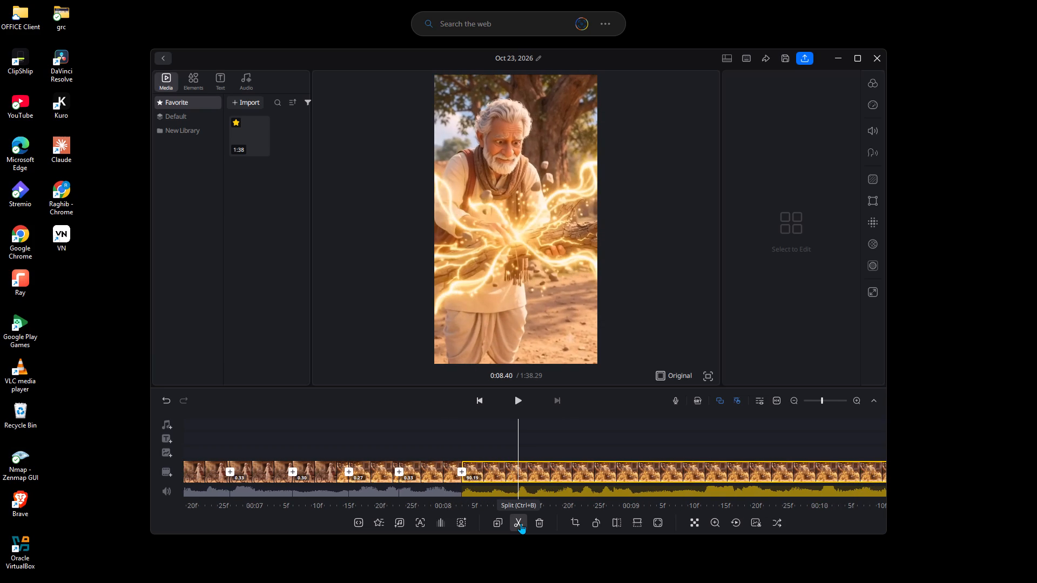
{"action": "left_click", "coordinate": [521, 523]}
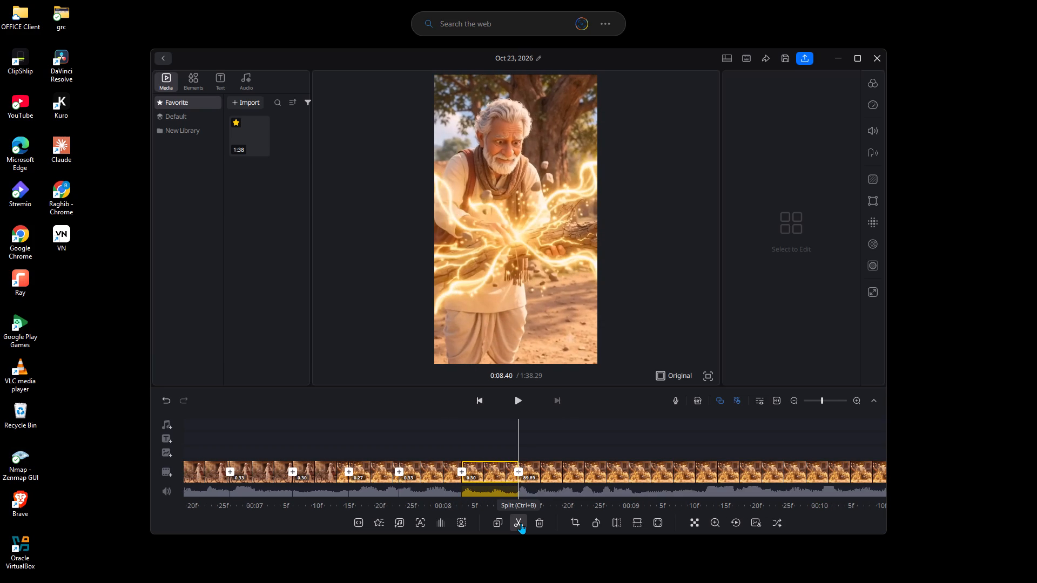
Split the remaining clip at 0:08.70, cutting off a 0.30-second segment.
{"action": "key", "text": "Right"}
{"action": "key", "text": "Right"}
{"action": "key", "text": "Right"}
{"action": "key", "text": "Right"}
{"action": "key", "text": "Right"}
{"action": "key", "text": "Right"}
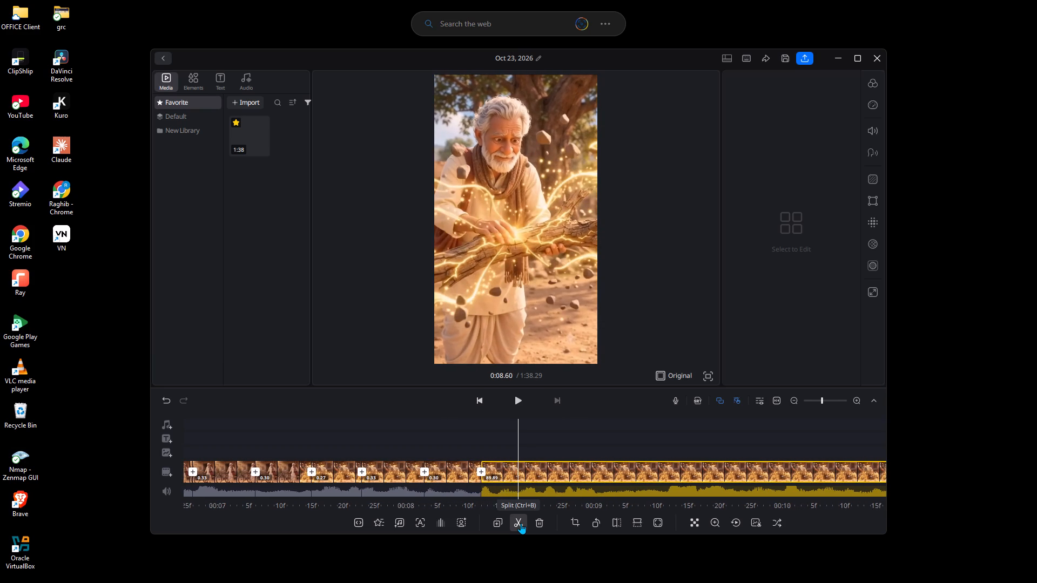
{"action": "key", "text": "Right"}
{"action": "key", "text": "Right"}
{"action": "key", "text": "Right"}
{"action": "left_click", "coordinate": [521, 523]}
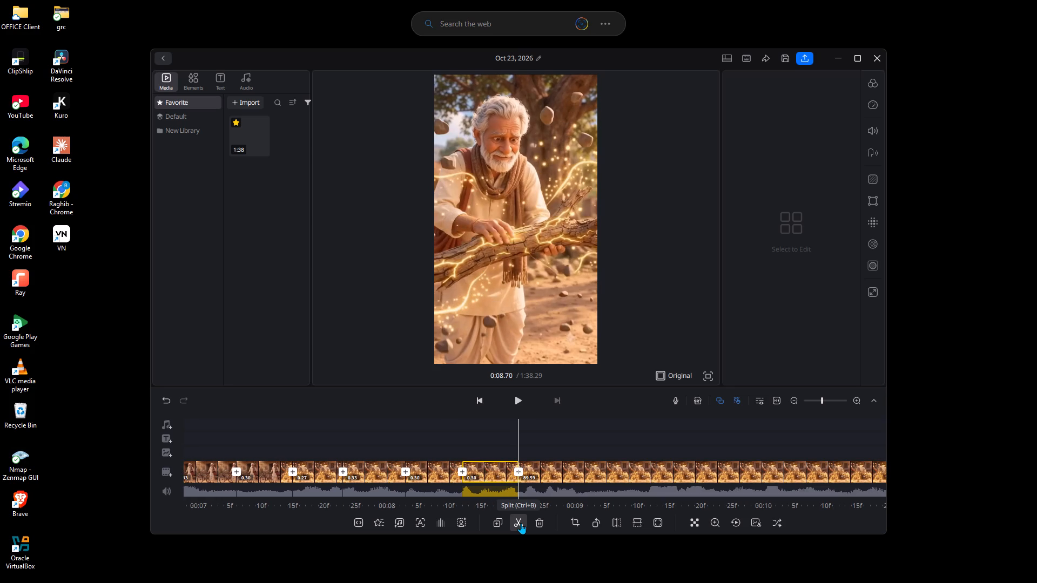
Split the remaining clip at 0:09.00, cutting off a 0.30-second segment.
{"action": "key", "text": "Right"}
{"action": "key", "text": "Right"}
{"action": "key", "text": "Right"}
{"action": "key", "text": "Right"}
{"action": "key", "text": "Right"}
{"action": "key", "text": "Right"}
{"action": "key", "text": "Right"}
{"action": "key", "text": "Right"}
{"action": "key", "text": "Right"}
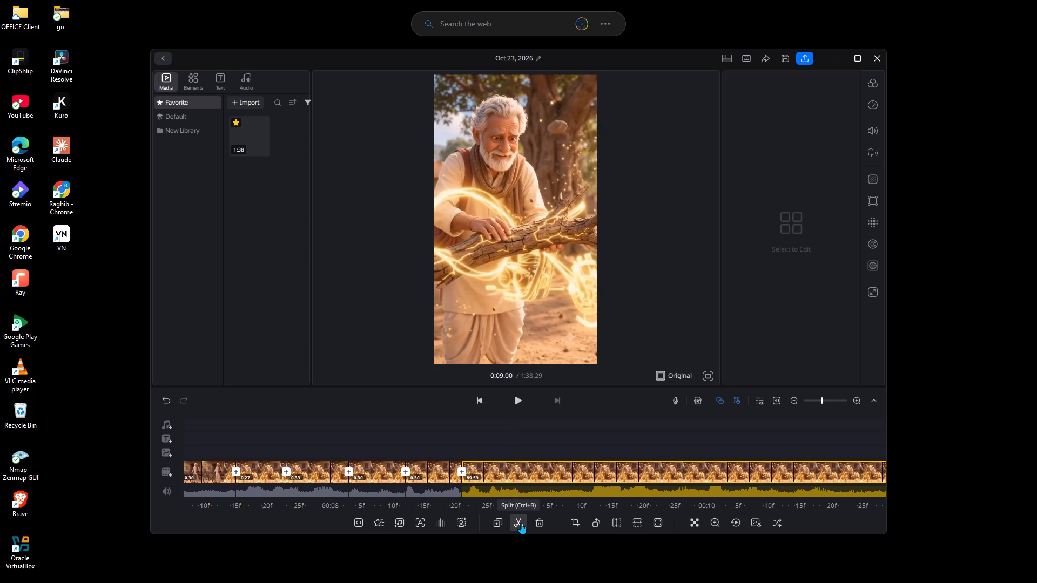
{"action": "left_click", "coordinate": [521, 523]}
Split the remaining clip at 0:09.30, as the branch turns into the motorcycle, cutting off a 0.30-second segment.
{"action": "key", "text": "Right"}
{"action": "key", "text": "Right"}
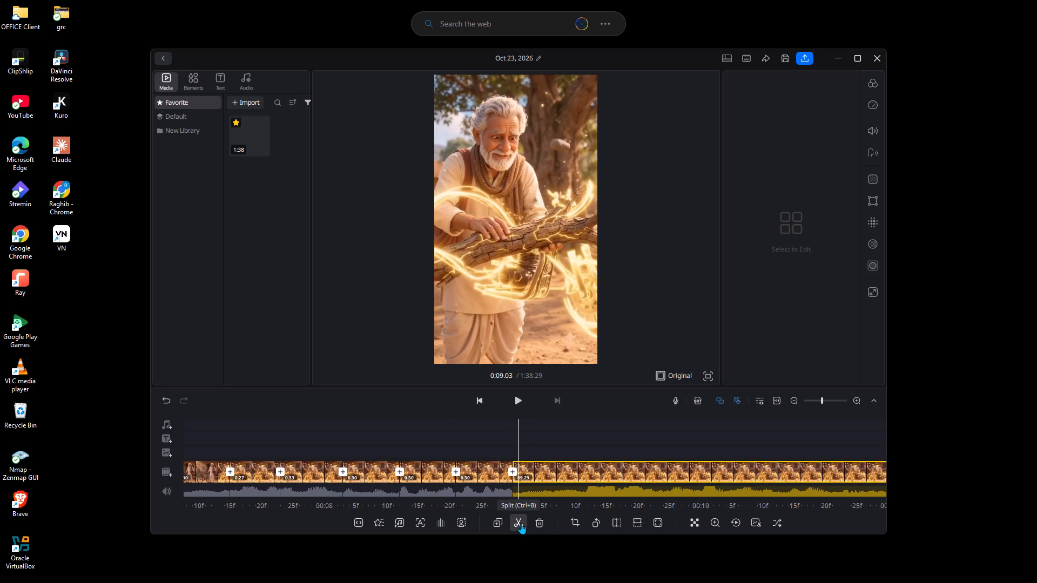
{"action": "key", "text": "Right"}
{"action": "key", "text": "Right"}
{"action": "key", "text": "Right"}
{"action": "key", "text": "Right"}
{"action": "key", "text": "Right"}
{"action": "key", "text": "Right"}
{"action": "key", "text": "Right"}
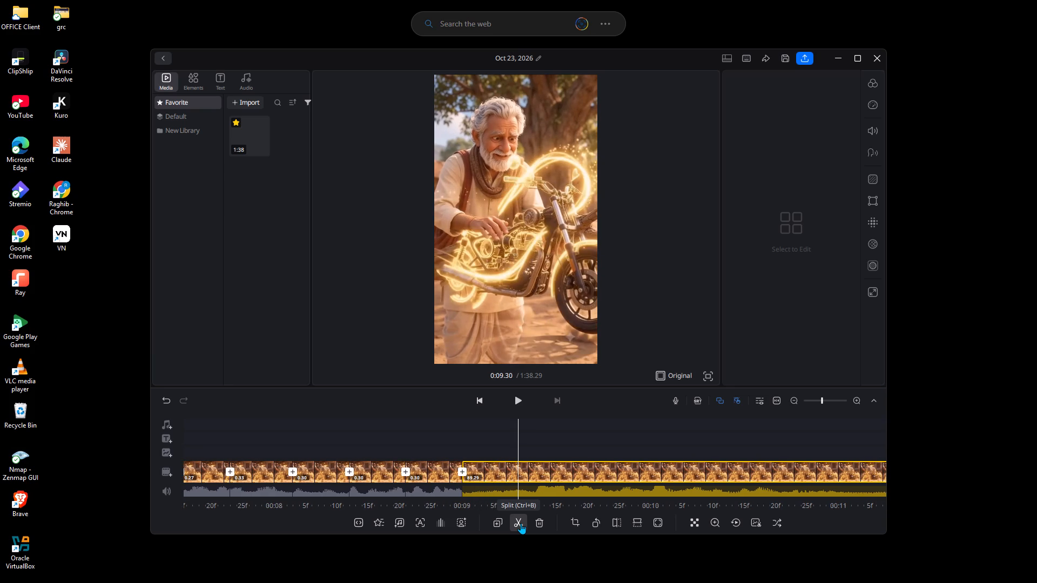
{"action": "left_click", "coordinate": [521, 523]}
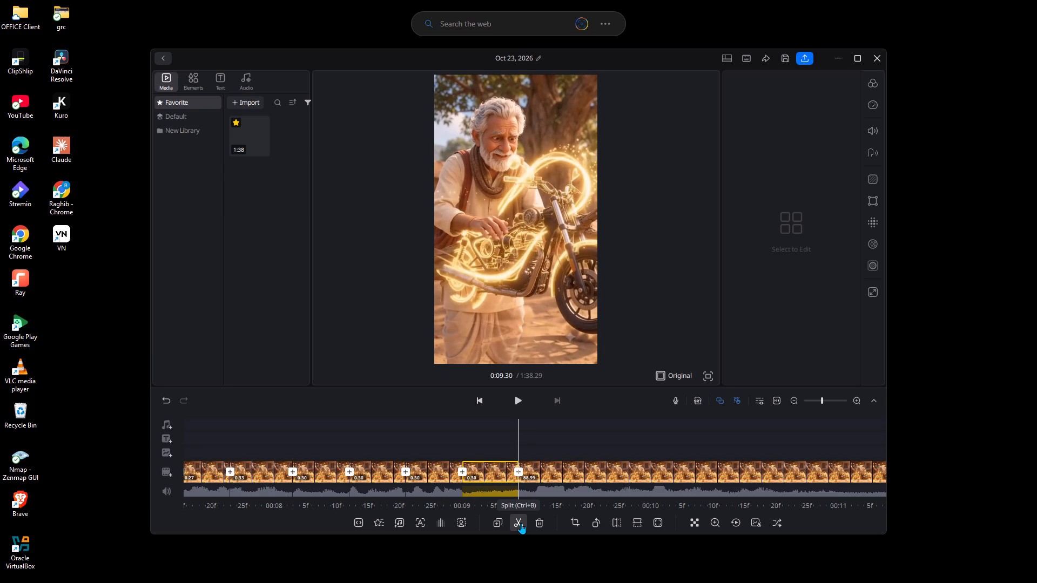
Split the remaining clip at 0:09.60, cutting off a 0.30-second segment.
{"action": "key", "text": "Right"}
{"action": "key", "text": "Right"}
{"action": "key", "text": "Right"}
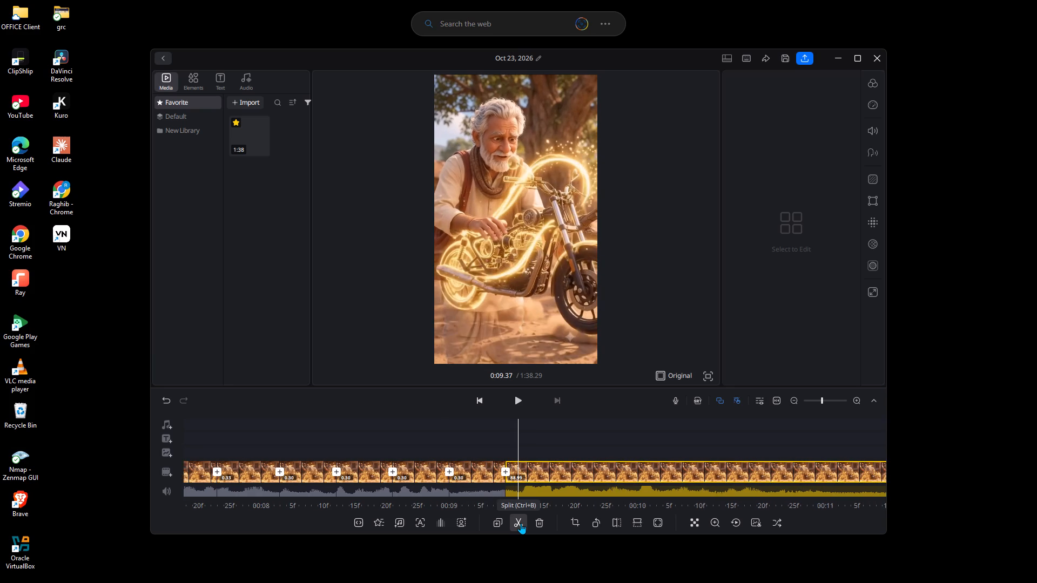
{"action": "key", "text": "Right"}
{"action": "key", "text": "Right"}
{"action": "key", "text": "Right"}
{"action": "key", "text": "Right"}
{"action": "key", "text": "Right"}
{"action": "key", "text": "Right"}
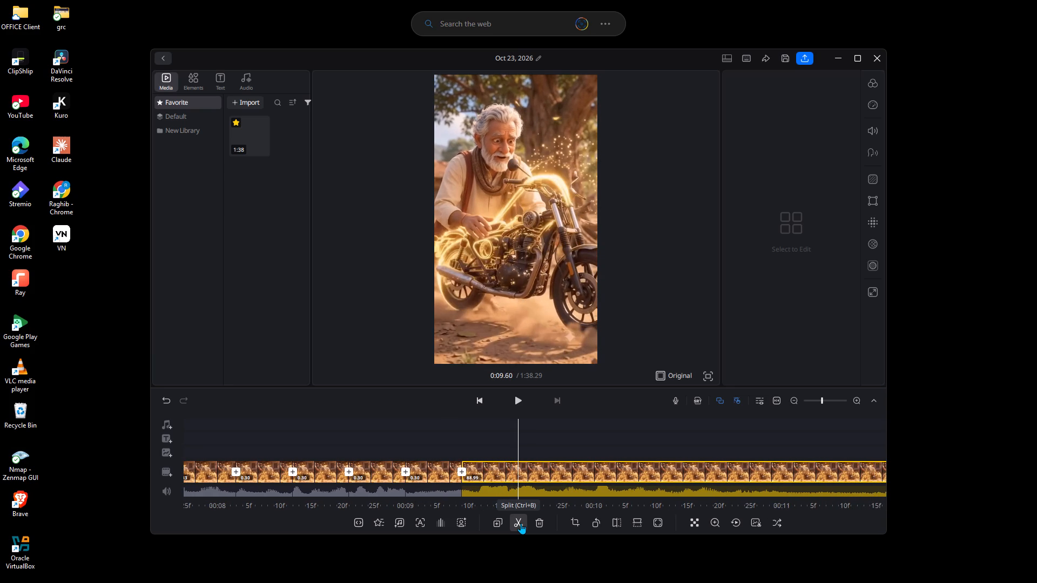
{"action": "left_click", "coordinate": [521, 523]}
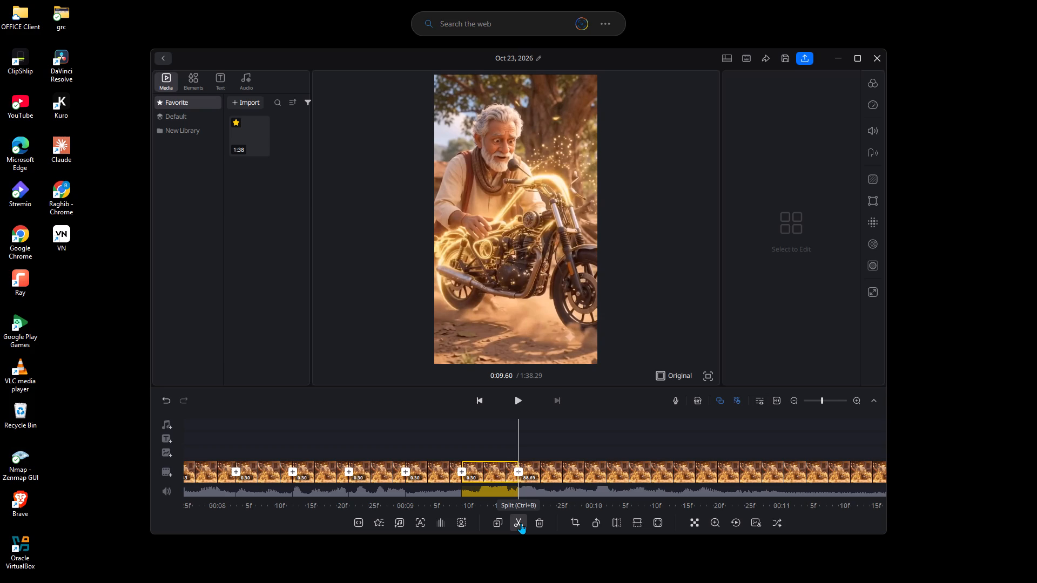
Split the remaining clip at 0:09.90, cutting off a 0.30-second segment.
{"action": "key", "text": "Right"}
{"action": "key", "text": "Right"}
{"action": "key", "text": "Right"}
{"action": "key", "text": "Right"}
{"action": "key", "text": "Right"}
{"action": "key", "text": "Right"}
{"action": "key", "text": "Right"}
{"action": "key", "text": "Right"}
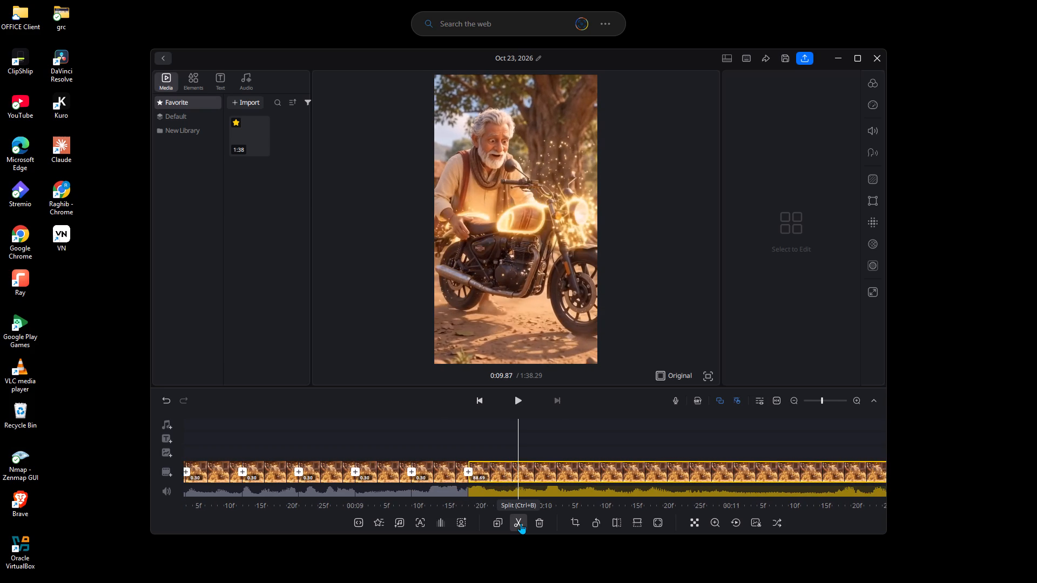
{"action": "key", "text": "Right"}
{"action": "left_click", "coordinate": [521, 523]}
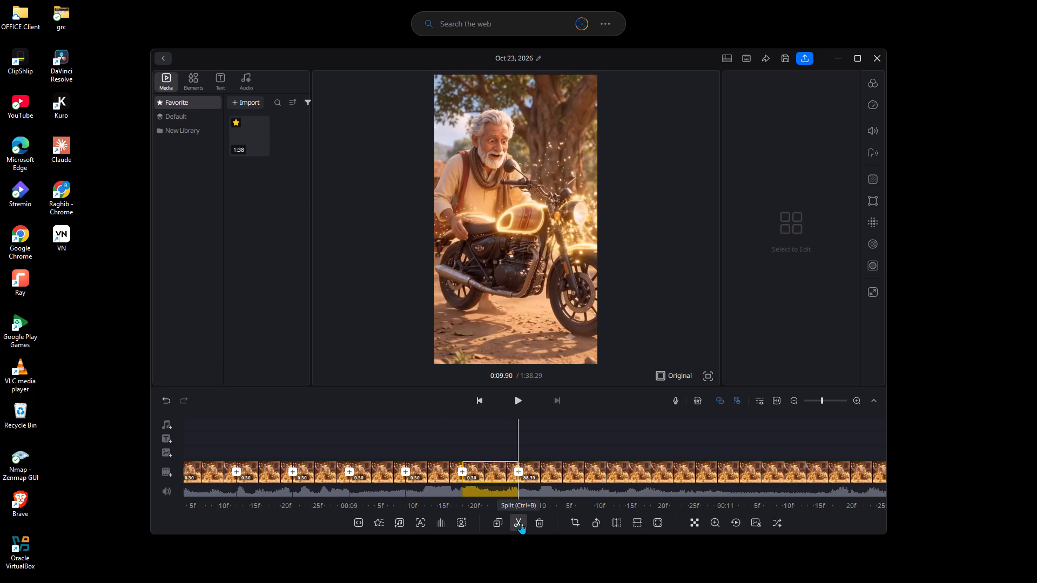
Split the remaining clip at 0:10.17, cutting off a 0.27-second segment.
{"action": "key", "text": "Right"}
{"action": "key", "text": "Right"}
{"action": "key", "text": "Right"}
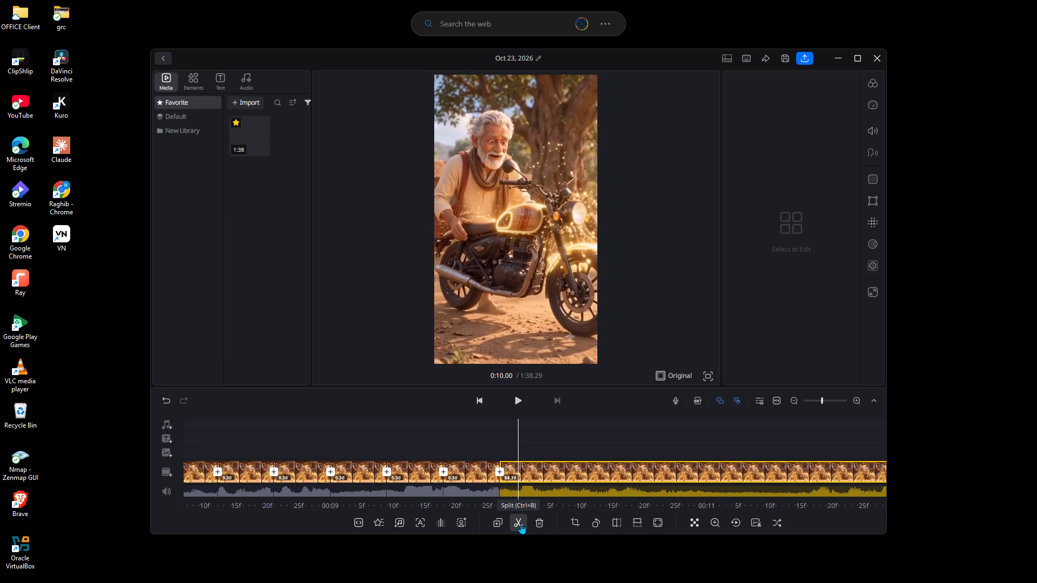
{"action": "key", "text": "Right"}
{"action": "key", "text": "Right"}
{"action": "key", "text": "Right"}
{"action": "key", "text": "Right"}
{"action": "key", "text": "Right"}
{"action": "left_click", "coordinate": [521, 523]}
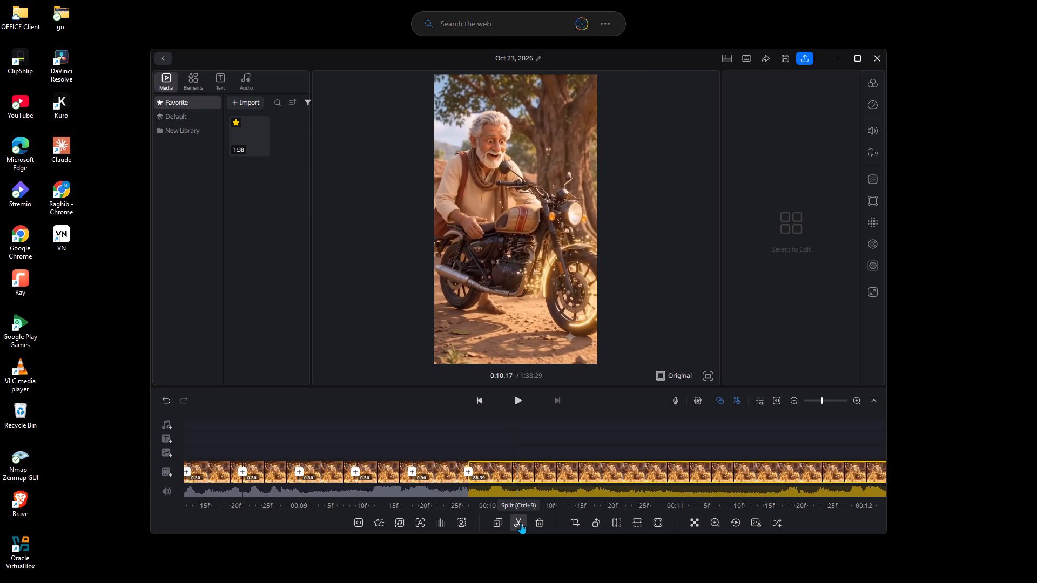
Split the remaining clip at 0:10.43, cutting off a 0.27-second segment.
{"action": "key", "text": "Right"}
{"action": "key", "text": "Right"}
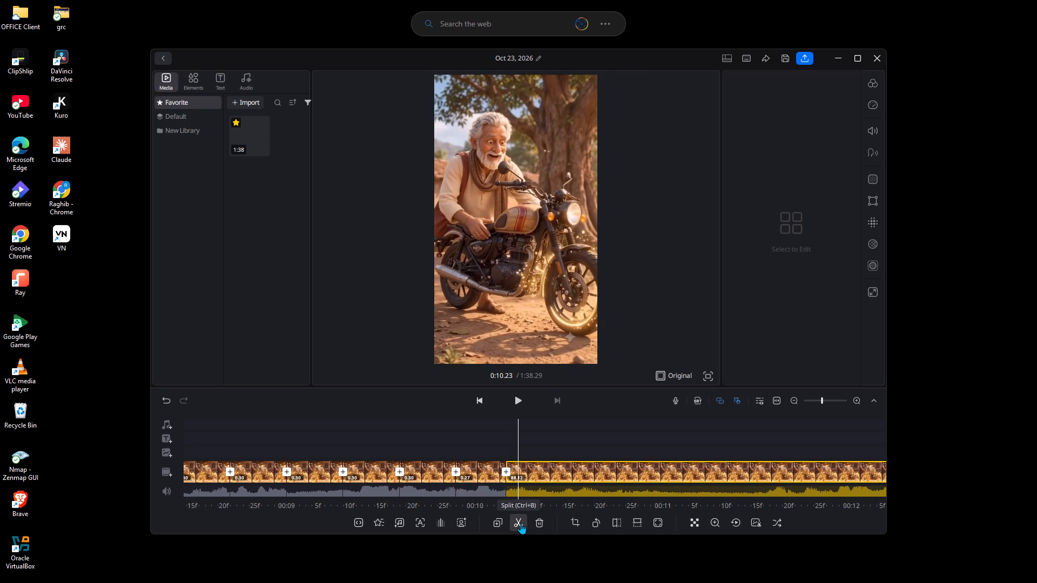
{"action": "key", "text": "Right"}
{"action": "key", "text": "Right"}
{"action": "key", "text": "Right"}
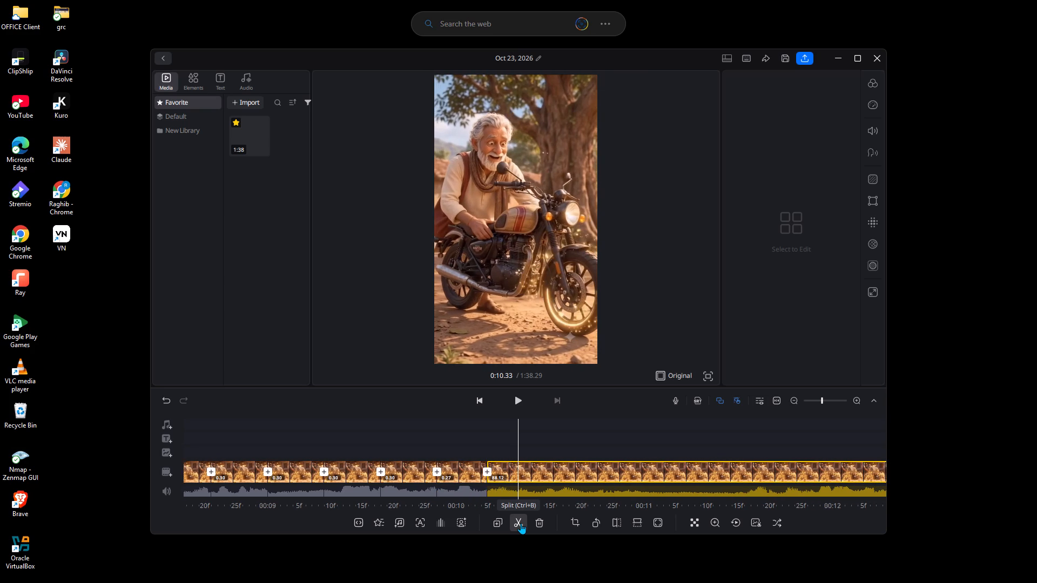
{"action": "key", "text": "Right"}
{"action": "key", "text": "Right"}
{"action": "key", "text": "Right"}
{"action": "left_click", "coordinate": [521, 523]}
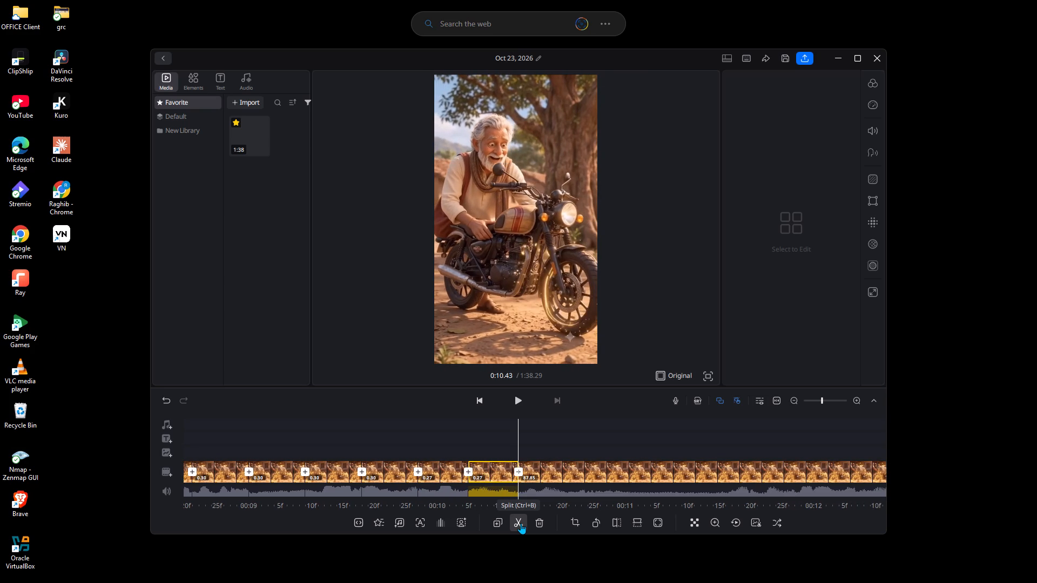
Split the remaining clip at 0:10.73, cutting off a 0.30-second segment.
{"action": "key", "text": "Right"}
{"action": "key", "text": "Right"}
{"action": "key", "text": "Right"}
{"action": "key", "text": "Right"}
{"action": "key", "text": "Right"}
{"action": "key", "text": "Right"}
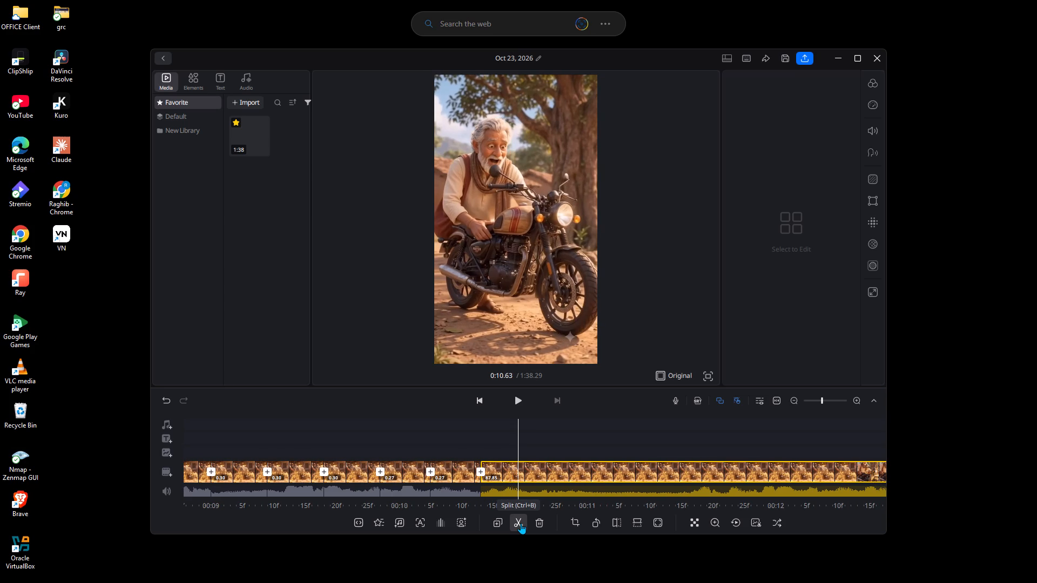
{"action": "key", "text": "Right"}
{"action": "key", "text": "Right"}
{"action": "key", "text": "Right"}
{"action": "left_click", "coordinate": [521, 523]}
Split the remaining clip at 0:11.07, cutting off a 0.33-second segment.
{"action": "key", "text": "Right"}
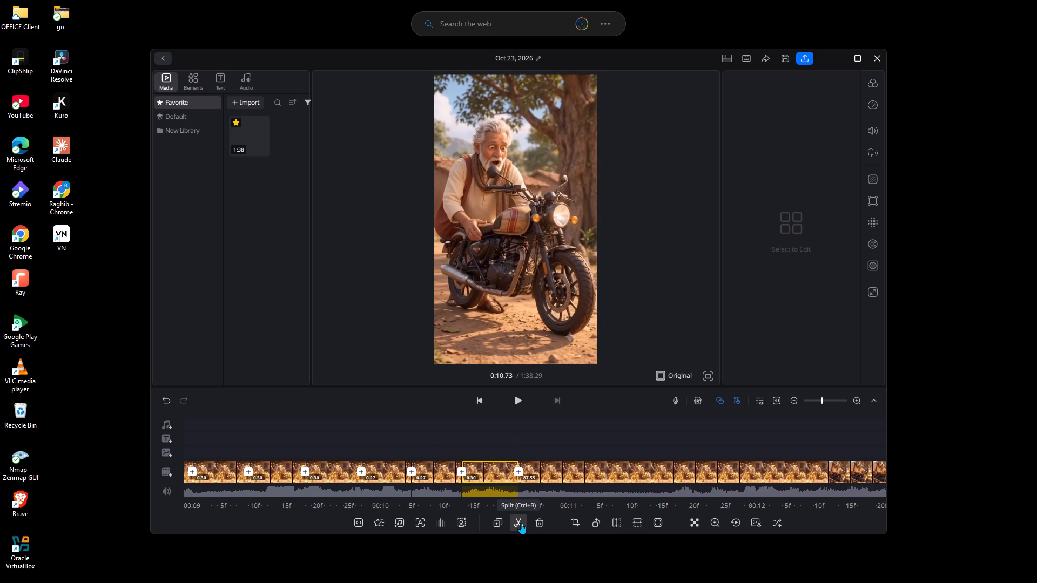
{"action": "key", "text": "Right"}
{"action": "key", "text": "Right"}
{"action": "key", "text": "Right"}
{"action": "key", "text": "Right"}
{"action": "key", "text": "Right"}
{"action": "key", "text": "Right"}
{"action": "key", "text": "Right"}
{"action": "key", "text": "Right"}
{"action": "key", "text": "Right"}
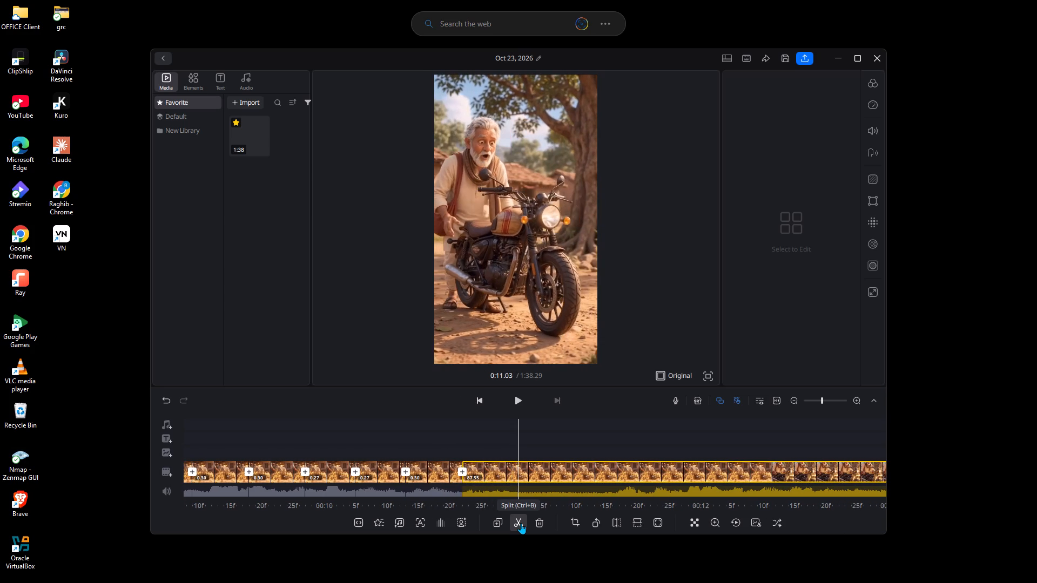
{"action": "left_click", "coordinate": [521, 523]}
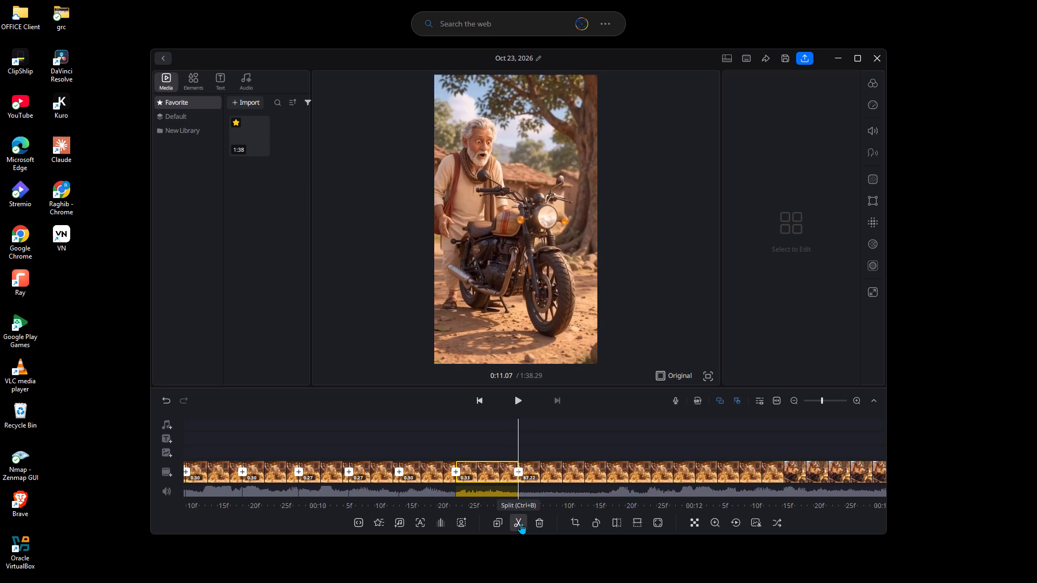
Split the remaining clip at 0:11.37, cutting off a 0.30-second segment.
{"action": "key", "text": "Right"}
{"action": "key", "text": "Right"}
{"action": "key", "text": "Right"}
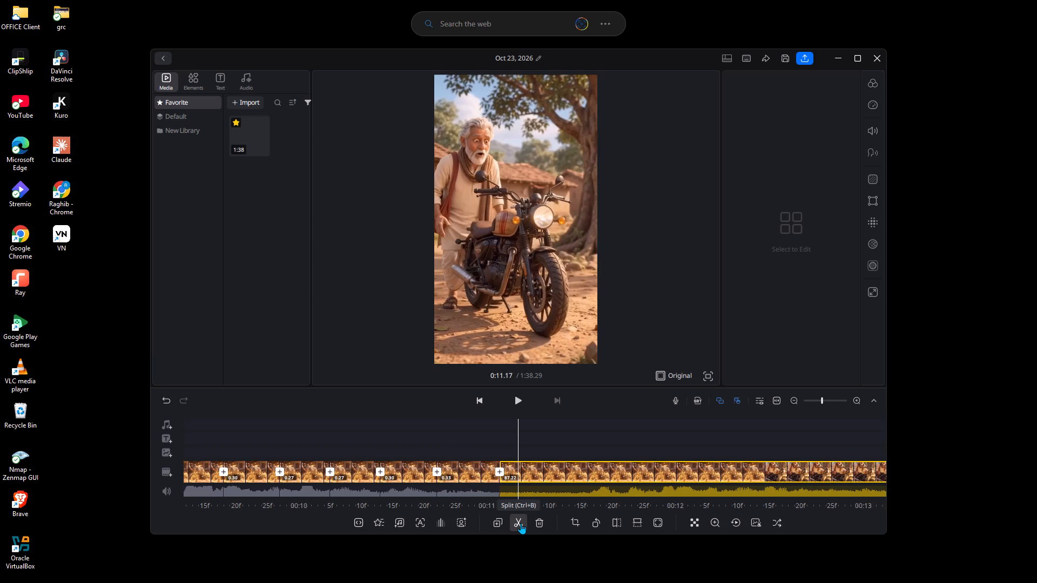
{"action": "key", "text": "Right"}
{"action": "key", "text": "Right"}
{"action": "key", "text": "Right"}
{"action": "key", "text": "Right"}
{"action": "key", "text": "Right"}
{"action": "key", "text": "Right"}
{"action": "left_click", "coordinate": [521, 523]}
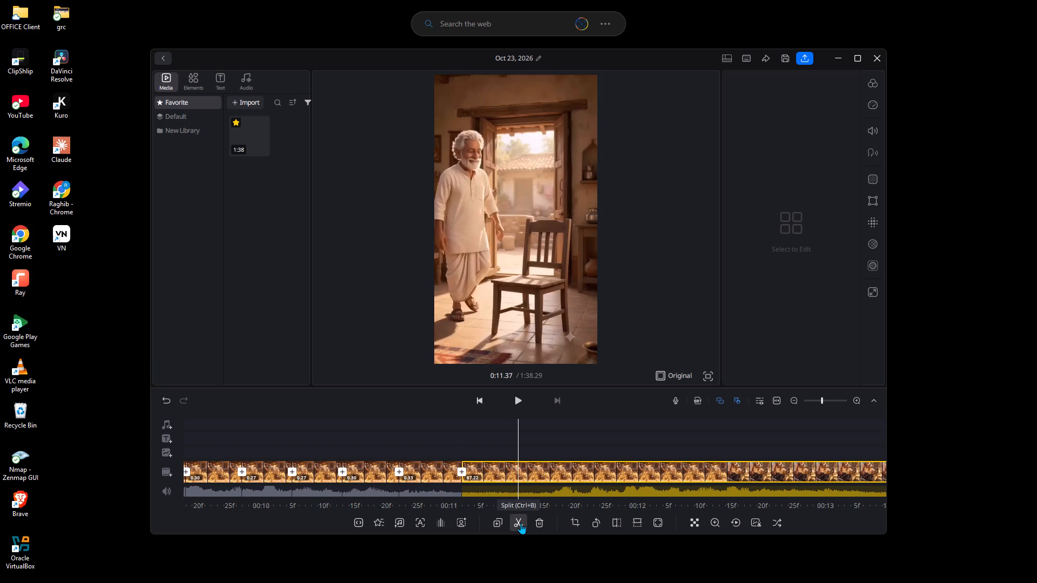
Split the remaining clip at 0:11.67, cutting off a 0.30-second segment.
{"action": "key", "text": "Right"}
{"action": "key", "text": "Right"}
{"action": "key", "text": "Right"}
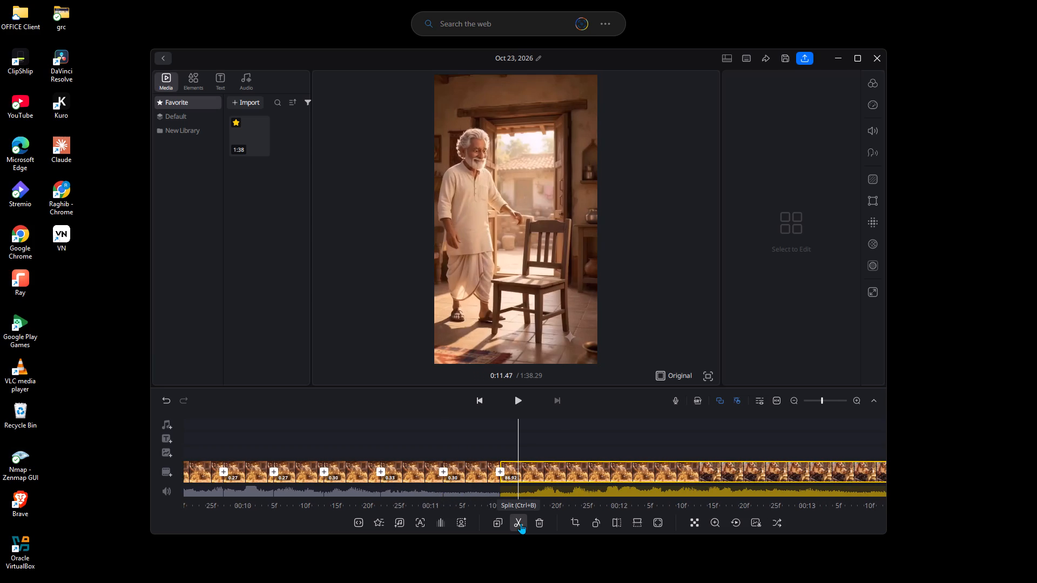
{"action": "key", "text": "Right"}
{"action": "key", "text": "Right"}
{"action": "key", "text": "Right"}
{"action": "key", "text": "Right"}
{"action": "key", "text": "Right"}
{"action": "key", "text": "Right"}
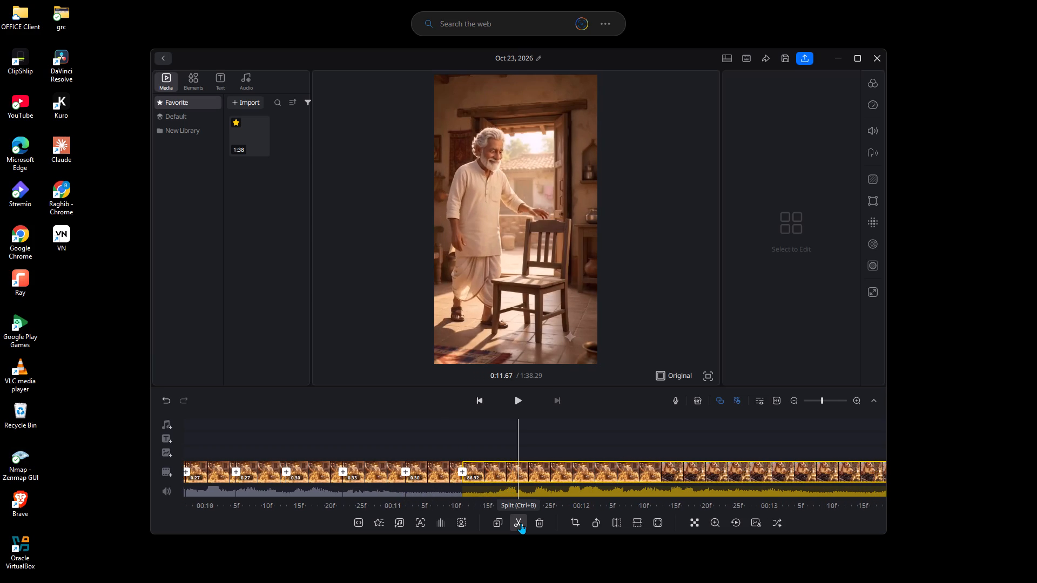
{"action": "left_click", "coordinate": [521, 523]}
Split the remaining clip at 0:12.00, cutting off a 0.33-second segment.
{"action": "key", "text": "Right"}
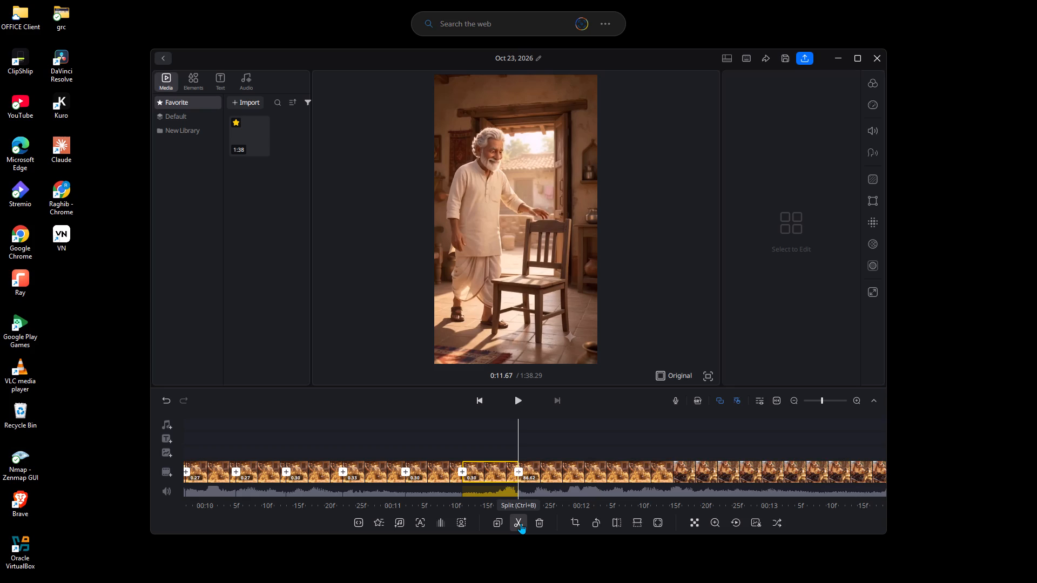
{"action": "key", "text": "Right"}
{"action": "key", "text": "Right"}
{"action": "key", "text": "Right"}
{"action": "key", "text": "Right"}
{"action": "key", "text": "Right"}
{"action": "key", "text": "Right"}
{"action": "key", "text": "Right"}
{"action": "key", "text": "Right"}
{"action": "key", "text": "Right"}
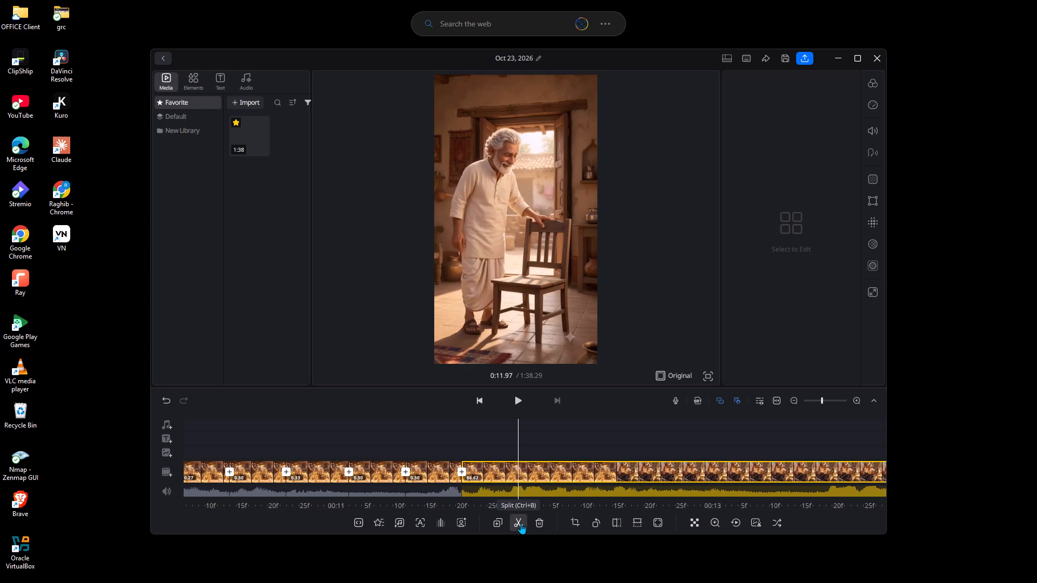
{"action": "left_click", "coordinate": [521, 523]}
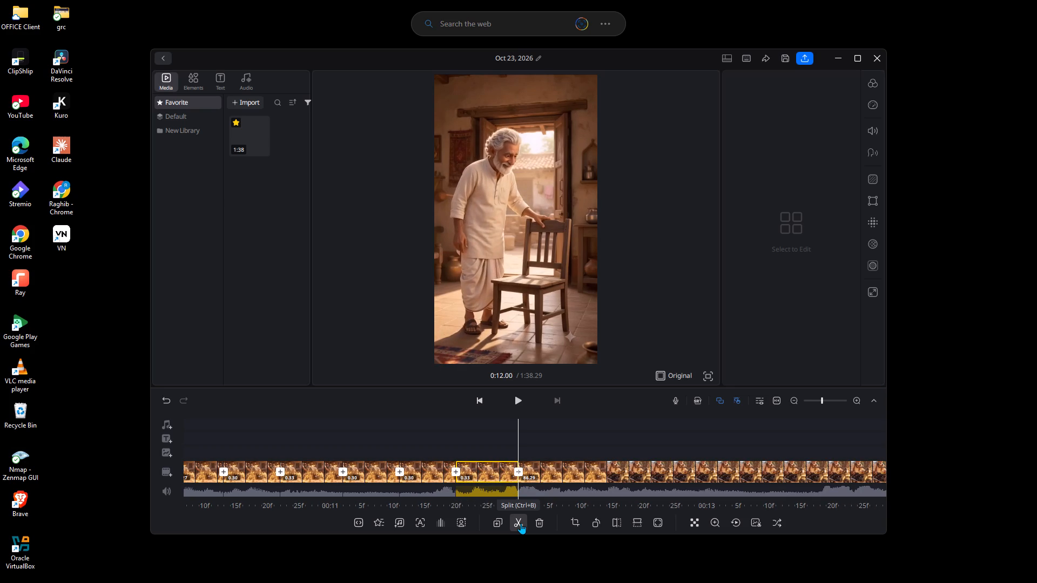
Split the remaining clip at 0:12.33, cutting off a 0.33-second segment.
{"action": "key", "text": "Right"}
{"action": "key", "text": "Right"}
{"action": "key", "text": "Right"}
{"action": "key", "text": "Right"}
{"action": "key", "text": "Right"}
{"action": "key", "text": "Right"}
{"action": "key", "text": "Right"}
{"action": "key", "text": "Right"}
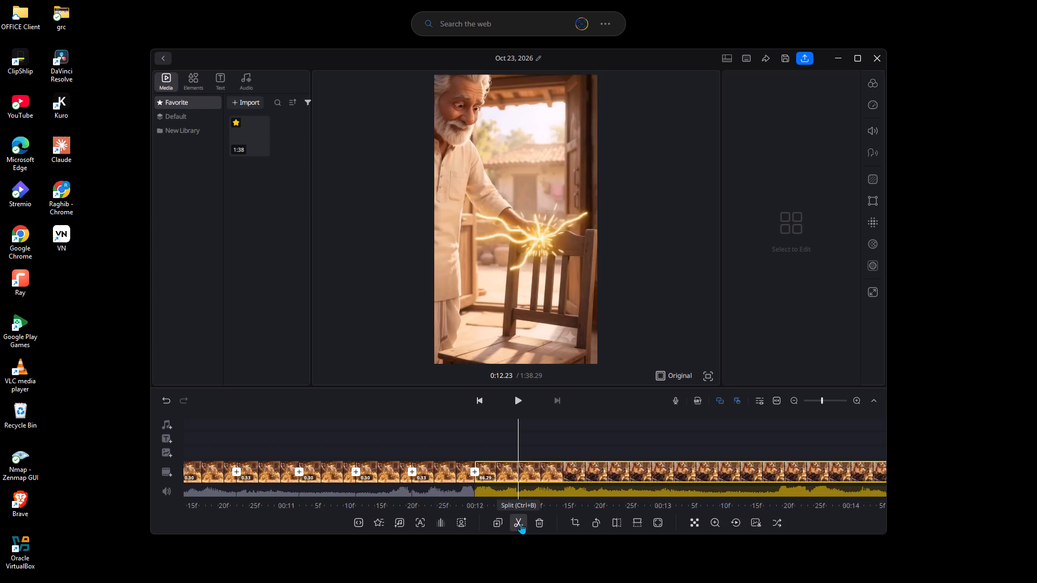
{"action": "key", "text": "Right"}
{"action": "key", "text": "Right"}
{"action": "left_click", "coordinate": [521, 523]}
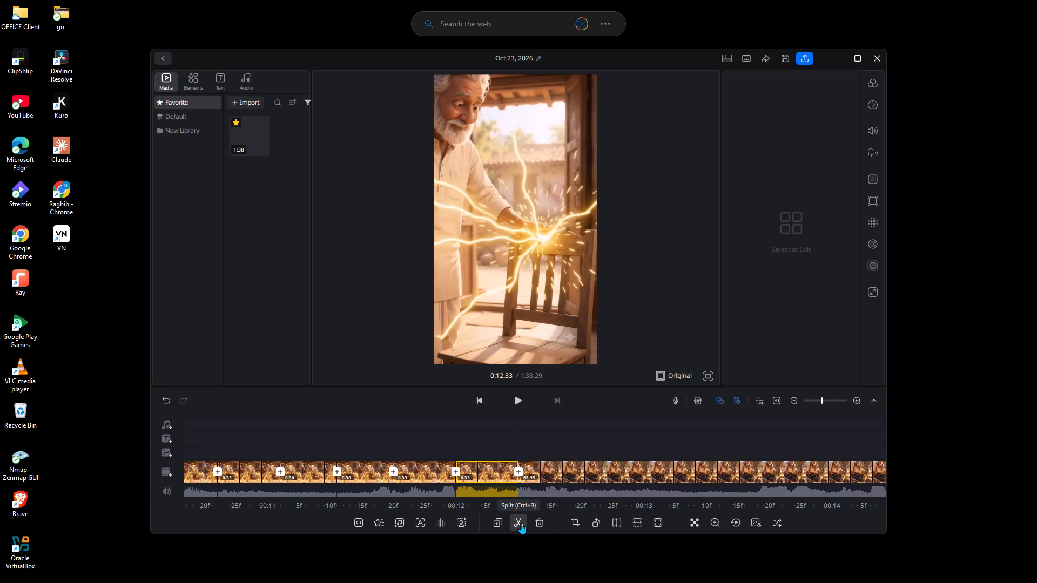
Split the remaining clip at 0:12.67, cutting off a 0.33-second segment.
{"action": "key", "text": "Right"}
{"action": "key", "text": "Right"}
{"action": "key", "text": "Right"}
{"action": "key", "text": "Right"}
{"action": "key", "text": "Right"}
{"action": "key", "text": "Right"}
{"action": "key", "text": "Right"}
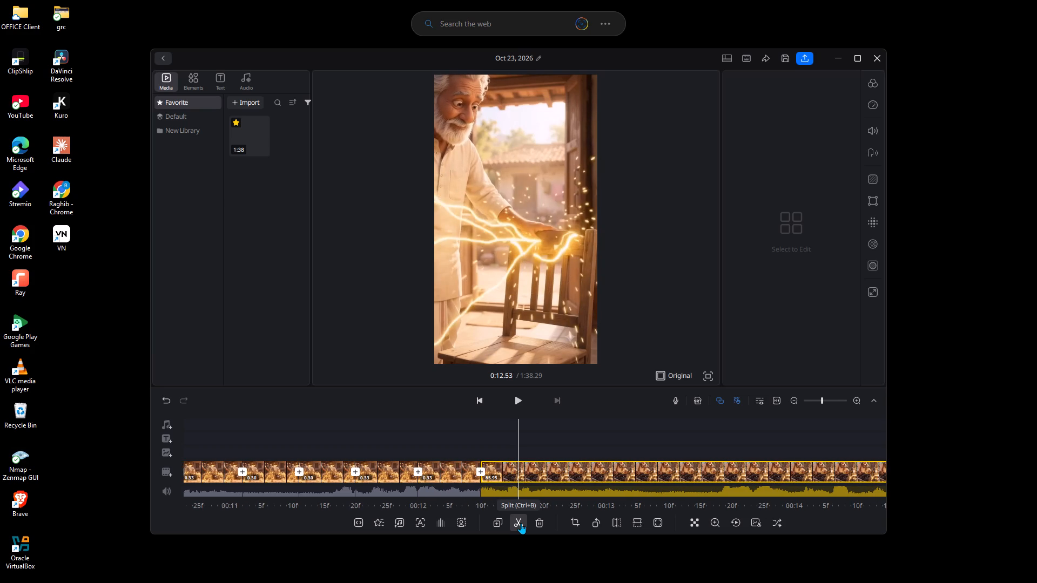
{"action": "key", "text": "Right"}
{"action": "key", "text": "Right"}
{"action": "key", "text": "Right"}
{"action": "left_click", "coordinate": [521, 523]}
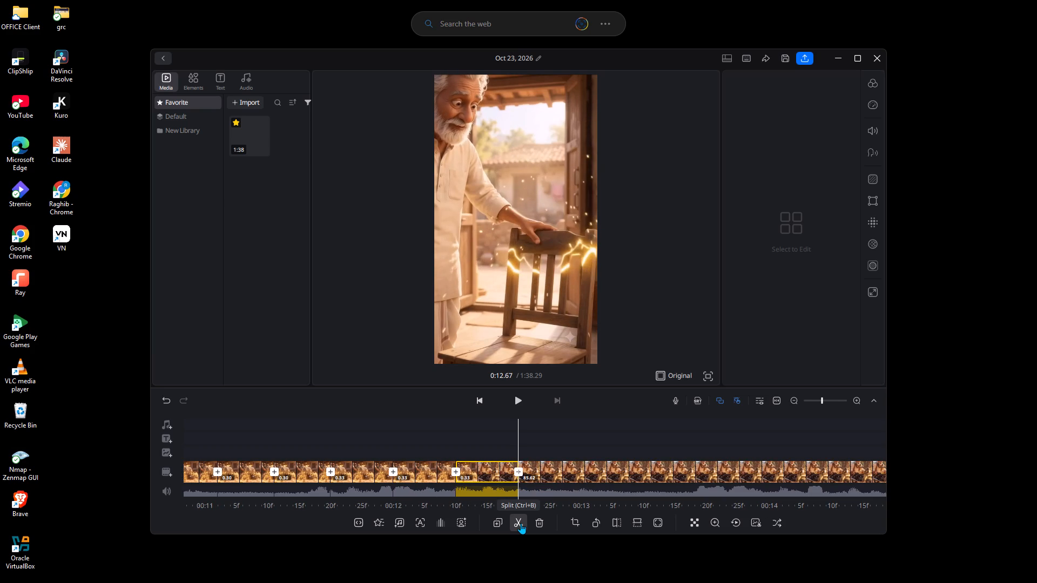
Split the remaining clip at 0:13.03, cutting off a 0.37-second segment.
{"action": "key", "text": "Right"}
{"action": "key", "text": "Right"}
{"action": "key", "text": "Right"}
{"action": "key", "text": "Right"}
{"action": "key", "text": "Right"}
{"action": "key", "text": "Right"}
{"action": "key", "text": "Right"}
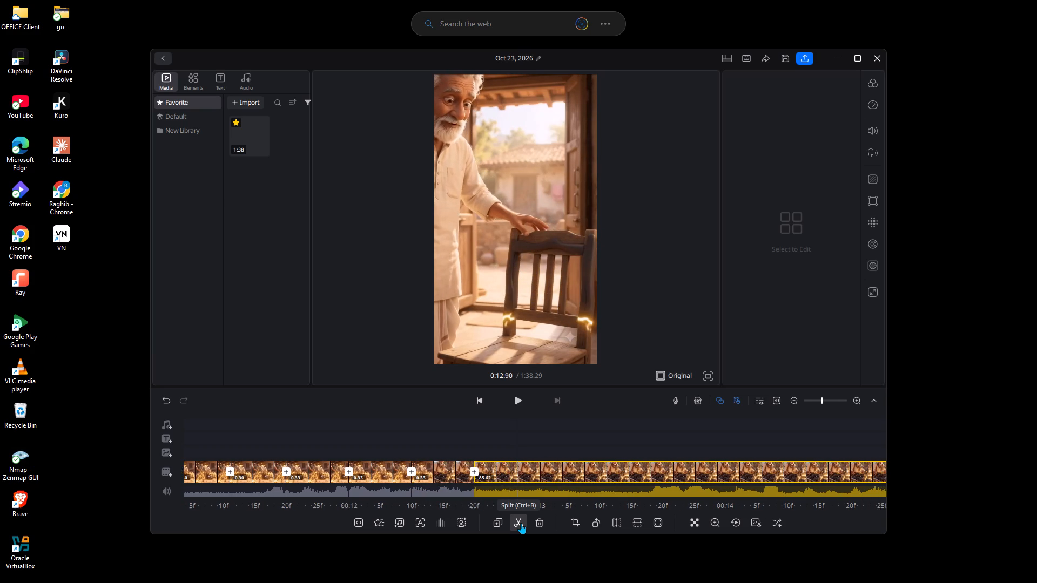
{"action": "key", "text": "Right"}
{"action": "key", "text": "Right"}
{"action": "key", "text": "Right"}
{"action": "key", "text": "Right"}
{"action": "left_click", "coordinate": [521, 523]}
Split the remaining clip at 0:13.37, cutting off a 0.33-second segment.
{"action": "key", "text": "Right"}
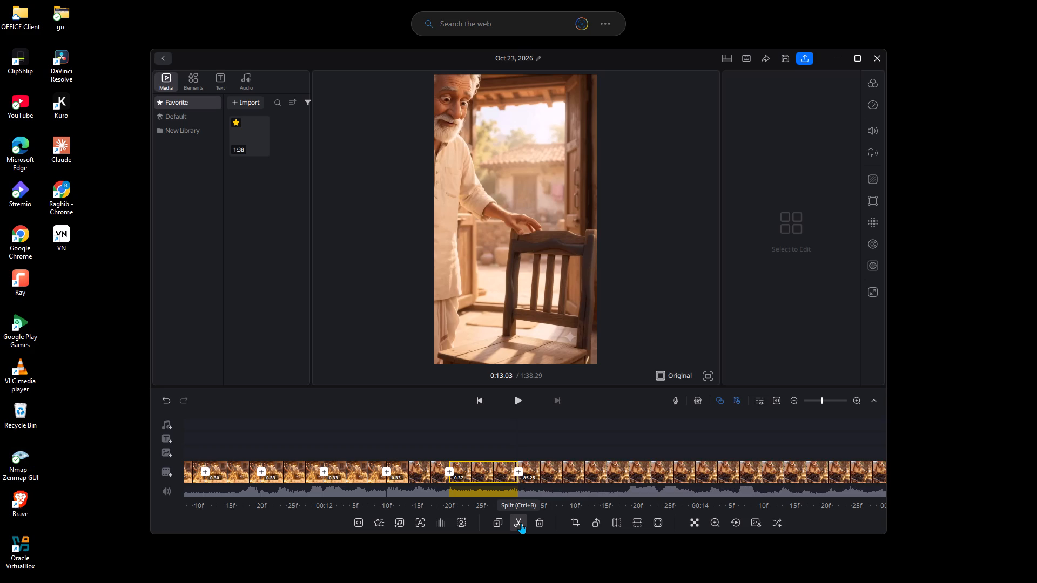
{"action": "key", "text": "Right"}
{"action": "key", "text": "Right"}
{"action": "key", "text": "Right"}
{"action": "key", "text": "Right"}
{"action": "key", "text": "Right"}
{"action": "key", "text": "Right"}
{"action": "key", "text": "Right"}
{"action": "key", "text": "Right"}
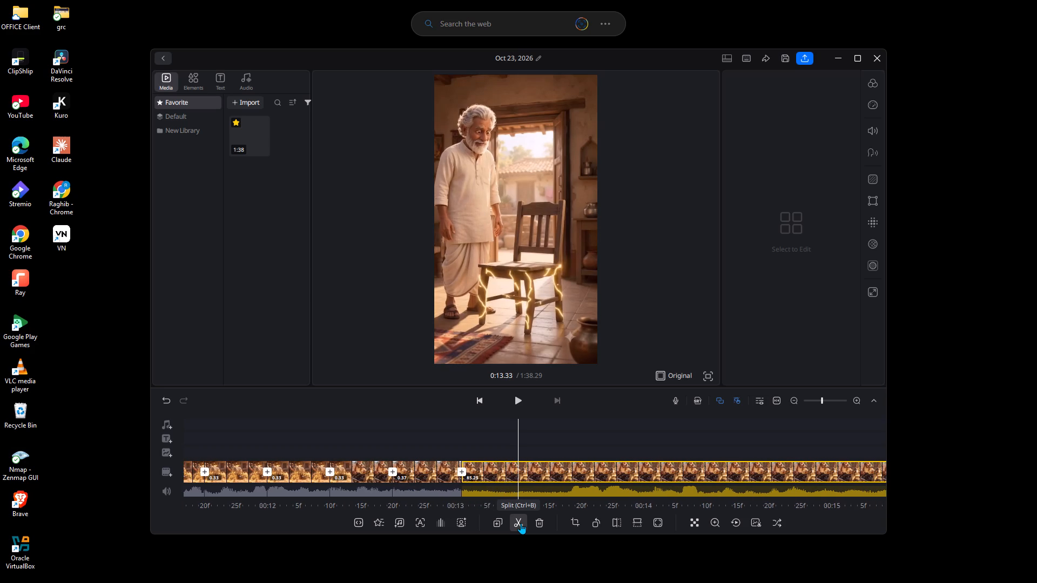
{"action": "key", "text": "Right"}
{"action": "left_click", "coordinate": [521, 523]}
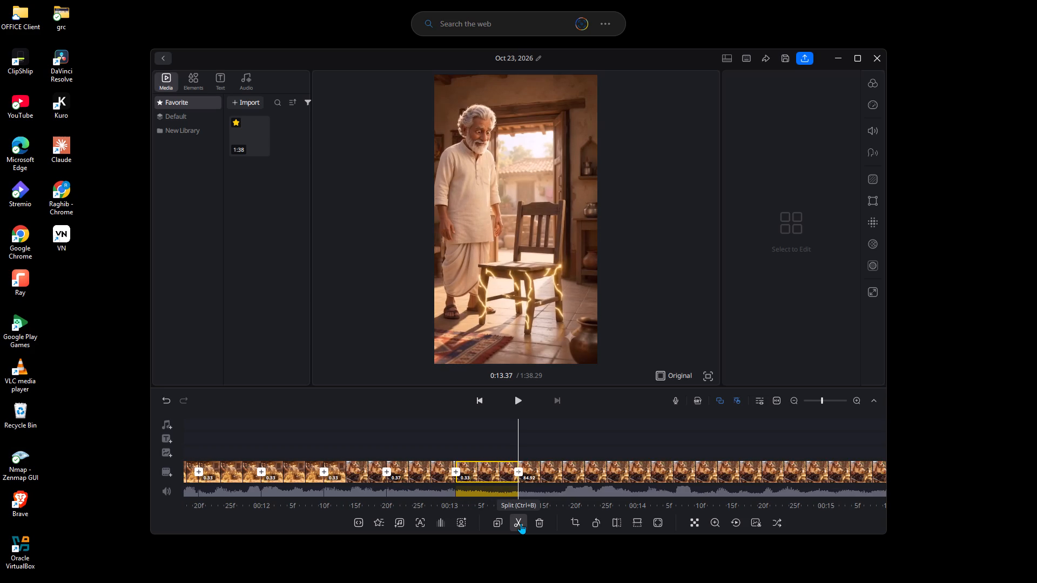
Split the remaining clip at about 0:13.73, cutting off a 0.37-second segment.
{"action": "key", "text": "Right"}
{"action": "key", "text": "Right"}
{"action": "key", "text": "Right"}
{"action": "key", "text": "Right"}
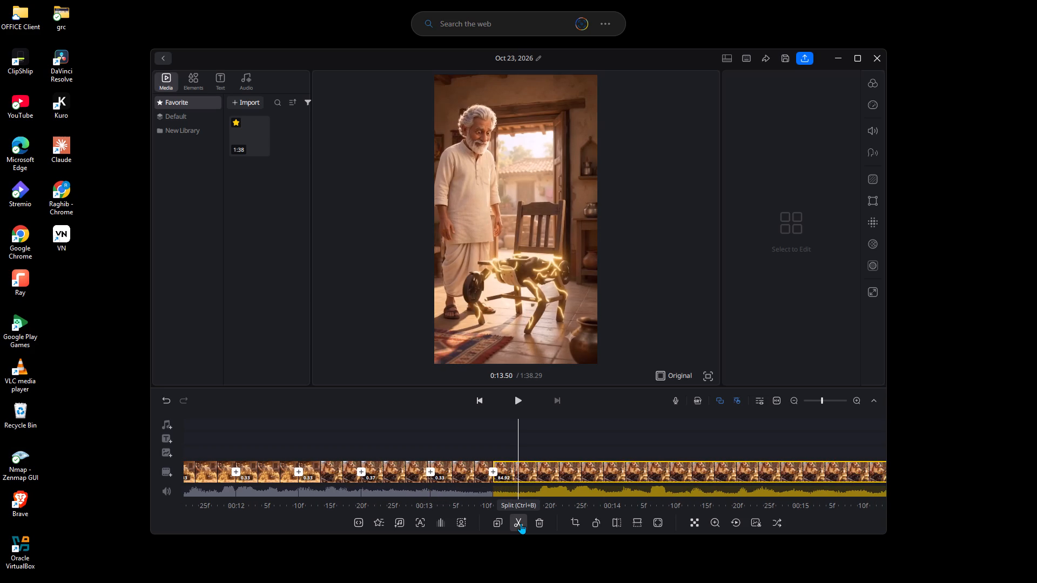
{"action": "key", "text": "Right"}
{"action": "key", "text": "Right"}
{"action": "key", "text": "Right"}
{"action": "key", "text": "Right"}
{"action": "key", "text": "Right"}
{"action": "key", "text": "Right"}
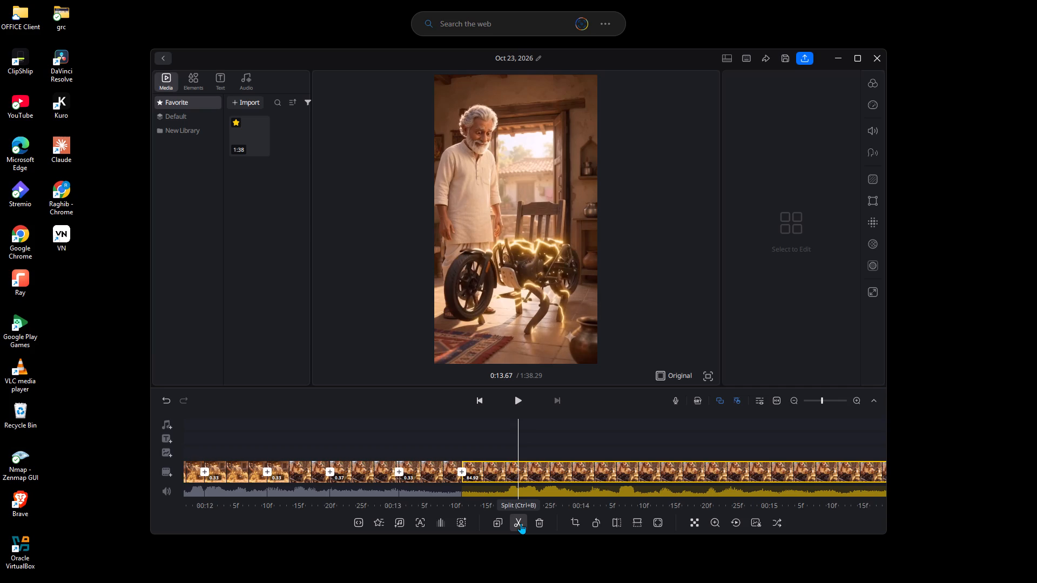
{"action": "key", "text": "Right"}
{"action": "left_click", "coordinate": [521, 523]}
Split the remaining clip at 0:14.10, cutting off a 0.37-second segment.
{"action": "key", "text": "Right"}
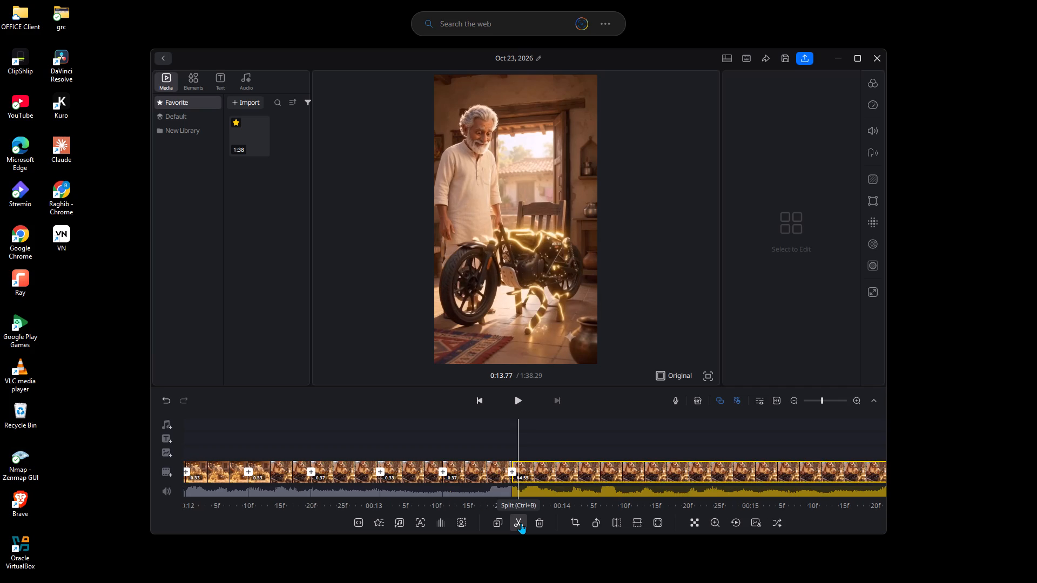
{"action": "key", "text": "Right"}
{"action": "key", "text": "Right"}
{"action": "key", "text": "Right"}
{"action": "key", "text": "Right"}
{"action": "key", "text": "Right"}
{"action": "key", "text": "Right"}
{"action": "key", "text": "Right"}
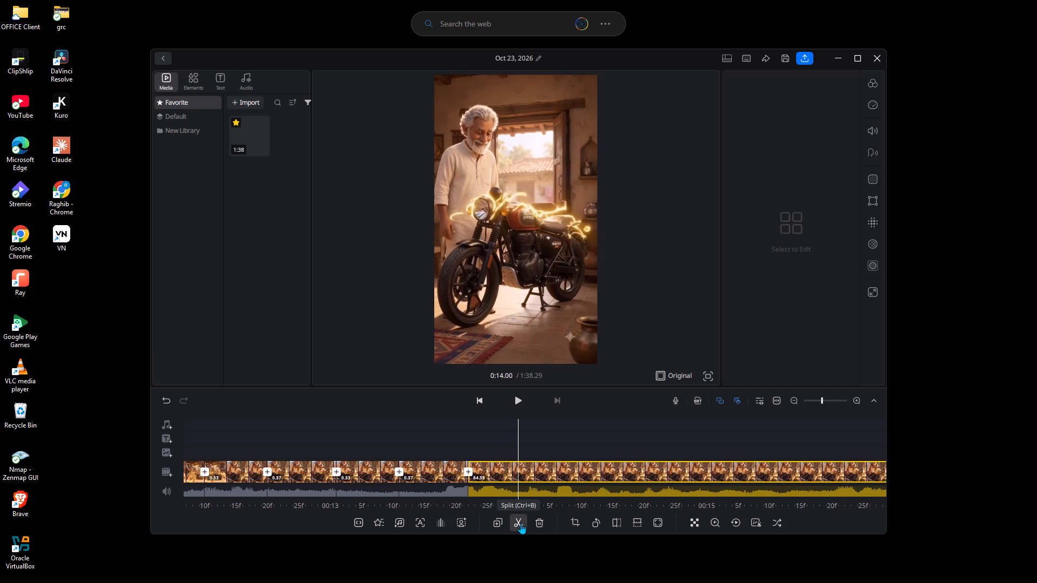
{"action": "key", "text": "Right"}
{"action": "key", "text": "Right"}
{"action": "key", "text": "Right"}
{"action": "left_click", "coordinate": [521, 523]}
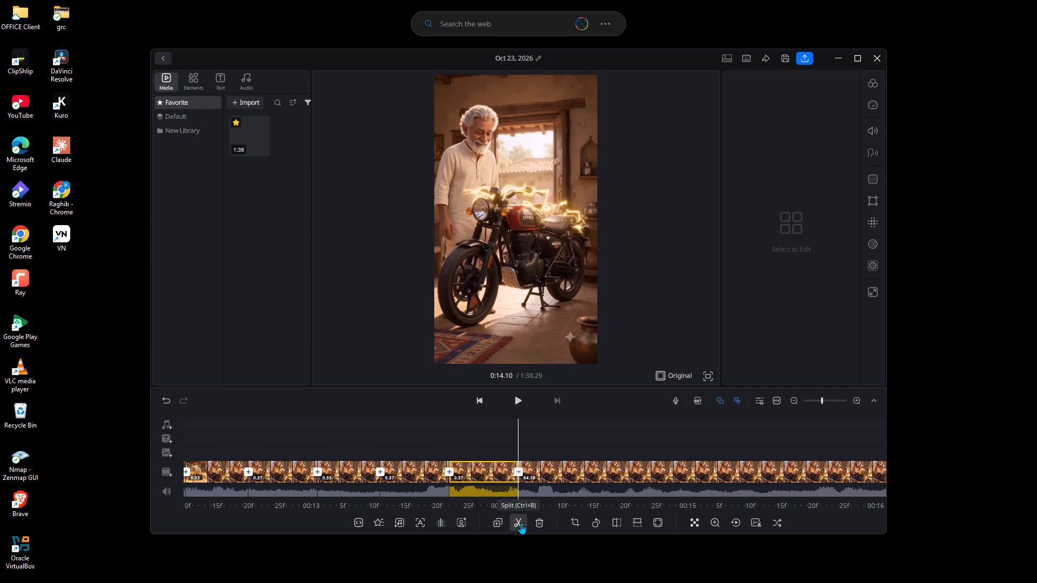
Split the remaining clip at 0:14.47, cutting off a 0.37-second segment.
{"action": "key", "text": "Right"}
{"action": "key", "text": "Right"}
{"action": "key", "text": "Right"}
{"action": "key", "text": "Right"}
{"action": "key", "text": "Right"}
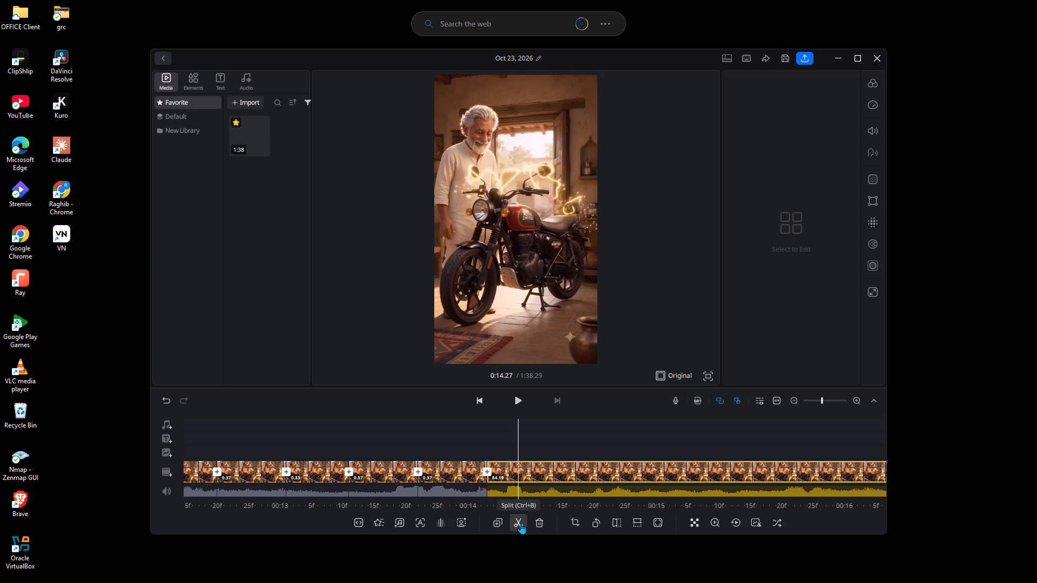
{"action": "key", "text": "Right"}
{"action": "key", "text": "Right"}
{"action": "key", "text": "Right"}
{"action": "key", "text": "Right"}
{"action": "key", "text": "Right"}
{"action": "key", "text": "Right"}
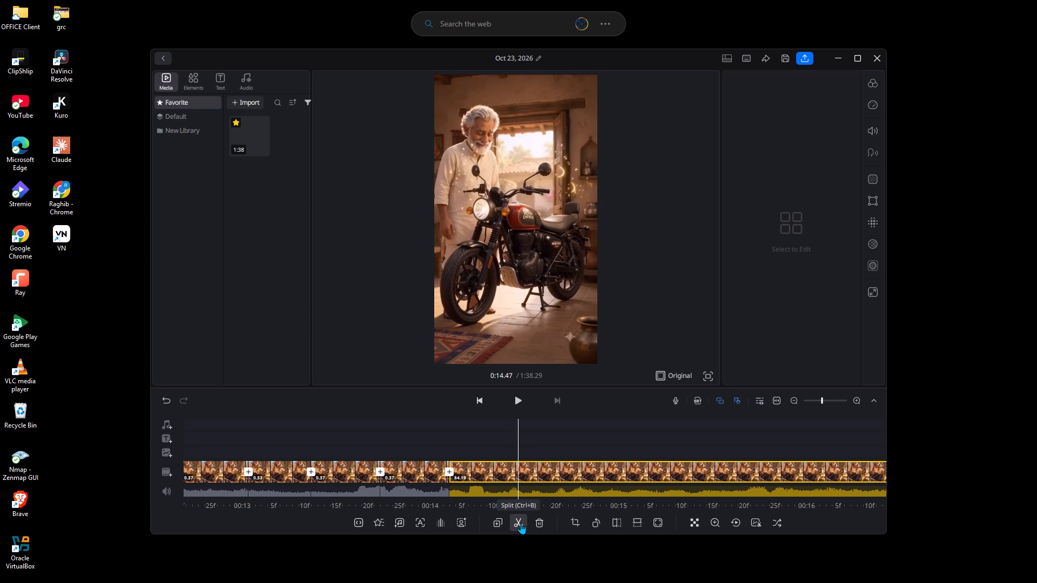
{"action": "left_click", "coordinate": [521, 523]}
Split the remaining clip at 0:14.73, cutting off a 0.27-second segment.
{"action": "key", "text": "Right"}
{"action": "key", "text": "Right"}
{"action": "key", "text": "Right"}
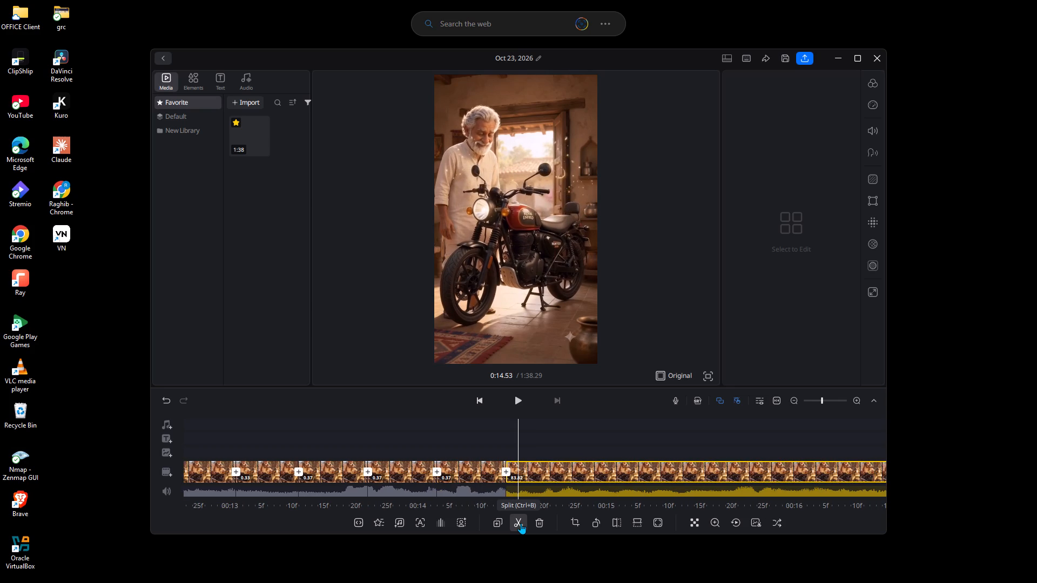
{"action": "key", "text": "Right"}
{"action": "key", "text": "Right"}
{"action": "key", "text": "Right"}
{"action": "key", "text": "Right"}
{"action": "key", "text": "Right"}
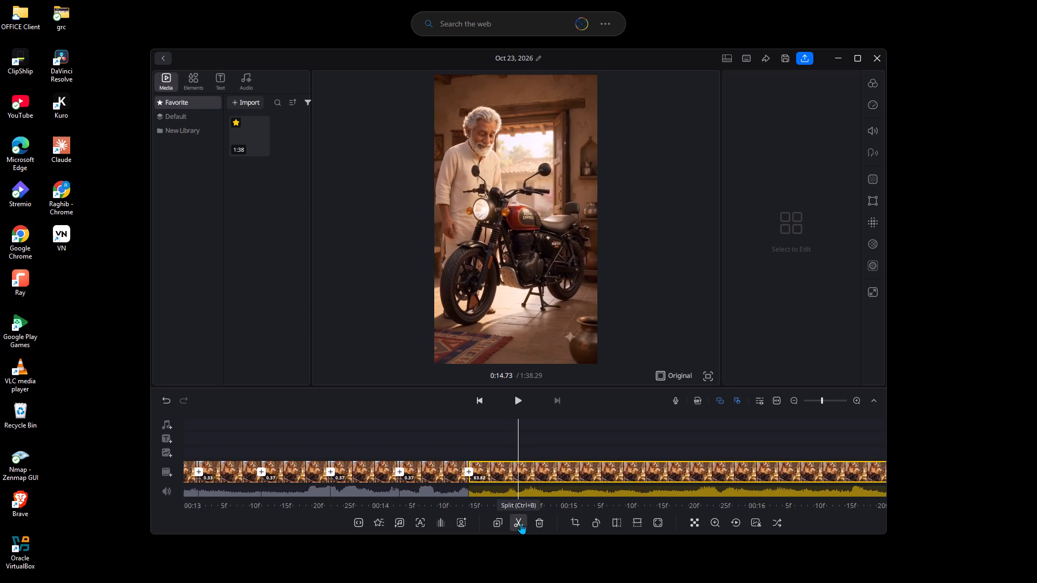
{"action": "left_click", "coordinate": [521, 523]}
Split the remaining clip at 0:15.07, cutting off a 0.33-second segment.
{"action": "key", "text": "Right"}
{"action": "key", "text": "Right"}
{"action": "key", "text": "Right"}
{"action": "key", "text": "Right"}
{"action": "key", "text": "Right"}
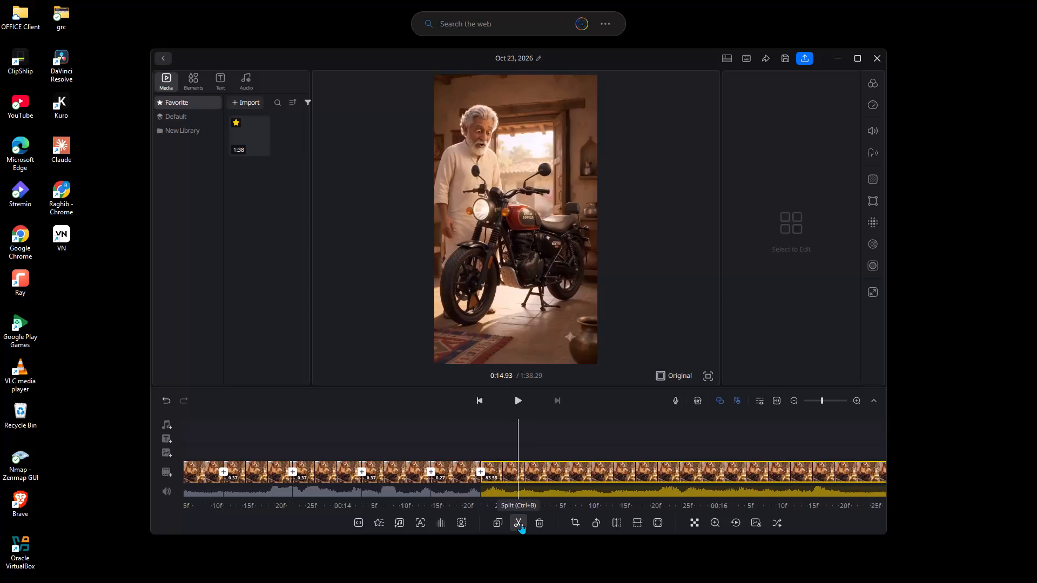
{"action": "key", "text": "Right"}
{"action": "key", "text": "Right"}
{"action": "key", "text": "Right"}
{"action": "key", "text": "Right"}
{"action": "left_click", "coordinate": [521, 523]}
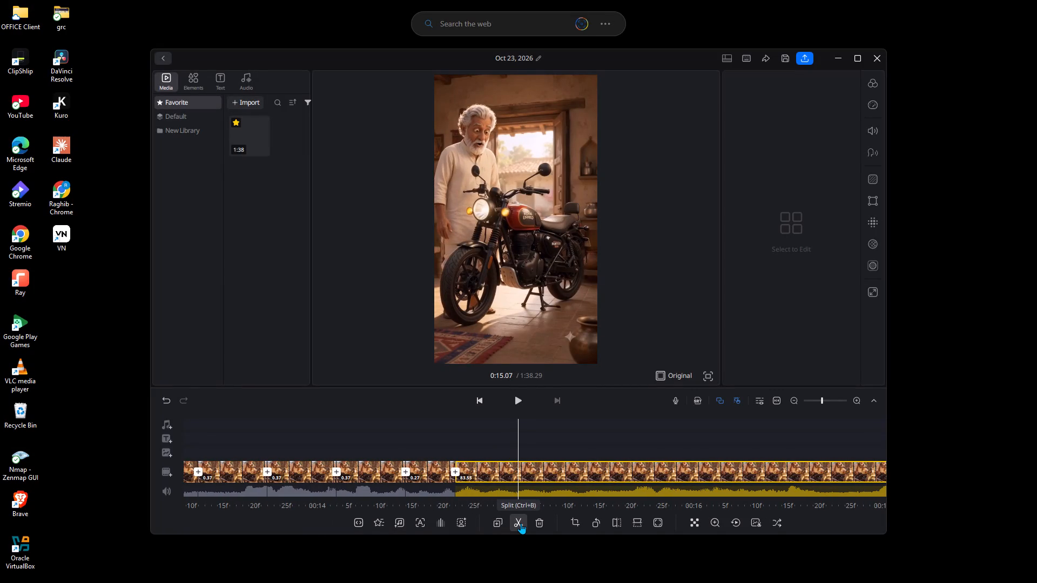
Split the remaining clip at 0:15.40, cutting off a 0.33-second segment.
{"action": "key", "text": "Right"}
{"action": "key", "text": "Right"}
{"action": "key", "text": "Right"}
{"action": "key", "text": "Right"}
{"action": "key", "text": "Right"}
{"action": "key", "text": "Right"}
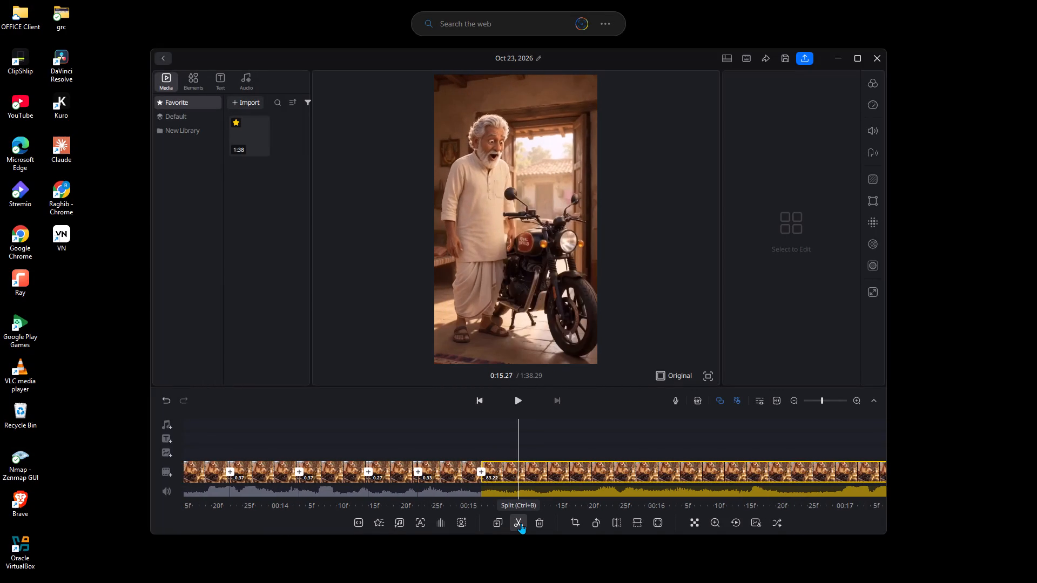
{"action": "key", "text": "Right"}
{"action": "key", "text": "Right"}
{"action": "key", "text": "Right"}
{"action": "key", "text": "Right"}
{"action": "left_click", "coordinate": [521, 523]}
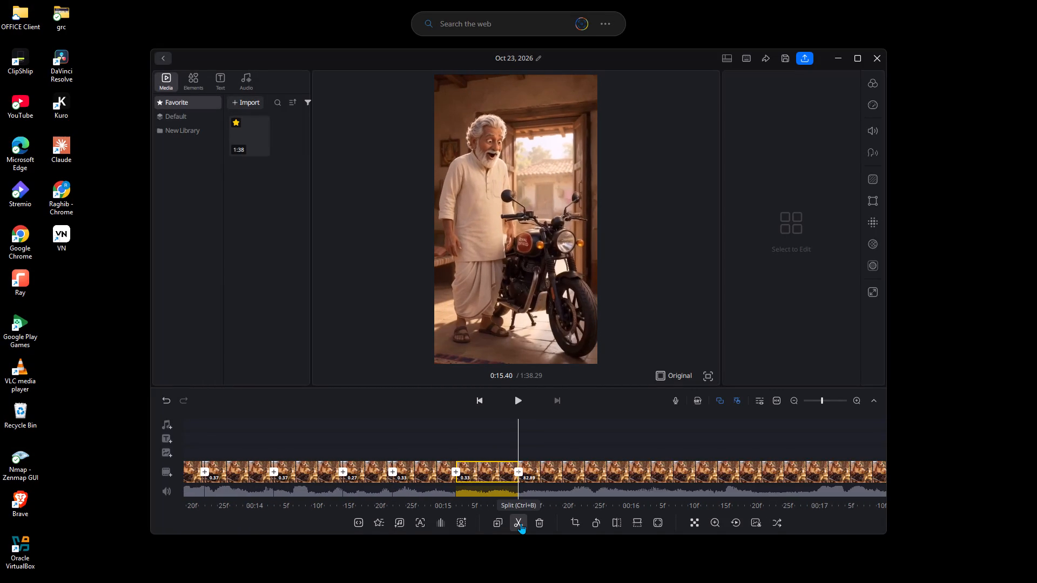
Split the remaining clip at 0:15.73, cutting off a 0.33-second segment.
{"action": "key", "text": "Right"}
{"action": "key", "text": "Right"}
{"action": "key", "text": "Right"}
{"action": "key", "text": "Right"}
{"action": "key", "text": "Right"}
{"action": "key", "text": "Right"}
{"action": "key", "text": "Right"}
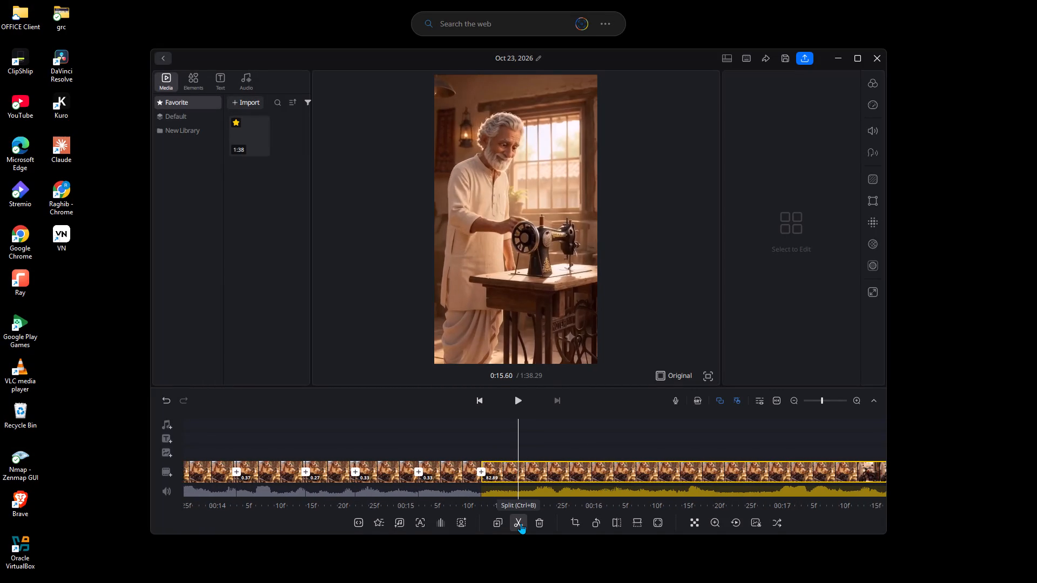
{"action": "key", "text": "Right"}
{"action": "key", "text": "Right"}
{"action": "key", "text": "Right"}
{"action": "left_click", "coordinate": [521, 523]}
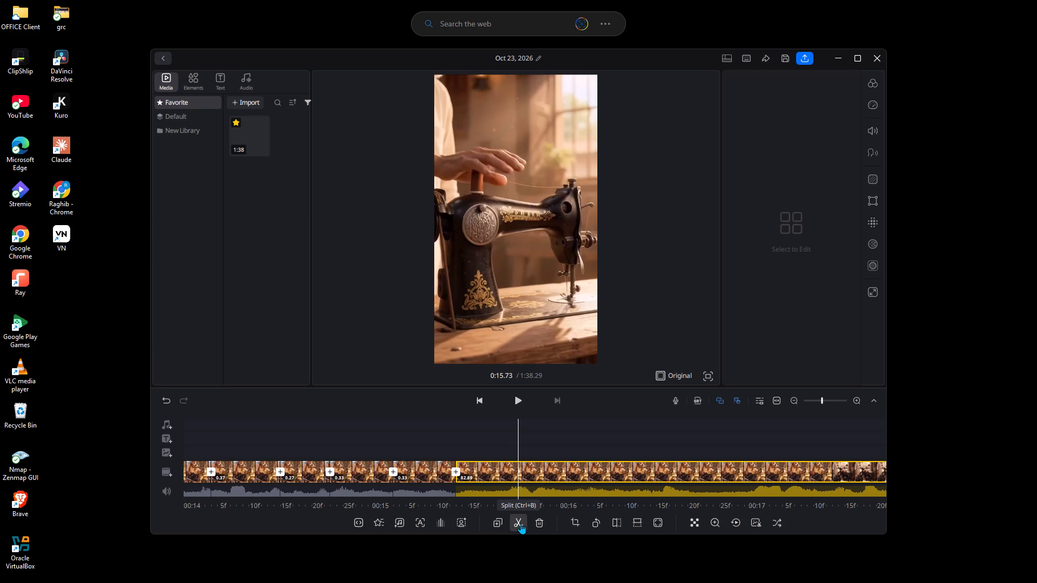
Split the remaining clip at 0:16.03, cutting off a 0.30-second segment.
{"action": "key", "text": "Right"}
{"action": "key", "text": "Right"}
{"action": "key", "text": "Right"}
{"action": "key", "text": "Right"}
{"action": "key", "text": "Right"}
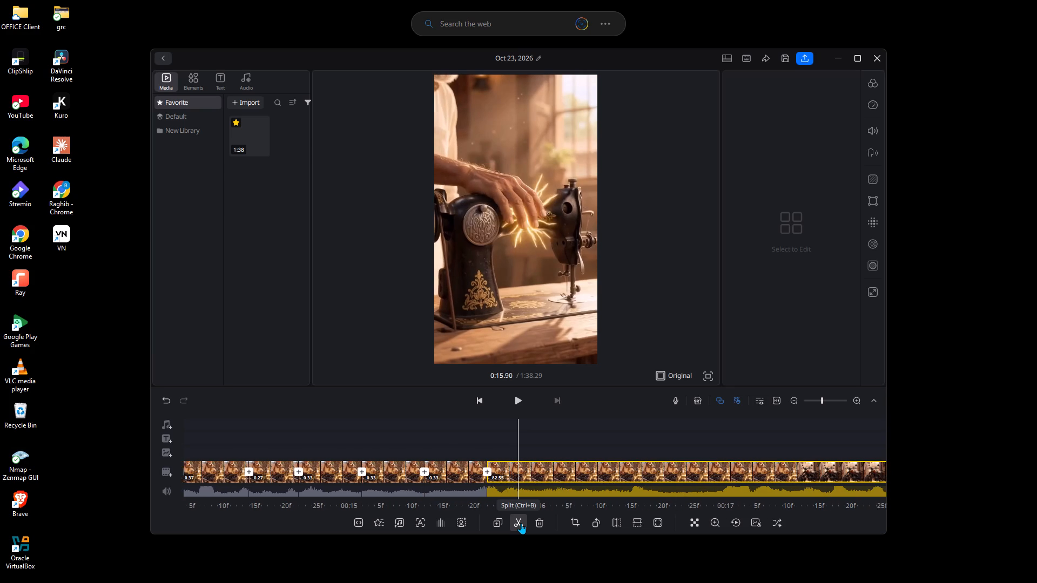
{"action": "key", "text": "Right"}
{"action": "key", "text": "Right"}
{"action": "key", "text": "Right"}
{"action": "key", "text": "Right"}
{"action": "left_click", "coordinate": [521, 523]}
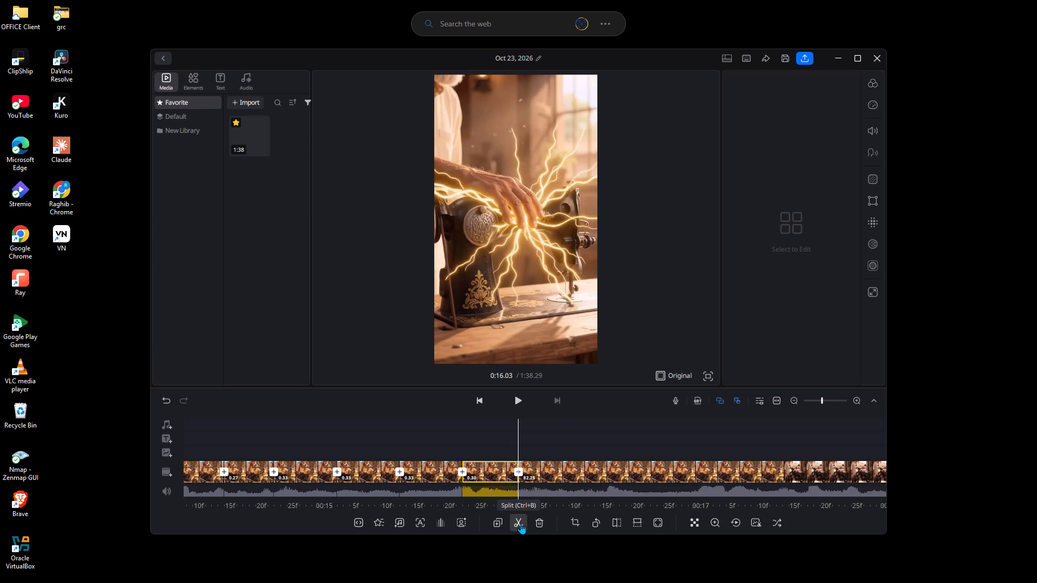
Split the remaining clip at 0:16.33, cutting off a 0.30-second segment.
{"action": "key", "text": "Right"}
{"action": "key", "text": "Right"}
{"action": "key", "text": "Right"}
{"action": "key", "text": "Right"}
{"action": "key", "text": "Right"}
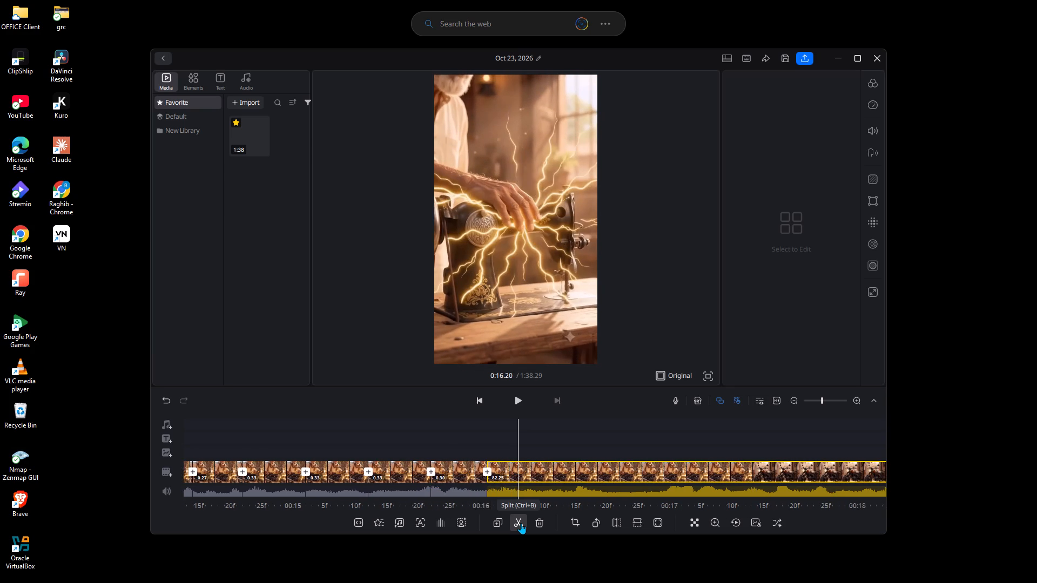
{"action": "key", "text": "Right"}
{"action": "key", "text": "Right"}
{"action": "key", "text": "Right"}
{"action": "key", "text": "Right"}
{"action": "left_click", "coordinate": [521, 523]}
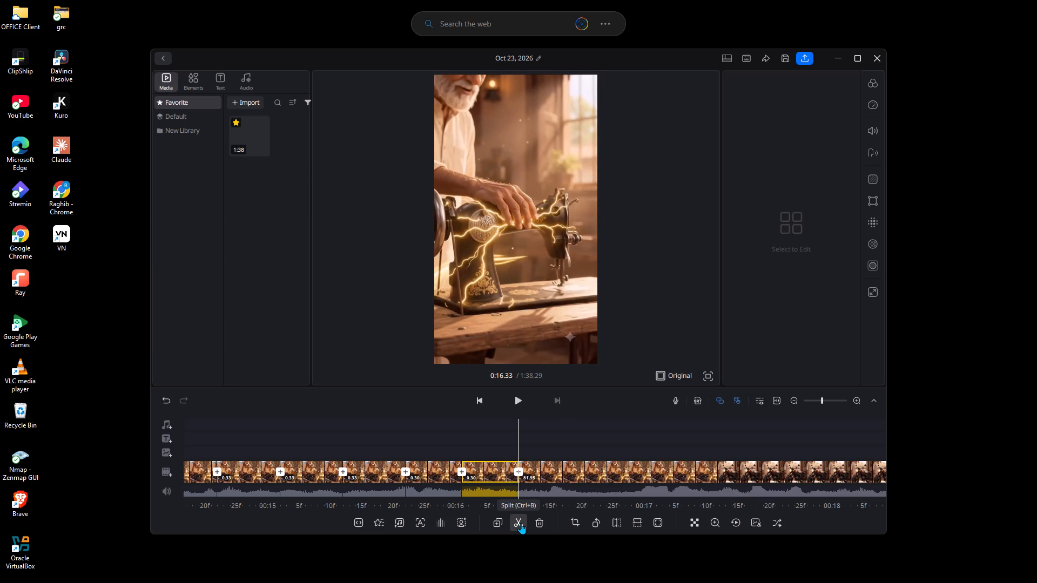
Split the remaining clip at 0:16.67, cutting off a 0.33-second segment.
{"action": "key", "text": "Right"}
{"action": "key", "text": "Right"}
{"action": "key", "text": "Right"}
{"action": "key", "text": "Right"}
{"action": "key", "text": "Right"}
{"action": "key", "text": "Right"}
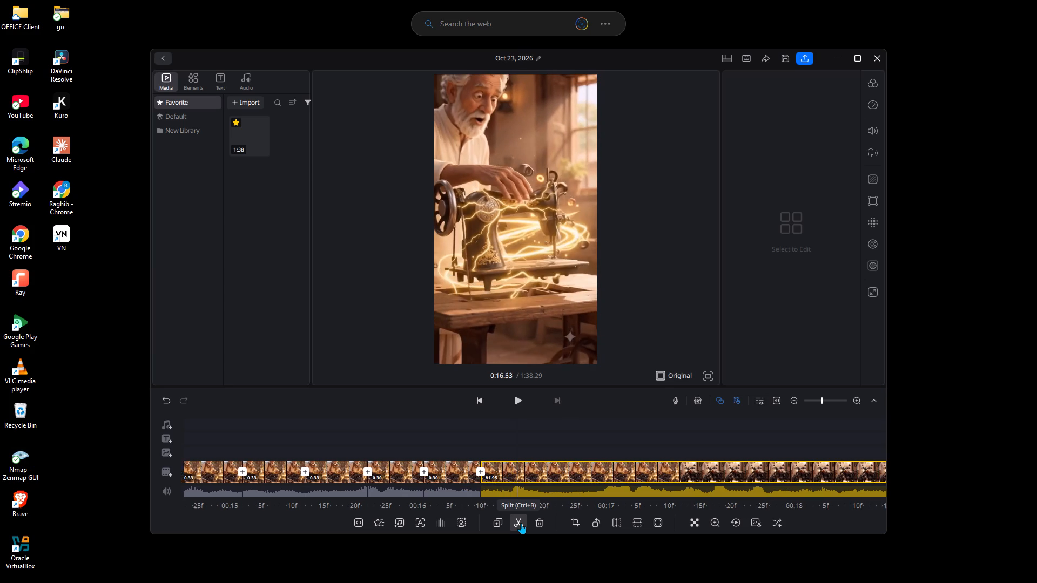
{"action": "key", "text": "Right"}
{"action": "key", "text": "Right"}
{"action": "key", "text": "Right"}
{"action": "key", "text": "Right"}
{"action": "left_click", "coordinate": [521, 523]}
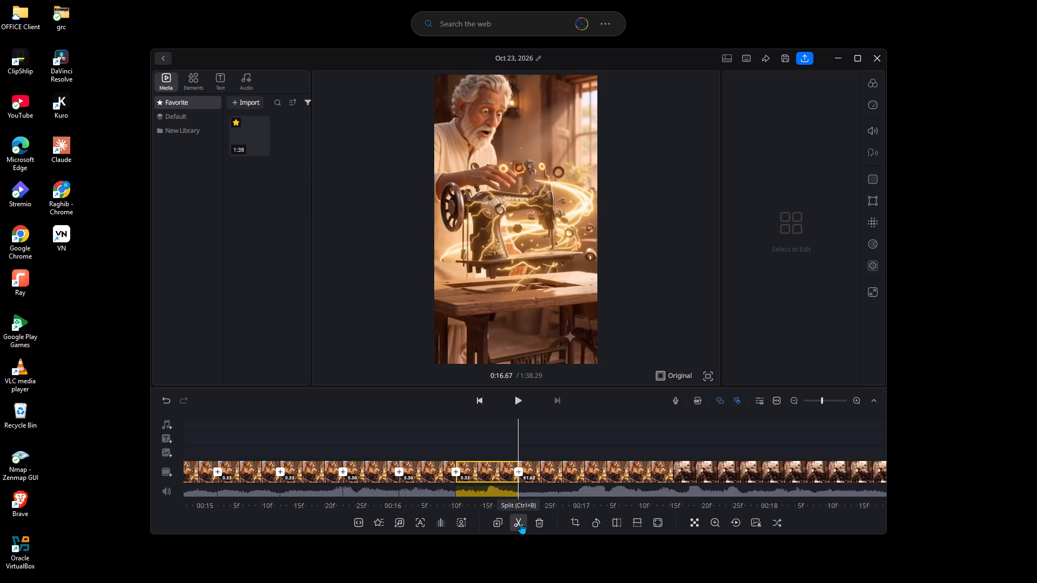
Split the remaining clip at about 0:16.97, cutting off a 0.30-second segment.
{"action": "key", "text": "Right"}
{"action": "key", "text": "Right"}
{"action": "key", "text": "Right"}
{"action": "key", "text": "Right"}
{"action": "key", "text": "Right"}
{"action": "key", "text": "Right"}
{"action": "key", "text": "Right"}
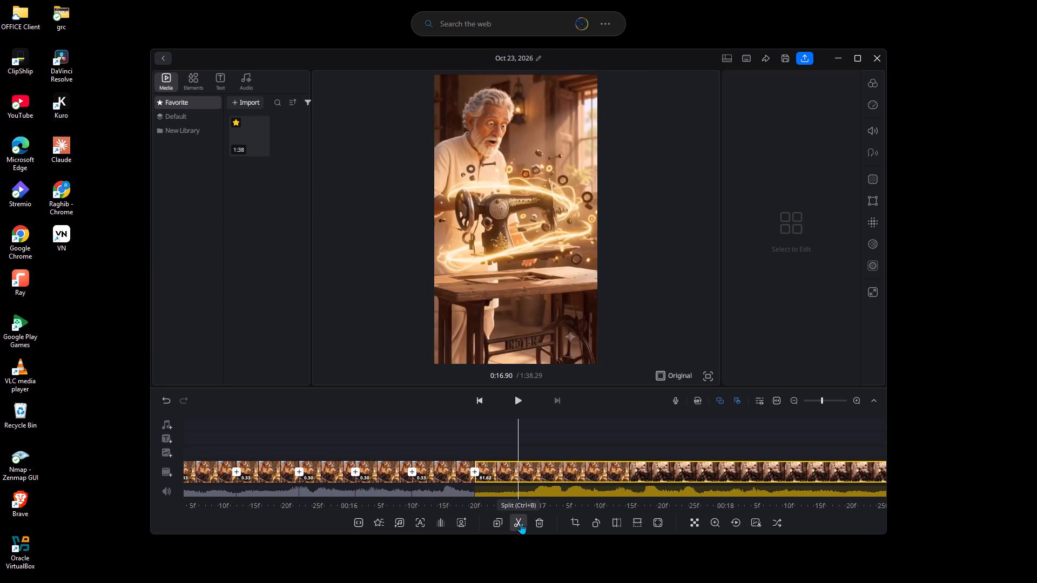
{"action": "key", "text": "Right"}
{"action": "key", "text": "Right"}
{"action": "left_click", "coordinate": [521, 523]}
Split the remaining clip at 0:17.33, cutting off a 0.37-second segment.
{"action": "key", "text": "Right"}
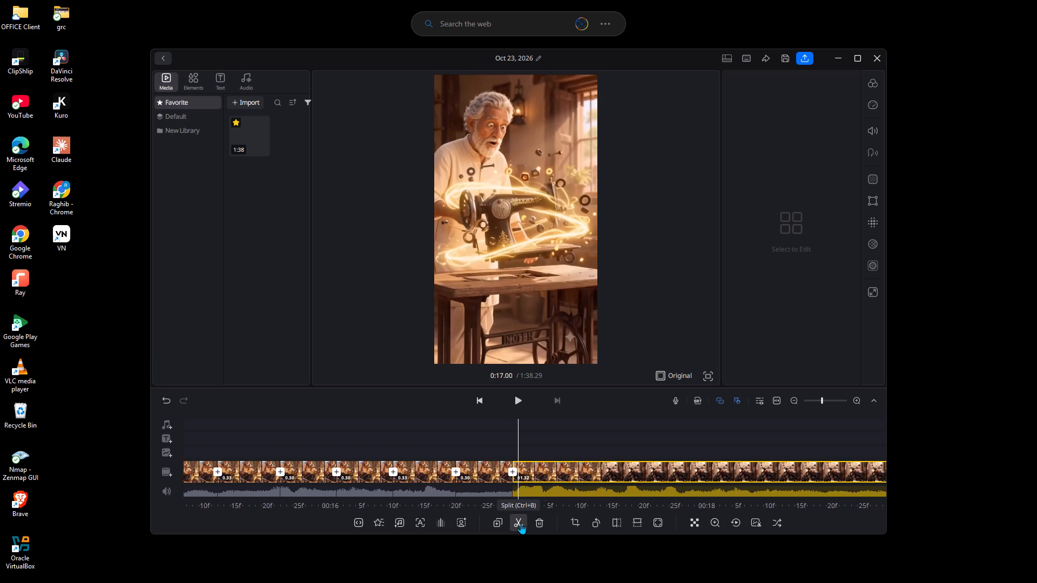
{"action": "key", "text": "Right"}
{"action": "key", "text": "Right"}
{"action": "key", "text": "Right"}
{"action": "key", "text": "Right"}
{"action": "key", "text": "Right"}
{"action": "key", "text": "Right"}
{"action": "key", "text": "Right"}
{"action": "key", "text": "Right"}
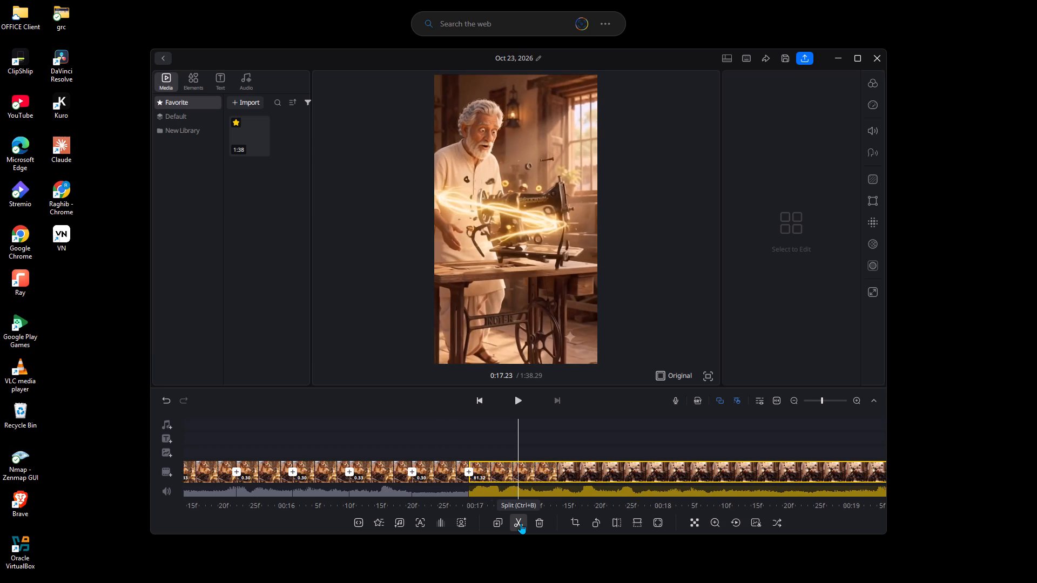
{"action": "key", "text": "Right"}
{"action": "key", "text": "Right"}
{"action": "left_click", "coordinate": [521, 523]}
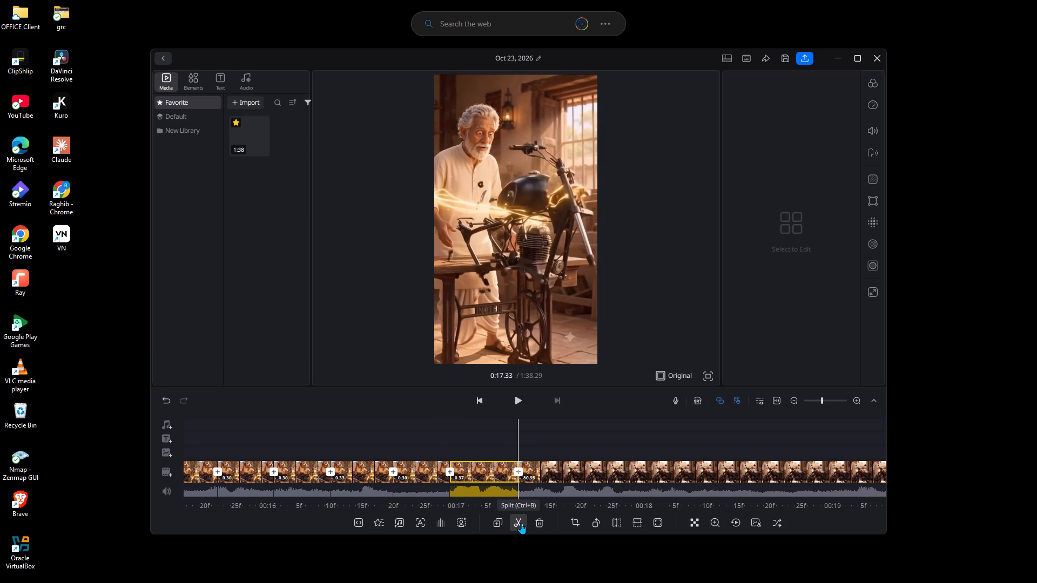
Split the remaining clip at 0:17.67, cutting off a 0.33-second segment.
{"action": "key", "text": "Right"}
{"action": "key", "text": "Right"}
{"action": "key", "text": "Right"}
{"action": "key", "text": "Right"}
{"action": "key", "text": "Right"}
{"action": "key", "text": "Right"}
{"action": "key", "text": "Right"}
{"action": "key", "text": "Right"}
{"action": "key", "text": "Right"}
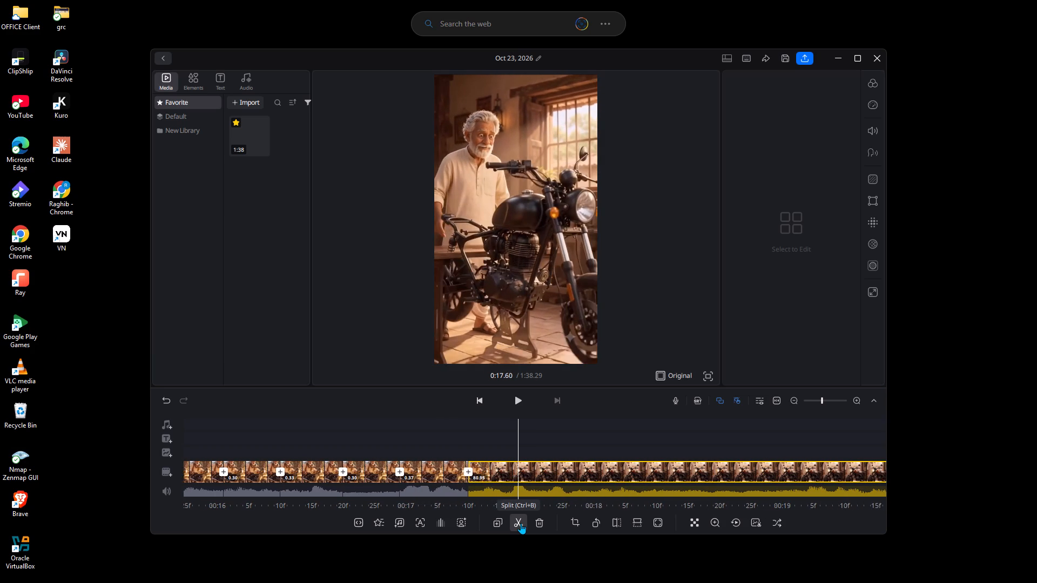
{"action": "key", "text": "Right"}
{"action": "left_click", "coordinate": [521, 523]}
Split the remaining clip at 0:18.00, cutting off a 0.33-second segment.
{"action": "key", "text": "Right"}
{"action": "key", "text": "Right"}
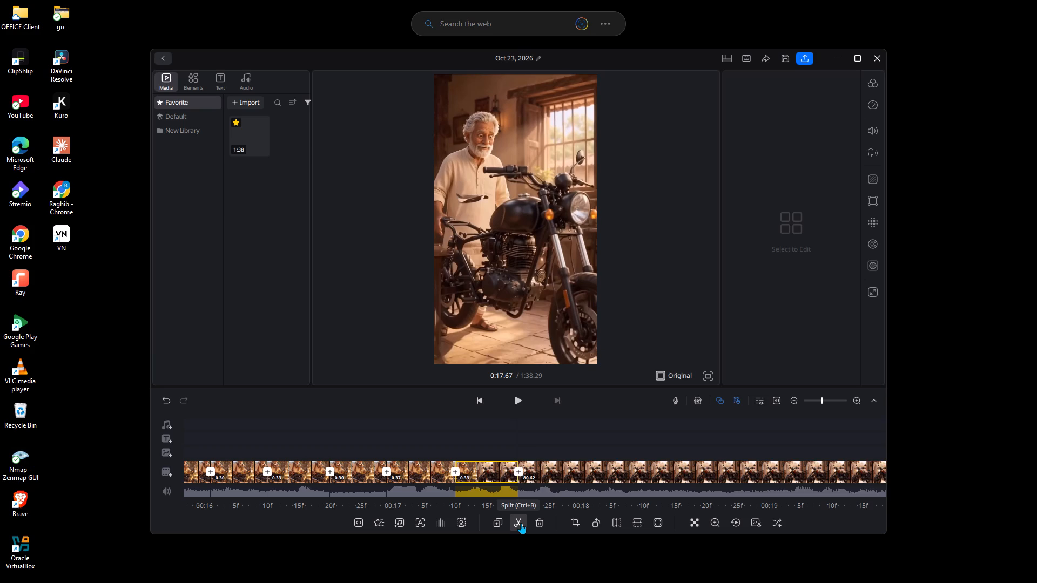
{"action": "key", "text": "Right"}
{"action": "key", "text": "Right"}
{"action": "key", "text": "Right"}
{"action": "key", "text": "Right"}
{"action": "key", "text": "Right"}
{"action": "key", "text": "Right"}
{"action": "key", "text": "Right"}
{"action": "key", "text": "Right"}
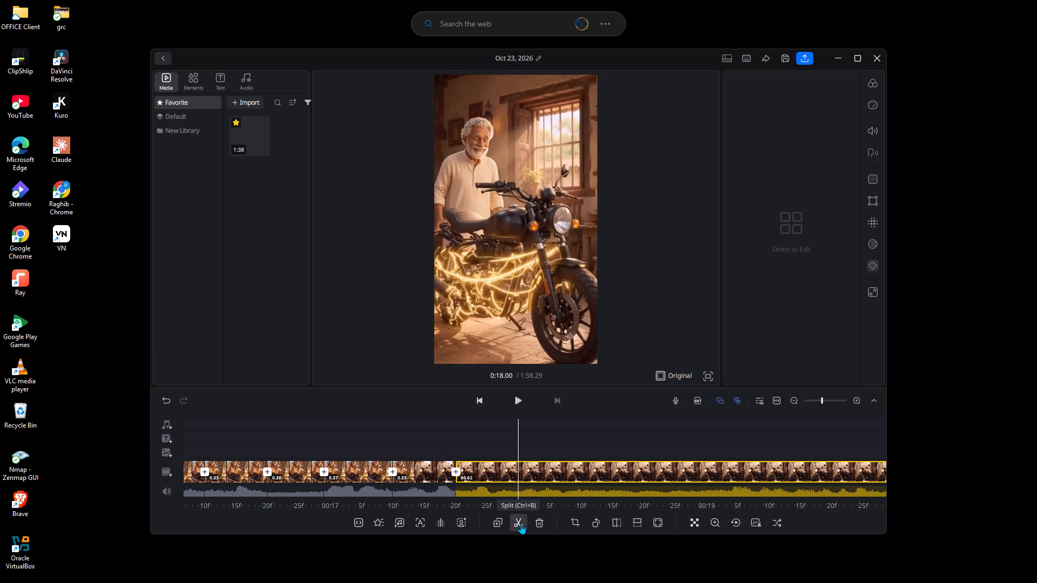
{"action": "left_click", "coordinate": [521, 523]}
Split the remaining clip at 0:18.30, cutting off a 0.30-second segment.
{"action": "key", "text": "Right"}
{"action": "key", "text": "Right"}
{"action": "key", "text": "Right"}
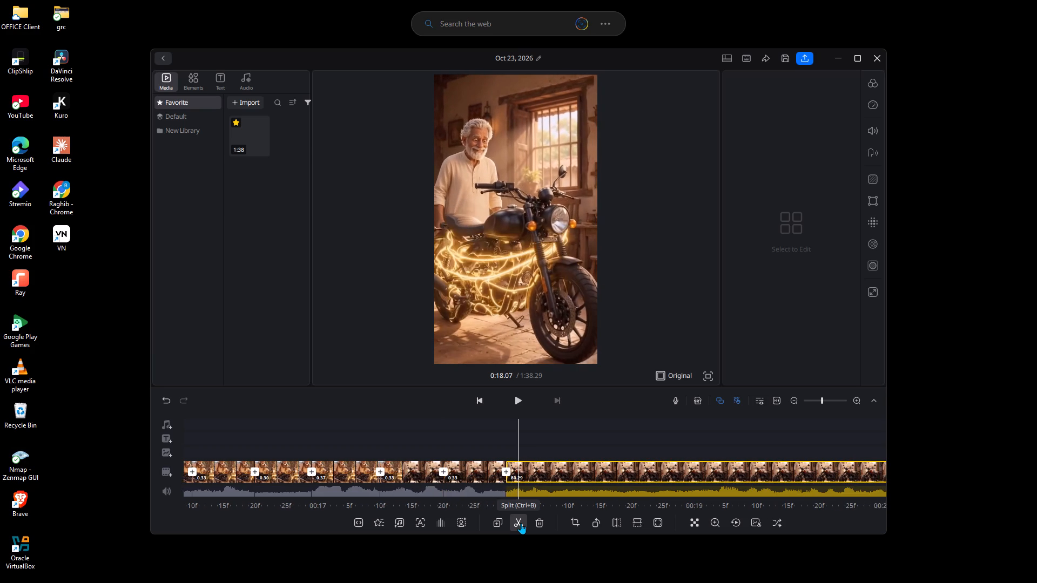
{"action": "key", "text": "Right"}
{"action": "key", "text": "Right"}
{"action": "key", "text": "Right"}
{"action": "key", "text": "Right"}
{"action": "key", "text": "Right"}
{"action": "key", "text": "Right"}
{"action": "left_click", "coordinate": [521, 523]}
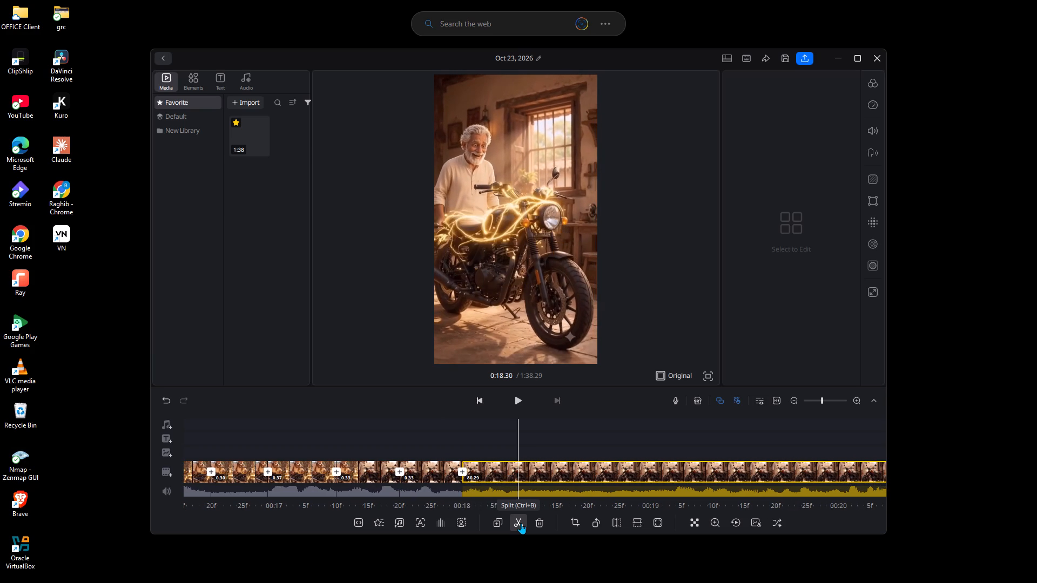
Split the remaining clip at about 0:18.60, cutting off a 0.30-second segment.
{"action": "key", "text": "Right"}
{"action": "key", "text": "Right"}
{"action": "key", "text": "Right"}
{"action": "key", "text": "Right"}
{"action": "key", "text": "Right"}
{"action": "key", "text": "Right"}
{"action": "key", "text": "Right"}
{"action": "key", "text": "Right"}
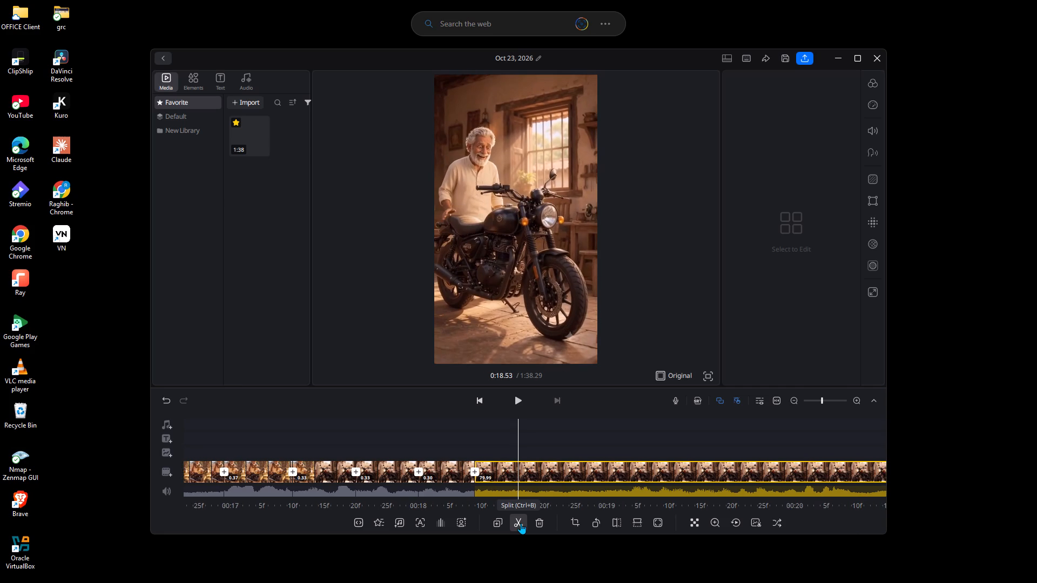
{"action": "key", "text": "Right"}
{"action": "left_click", "coordinate": [521, 523]}
Split the remaining clip at 0:18.93, cutting off a 0.33-second segment.
{"action": "key", "text": "Right"}
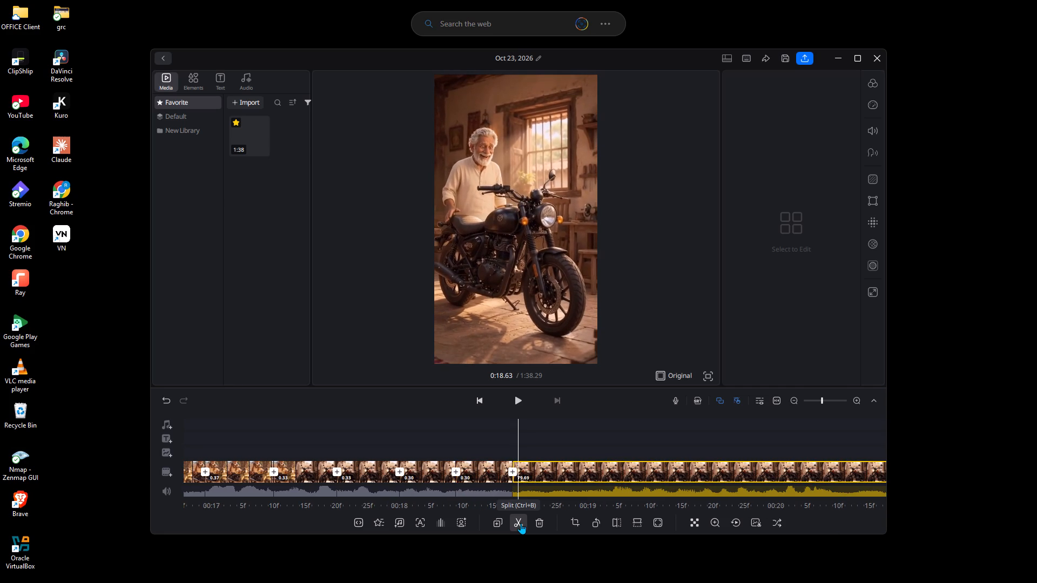
{"action": "key", "text": "Right"}
{"action": "key", "text": "Right"}
{"action": "key", "text": "Right"}
{"action": "key", "text": "Right"}
{"action": "key", "text": "Right"}
{"action": "key", "text": "Right"}
{"action": "key", "text": "Right"}
{"action": "key", "text": "Right"}
{"action": "key", "text": "Right"}
{"action": "left_click", "coordinate": [521, 523]}
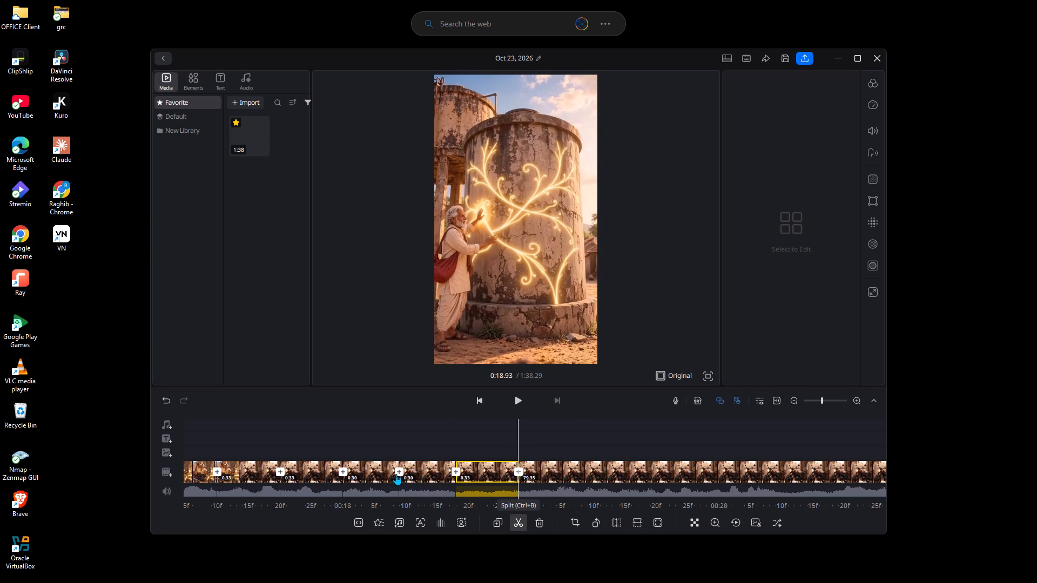
Add a White transition with a 0.3-second duration at the cut at 0:17.33.
{"action": "left_click", "coordinate": [212, 473]}
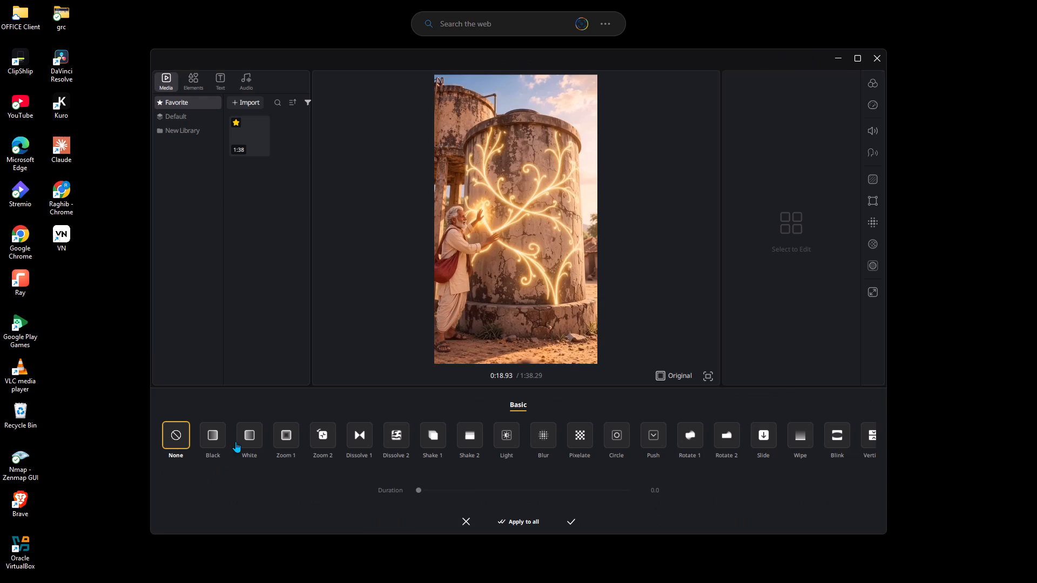
{"action": "left_click", "coordinate": [235, 440]}
{"action": "left_click", "coordinate": [580, 490]}
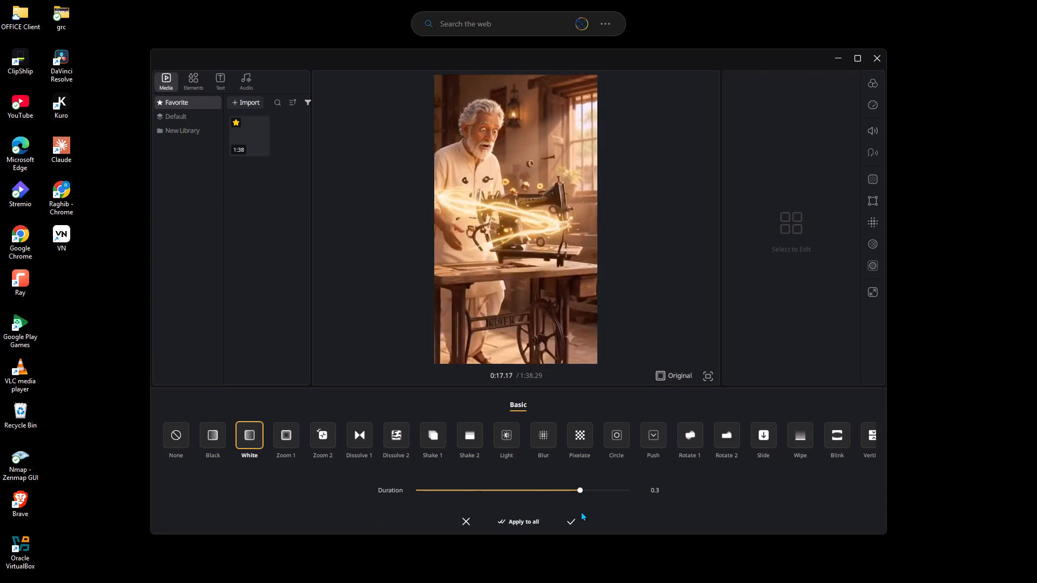
{"action": "left_click", "coordinate": [564, 525]}
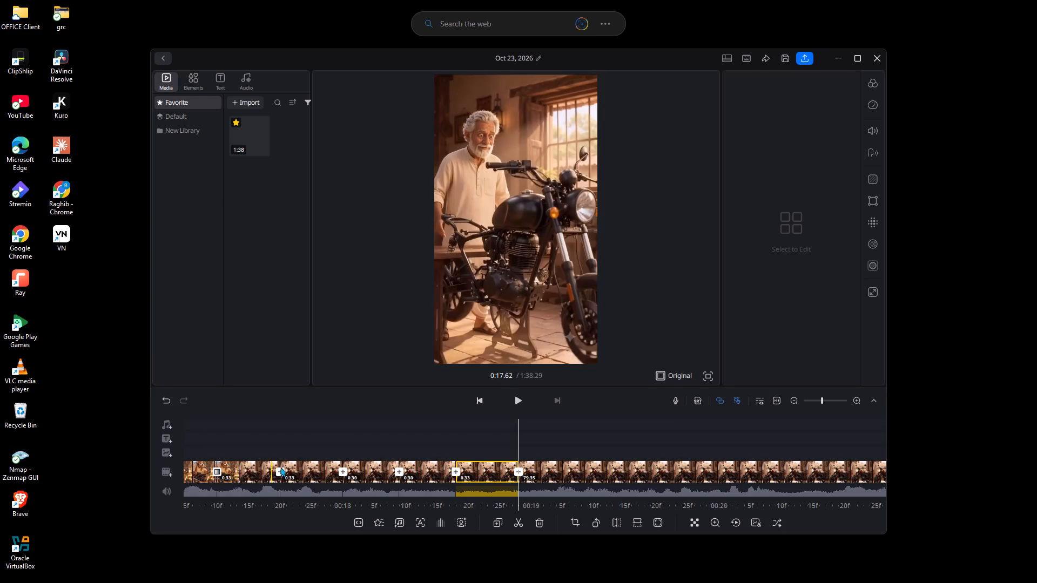
Add a Zoom 2 transition at the cut at 0:17.67 and reduce its duration slightly, to about 0.3 seconds.
{"action": "left_click", "coordinate": [281, 466]}
{"action": "left_click", "coordinate": [332, 441]}
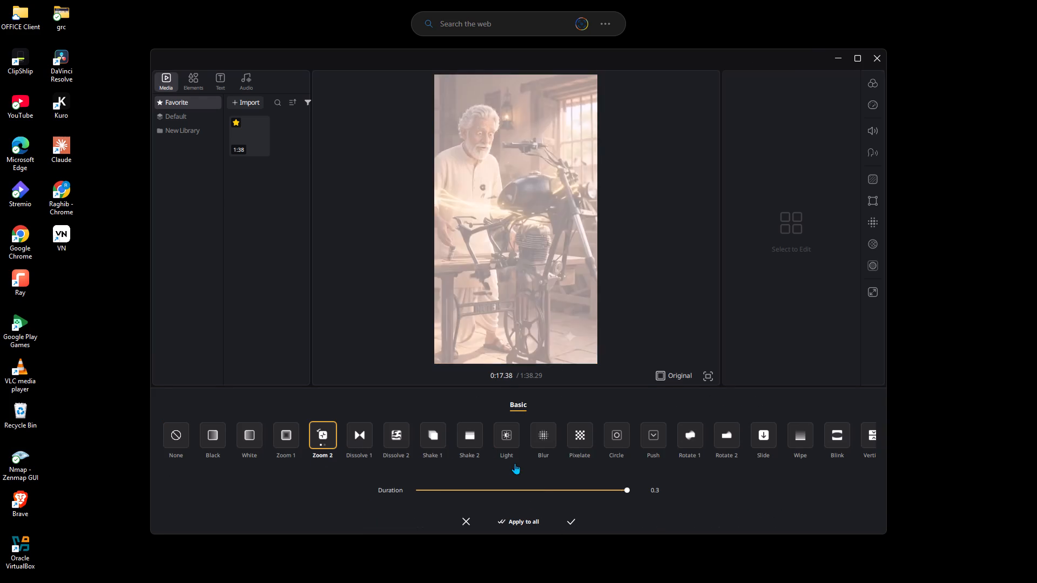
{"action": "left_click", "coordinate": [549, 484]}
{"action": "left_click", "coordinate": [567, 493]}
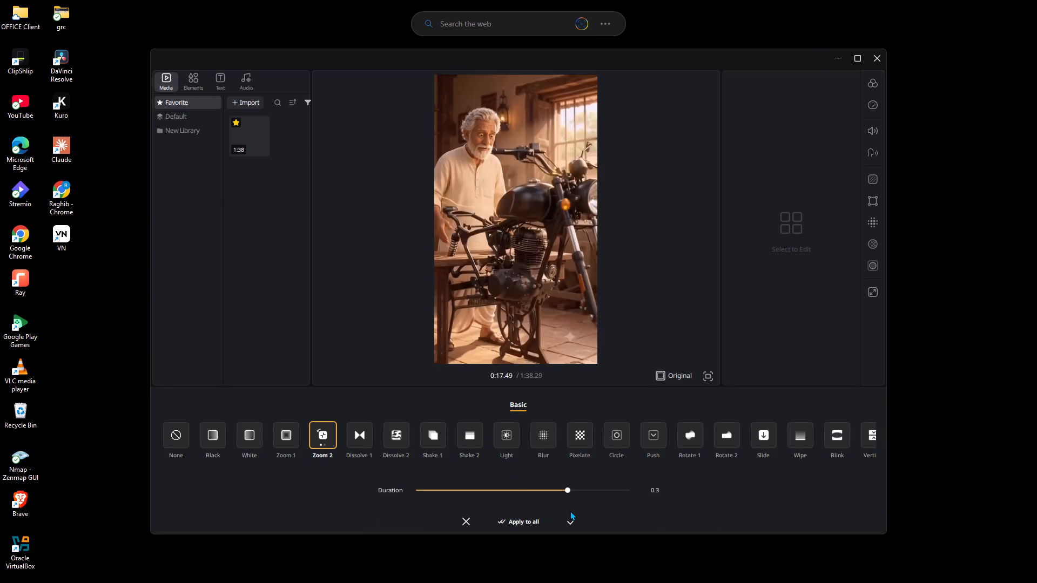
{"action": "left_click", "coordinate": [571, 519]}
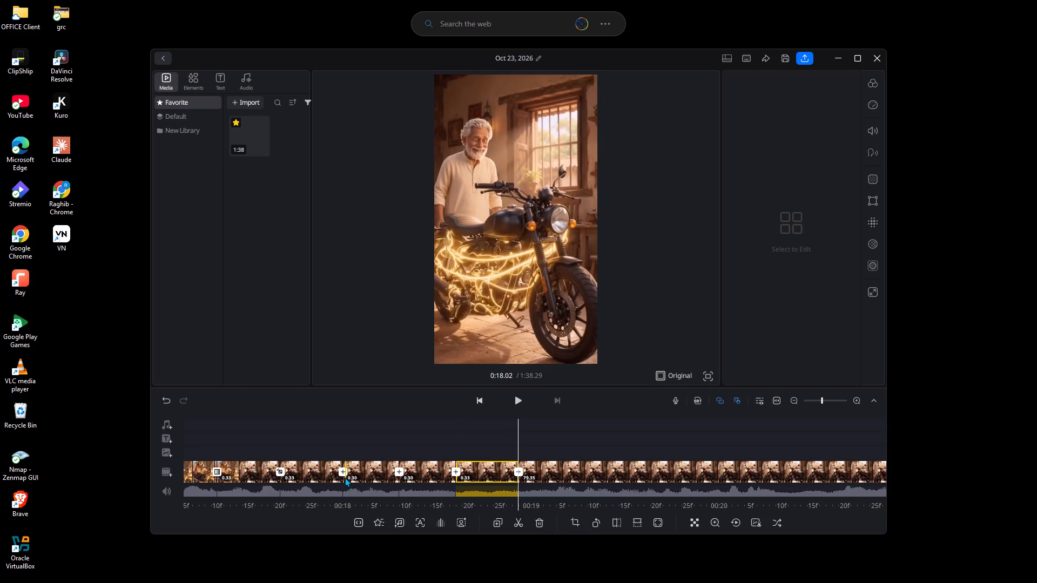
Add a Dissolve 2 transition at the cut at 0:18.00 and adjust its duration to slightly below the maximum.
{"action": "left_click", "coordinate": [344, 474]}
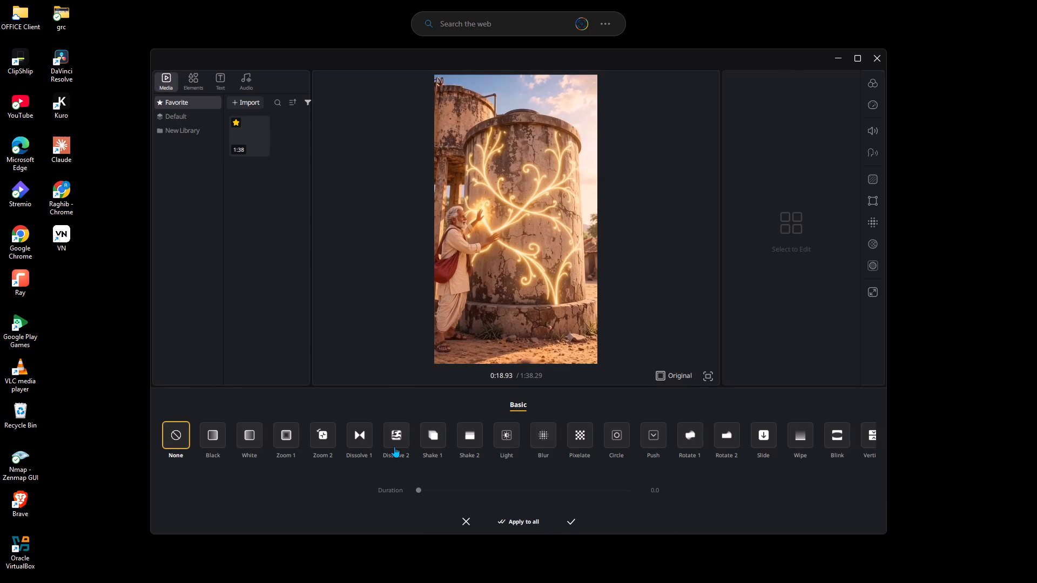
{"action": "left_click", "coordinate": [394, 446]}
{"action": "left_click", "coordinate": [590, 492]}
{"action": "left_click", "coordinate": [575, 518]}
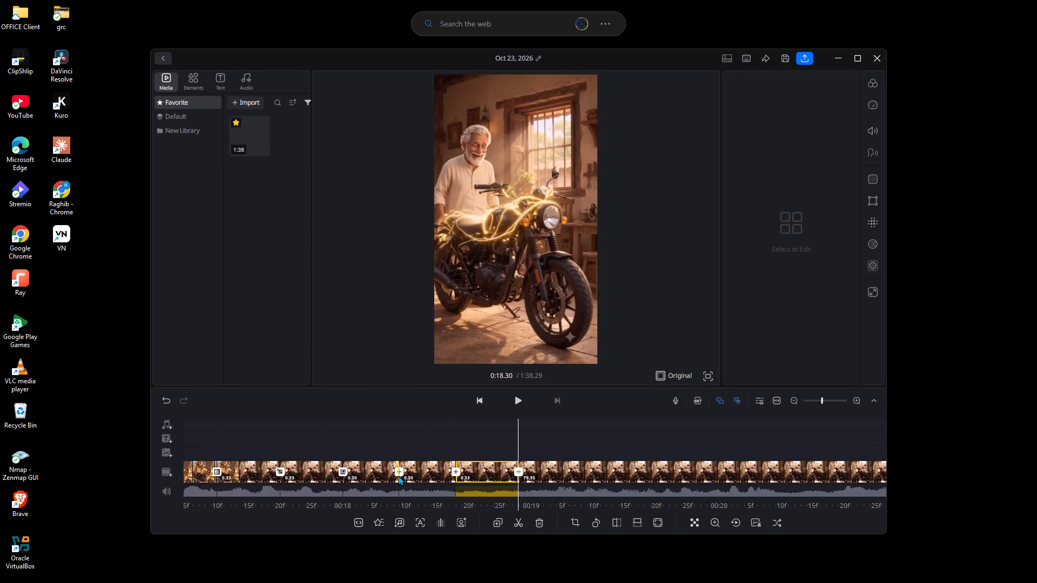
Add a Circle transition with a 0.2-second duration at the cut at 0:18.30.
{"action": "left_click", "coordinate": [398, 471]}
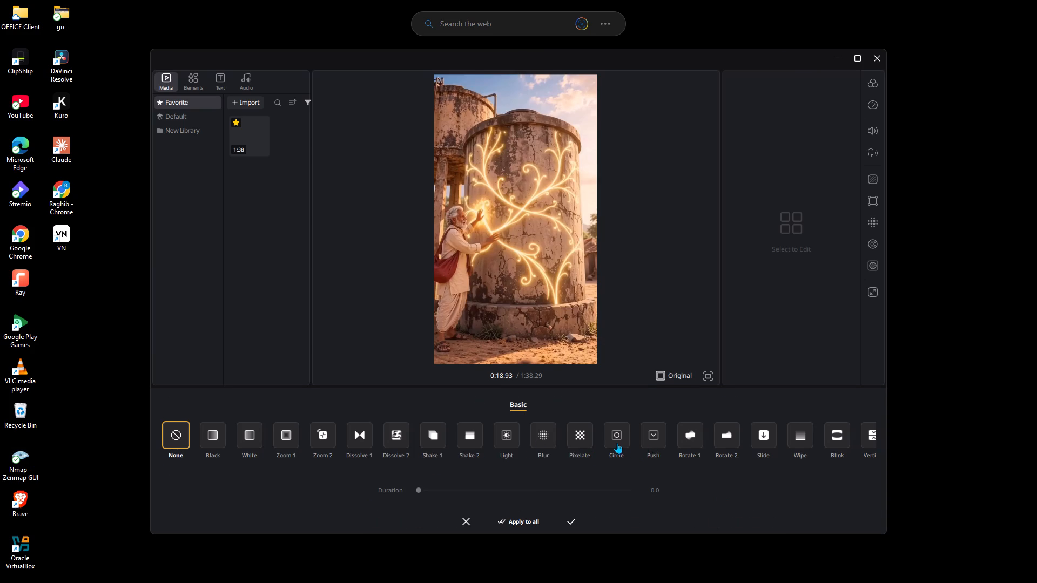
{"action": "double_click", "coordinate": [617, 443]}
{"action": "left_click", "coordinate": [540, 499]}
{"action": "left_click", "coordinate": [541, 496]}
{"action": "left_click", "coordinate": [550, 490]}
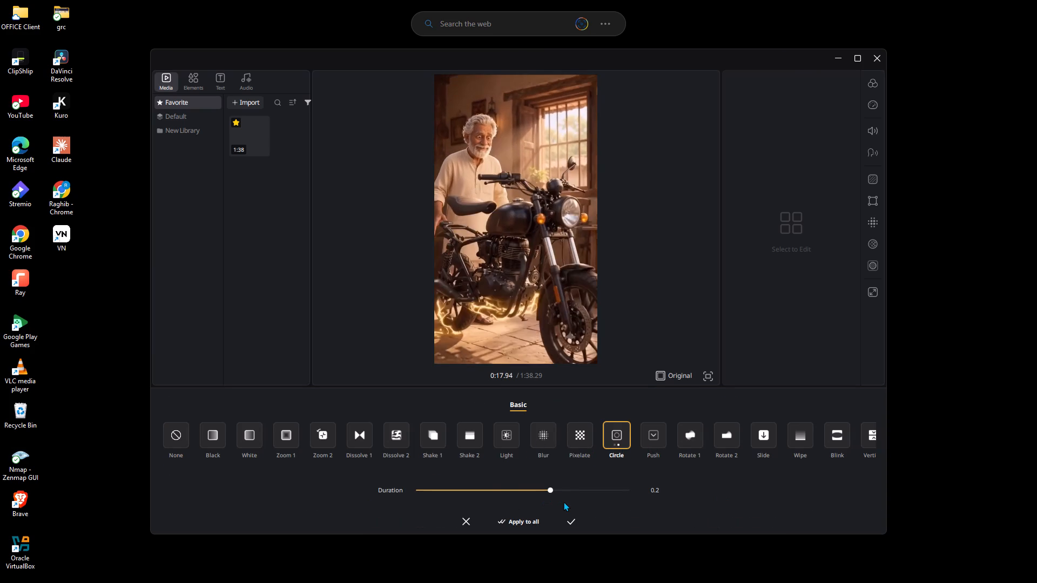
{"action": "left_click", "coordinate": [573, 525]}
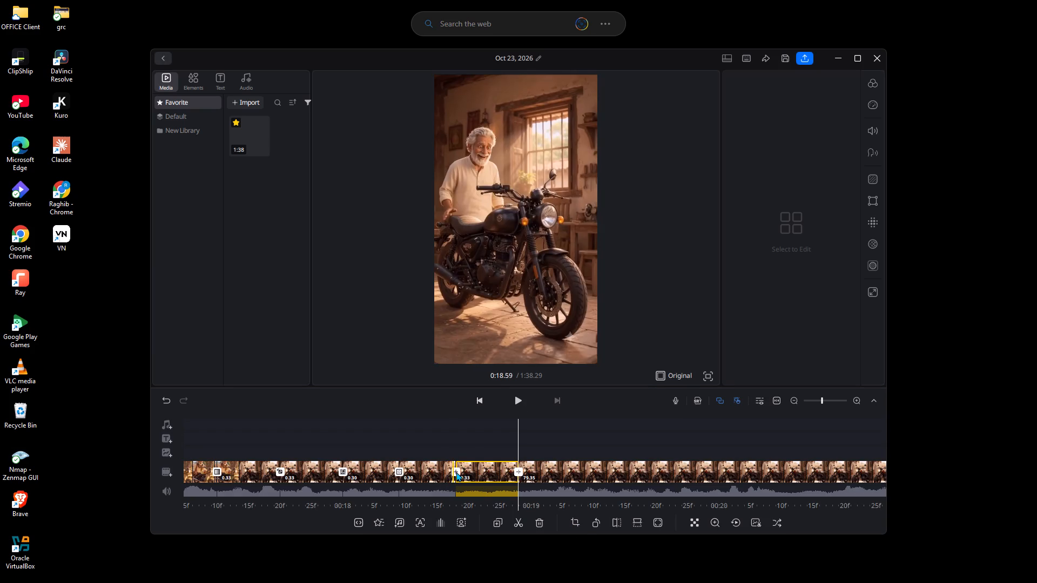
Add a Rotate 2 transition at the cut at 0:18.60 and reduce its duration slightly, to about 0.3 seconds.
{"action": "left_click", "coordinate": [456, 472]}
{"action": "double_click", "coordinate": [745, 448]}
{"action": "double_click", "coordinate": [730, 448]}
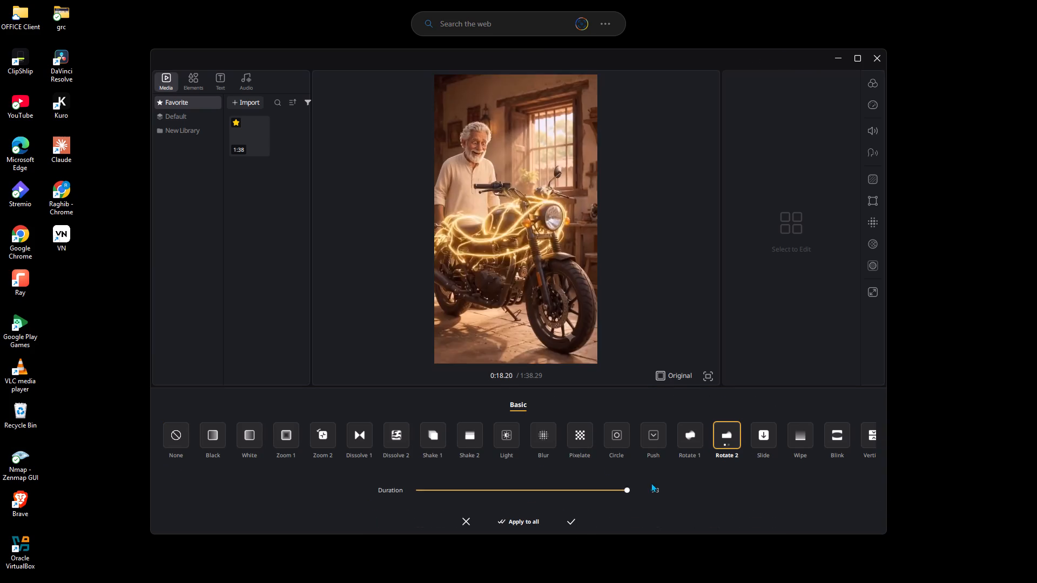
{"action": "left_click", "coordinate": [596, 489]}
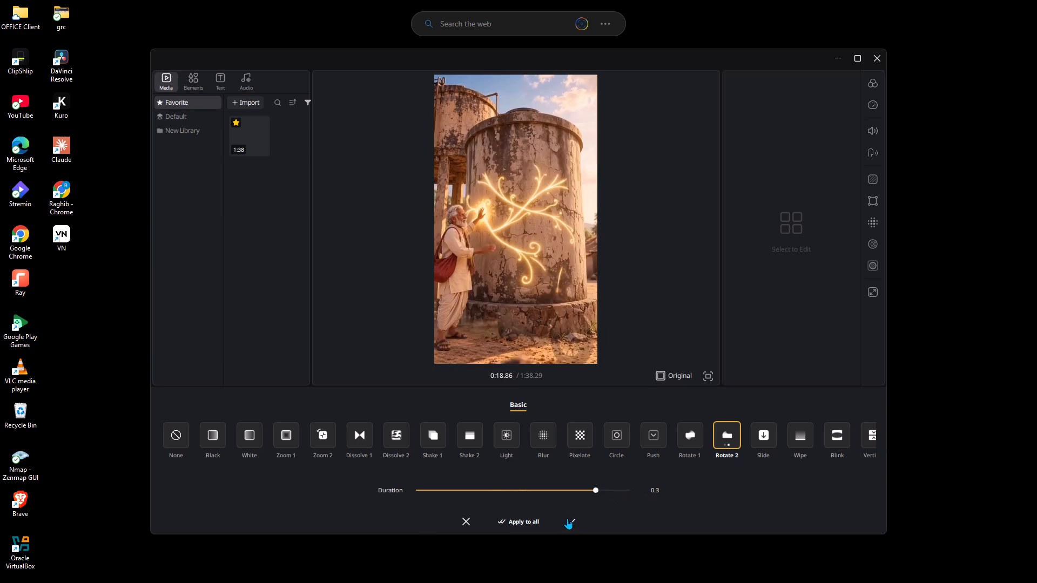
{"action": "left_click", "coordinate": [569, 518]}
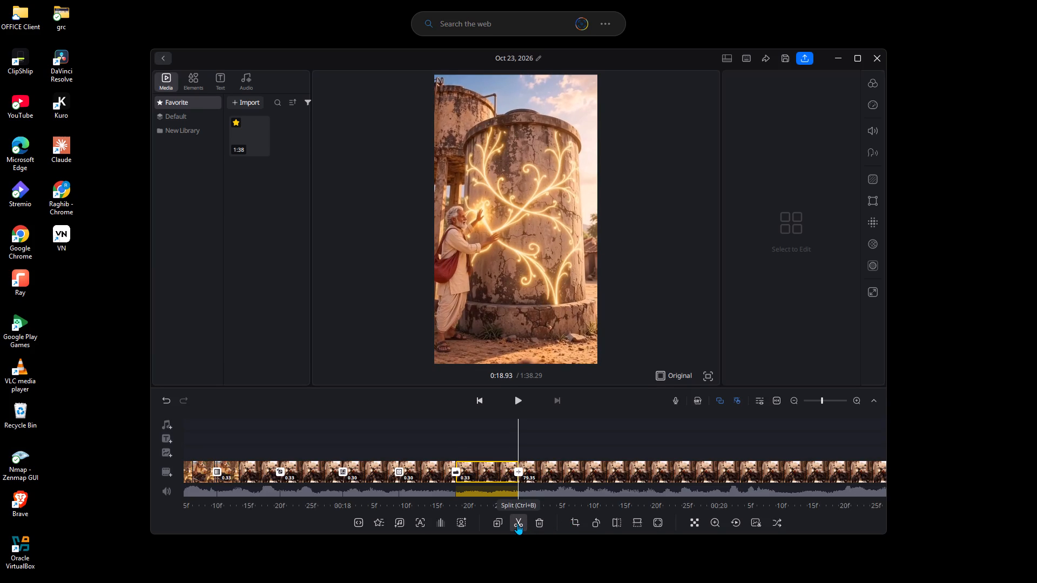
Split the remaining clip at 0:19.23 to cut off a 0.30-second segment.
{"action": "key", "text": "Right"}
{"action": "key", "text": "Right"}
{"action": "key", "text": "Right"}
{"action": "key", "text": "Right"}
{"action": "key", "text": "Right"}
{"action": "key", "text": "Right"}
{"action": "key", "text": "Right"}
{"action": "key", "text": "Right"}
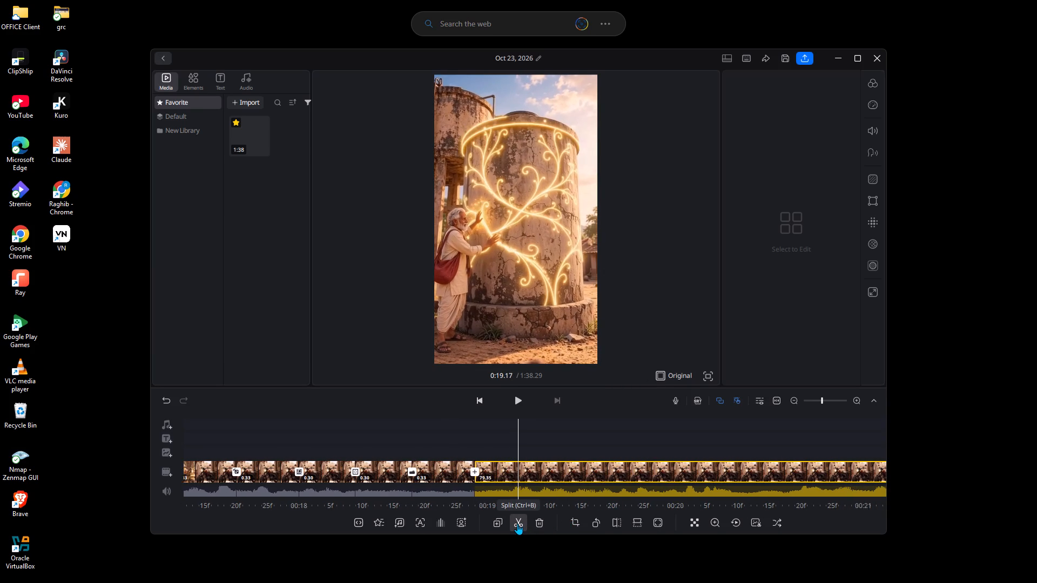
{"action": "key", "text": "Right"}
{"action": "left_click", "coordinate": [517, 524]}
Split the remaining clip at 0:19.53 to cut off another 0.30-second segment.
{"action": "key", "text": "Right"}
{"action": "key", "text": "Right"}
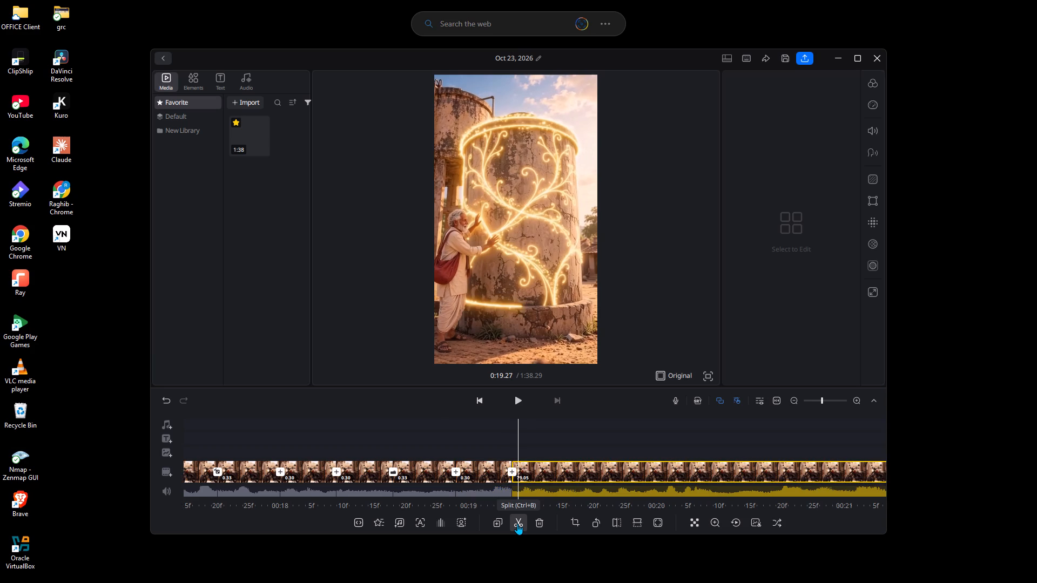
{"action": "key", "text": "Right"}
{"action": "key", "text": "Right"}
{"action": "key", "text": "Right"}
{"action": "key", "text": "Right"}
{"action": "key", "text": "Right"}
{"action": "key", "text": "Right"}
{"action": "key", "text": "Right"}
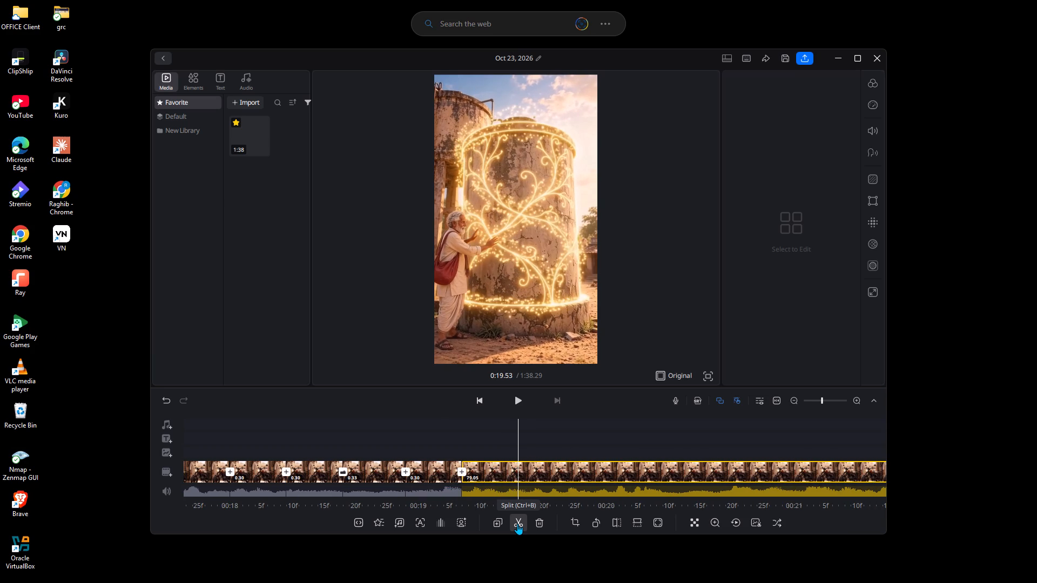
{"action": "left_click", "coordinate": [517, 524]}
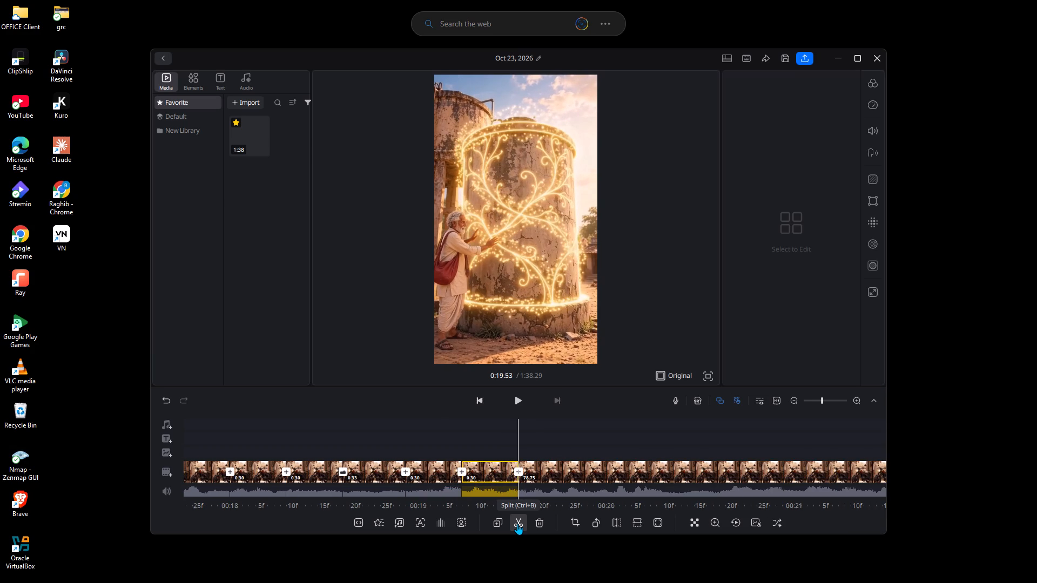
Split the remaining clip at 0:19.87 to cut off a 0.33-second segment.
{"action": "key", "text": "Right"}
{"action": "key", "text": "Right"}
{"action": "key", "text": "Right"}
{"action": "key", "text": "Right"}
{"action": "key", "text": "Right"}
{"action": "key", "text": "Right"}
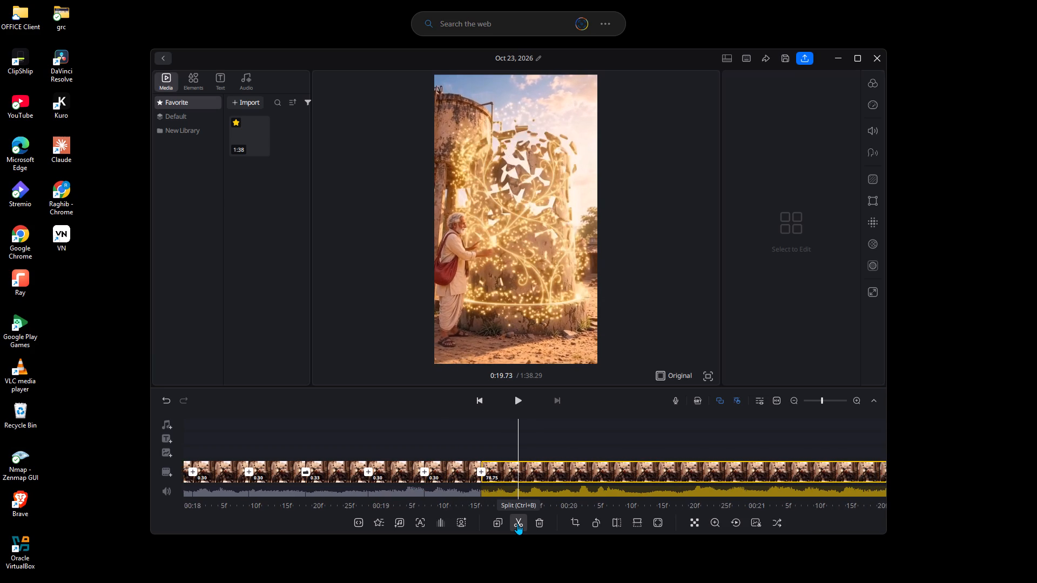
{"action": "key", "text": "Right"}
{"action": "key", "text": "Right"}
{"action": "key", "text": "Right"}
{"action": "key", "text": "Right"}
{"action": "left_click", "coordinate": [517, 524]}
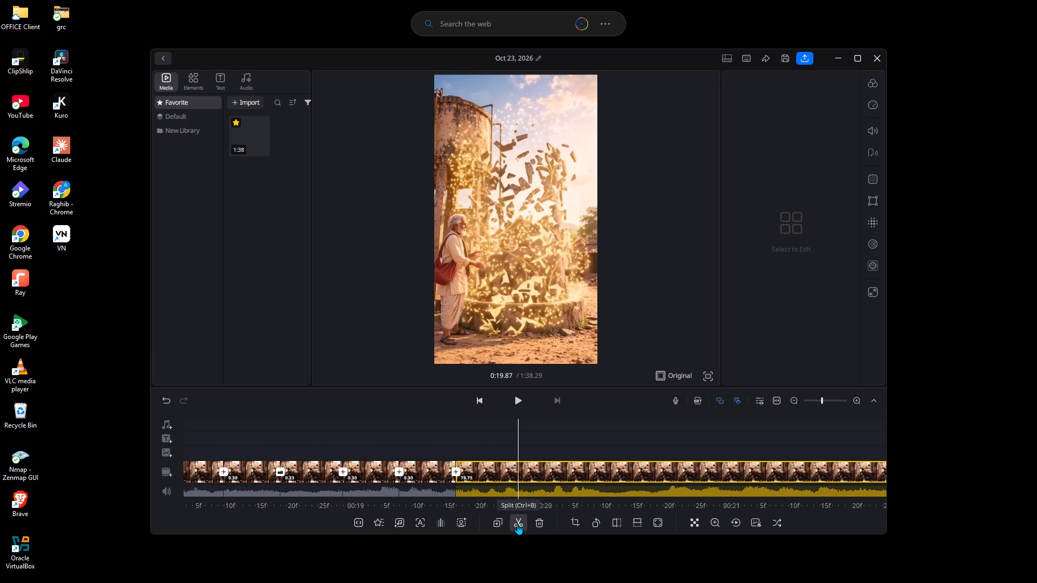
Split the remaining clip at 0:20.20 to cut off a 0.33-second segment.
{"action": "key", "text": "Right"}
{"action": "key", "text": "Right"}
{"action": "key", "text": "Right"}
{"action": "key", "text": "Right"}
{"action": "key", "text": "Right"}
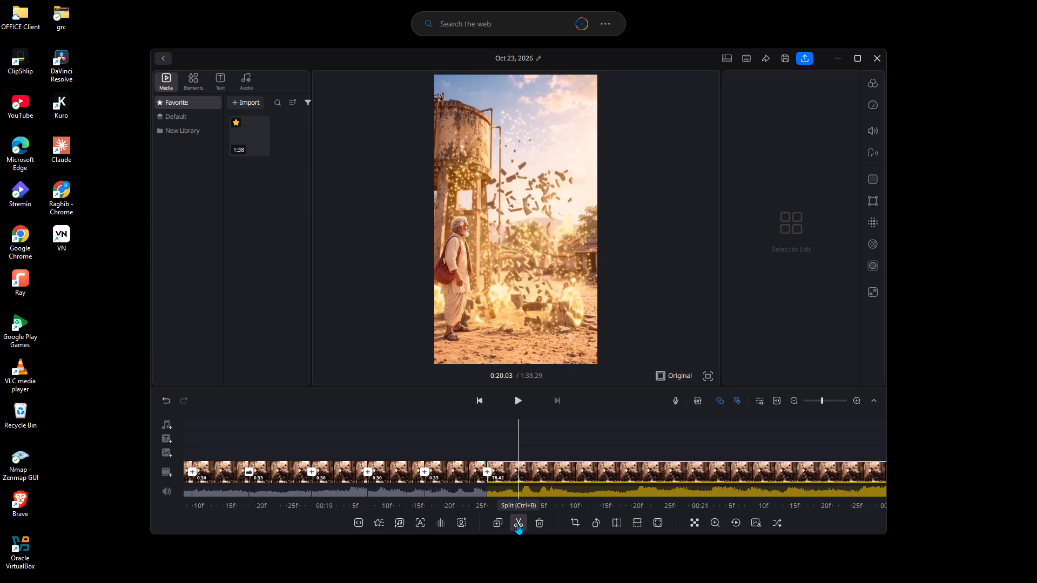
{"action": "key", "text": "Right"}
{"action": "key", "text": "Right"}
{"action": "key", "text": "Right"}
{"action": "key", "text": "Right"}
{"action": "key", "text": "Right"}
{"action": "left_click", "coordinate": [517, 524]}
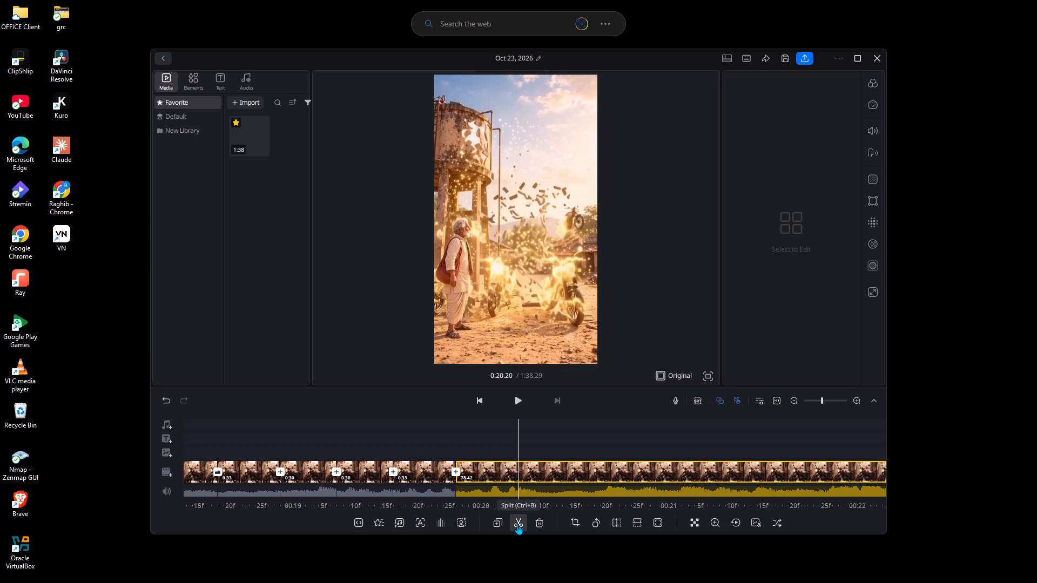
Split the remaining clip at 0:20.53 to cut off a 0.33-second segment.
{"action": "key", "text": "Right"}
{"action": "key", "text": "Right"}
{"action": "key", "text": "Right"}
{"action": "key", "text": "Right"}
{"action": "key", "text": "Right"}
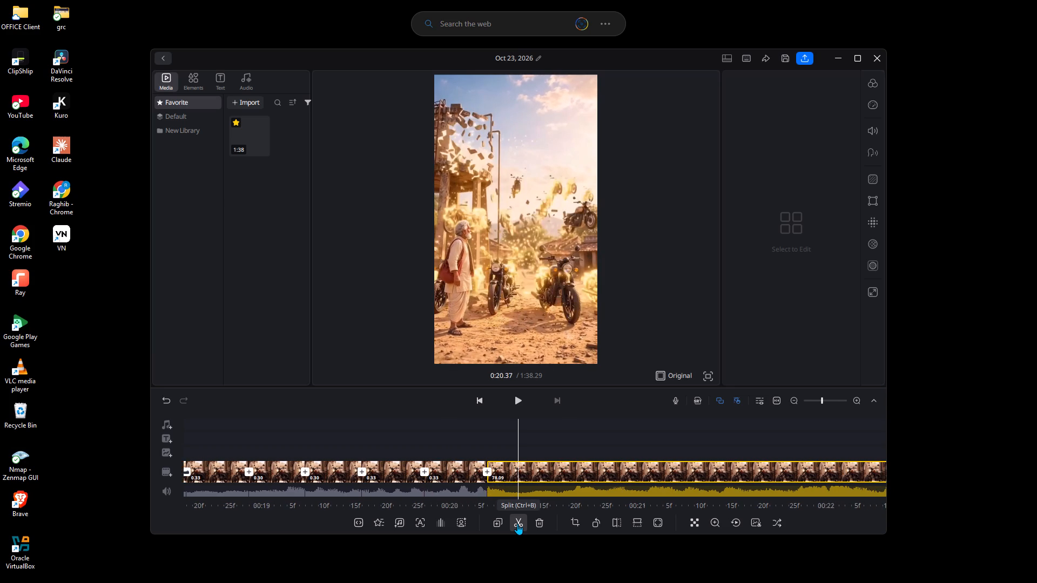
{"action": "key", "text": "Right"}
{"action": "key", "text": "Right"}
{"action": "key", "text": "Right"}
{"action": "key", "text": "Right"}
{"action": "key", "text": "Right"}
{"action": "left_click", "coordinate": [517, 524]}
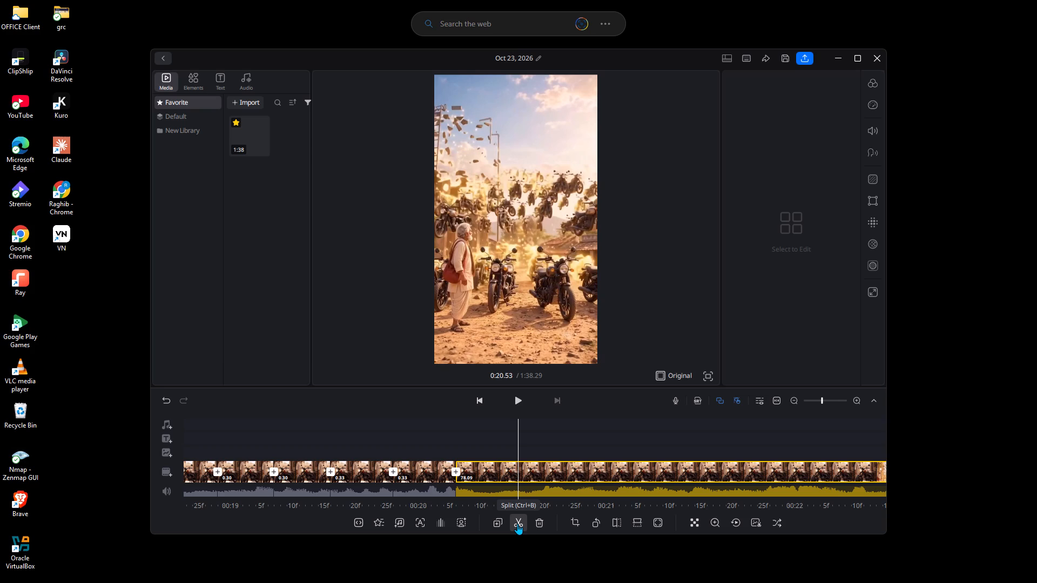
Split the remaining clip at 0:20.87 to cut off a 0.33-second segment.
{"action": "key", "text": "Right"}
{"action": "key", "text": "Right"}
{"action": "key", "text": "Right"}
{"action": "key", "text": "Right"}
{"action": "key", "text": "Right"}
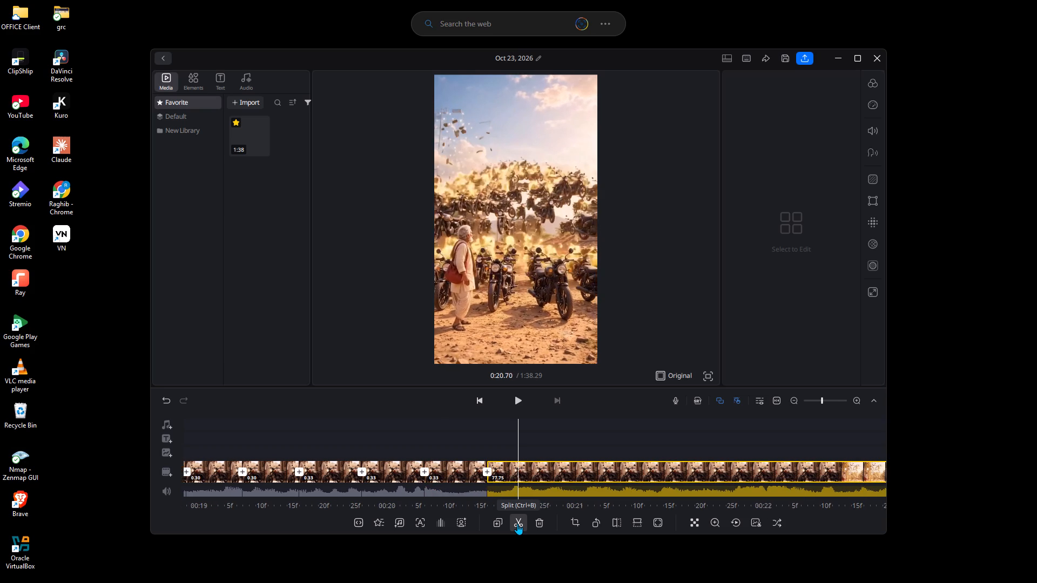
{"action": "key", "text": "Right"}
{"action": "key", "text": "Right"}
{"action": "key", "text": "Right"}
{"action": "key", "text": "Right"}
{"action": "key", "text": "Right"}
{"action": "left_click", "coordinate": [517, 524]}
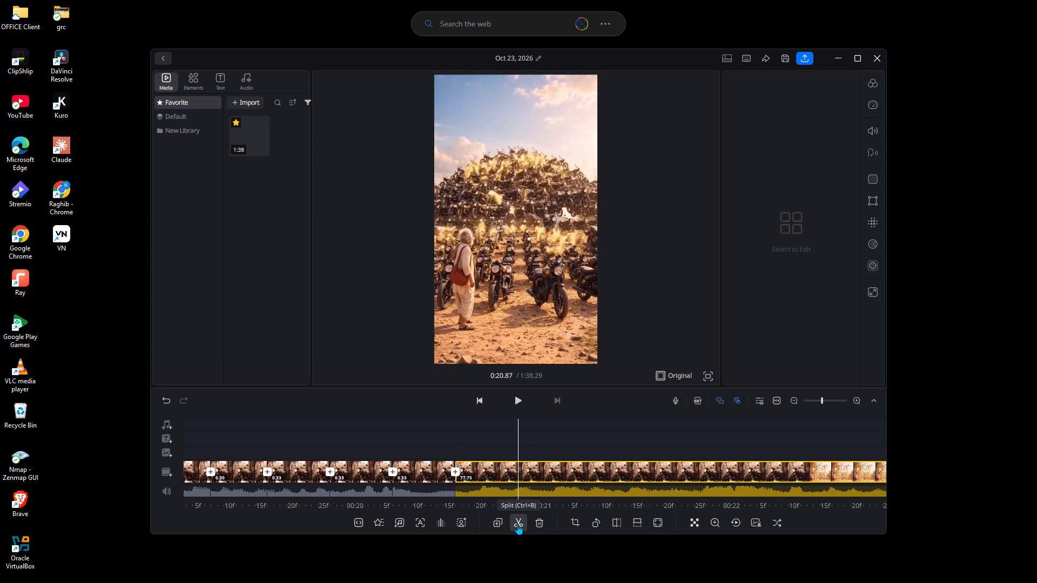
Split the remaining clip at 0:21.20 to cut off a 0.33-second segment.
{"action": "key", "text": "Right"}
{"action": "key", "text": "Right"}
{"action": "key", "text": "Right"}
{"action": "key", "text": "Right"}
{"action": "key", "text": "Right"}
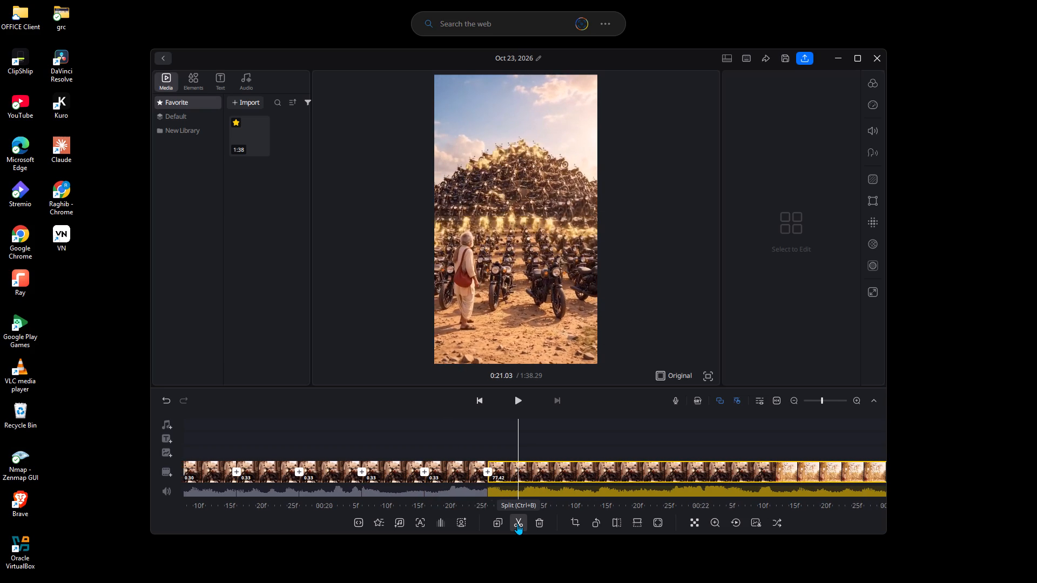
{"action": "key", "text": "Right"}
{"action": "key", "text": "Right"}
{"action": "key", "text": "Right"}
{"action": "key", "text": "Right"}
{"action": "key", "text": "Right"}
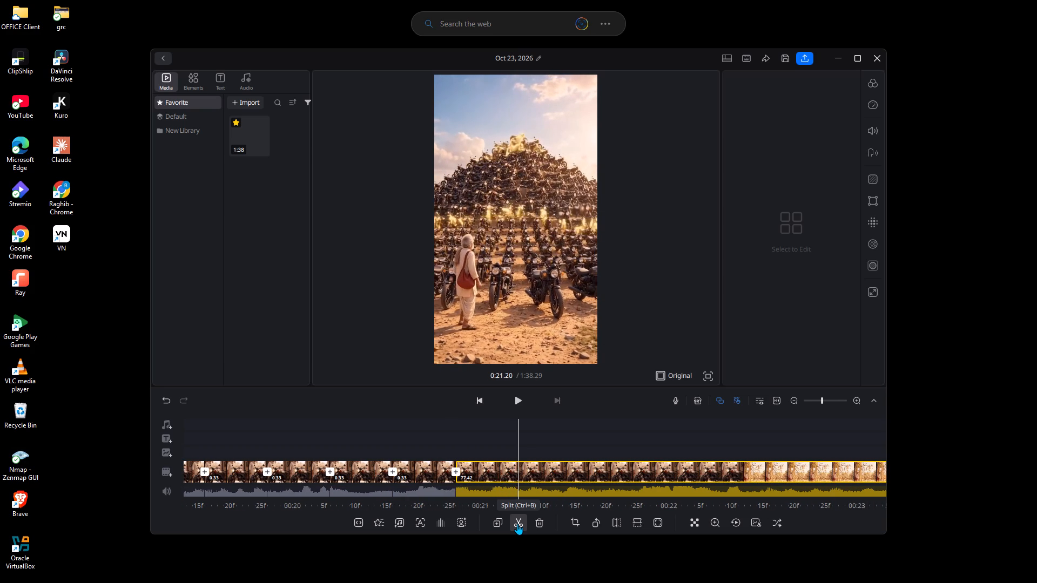
{"action": "left_click", "coordinate": [517, 524]}
Split the remaining clip at 0:21.50 to cut off a 0.30-second segment.
{"action": "key", "text": "Right"}
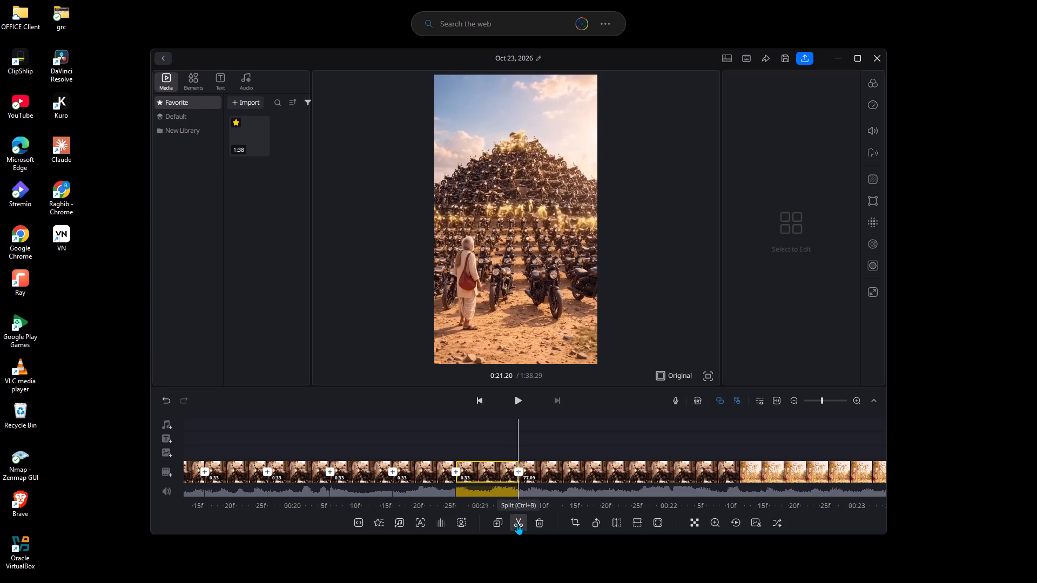
{"action": "key", "text": "Right"}
{"action": "key", "text": "Right"}
{"action": "key", "text": "Right"}
{"action": "key", "text": "Right"}
{"action": "key", "text": "Right"}
{"action": "key", "text": "Right"}
{"action": "key", "text": "Right"}
{"action": "key", "text": "Right"}
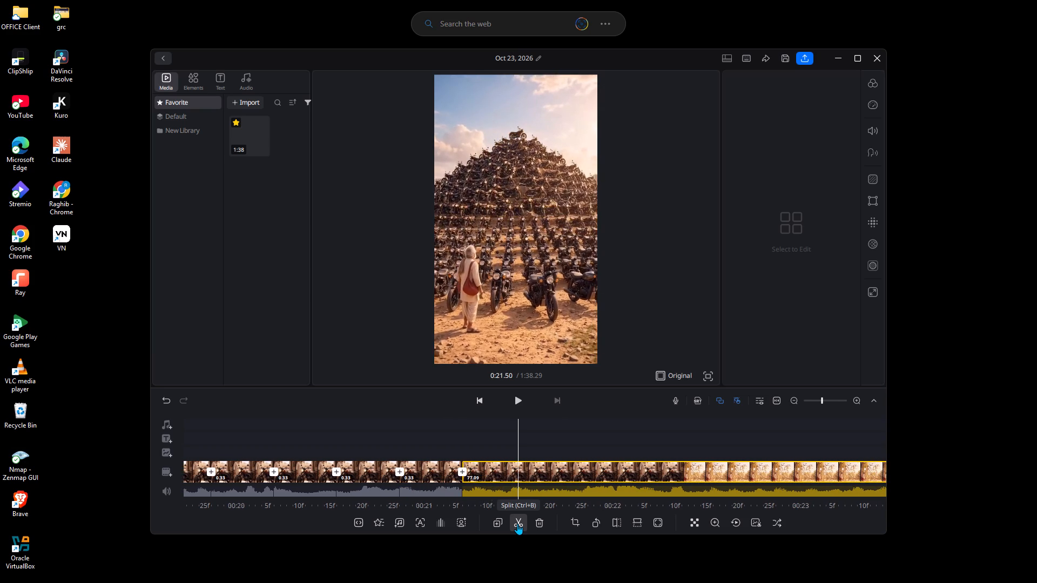
{"action": "left_click", "coordinate": [517, 524]}
Split the remaining clip at 0:21.83 to cut off a 0.33-second segment.
{"action": "key", "text": "Right"}
{"action": "key", "text": "Right"}
{"action": "key", "text": "Right"}
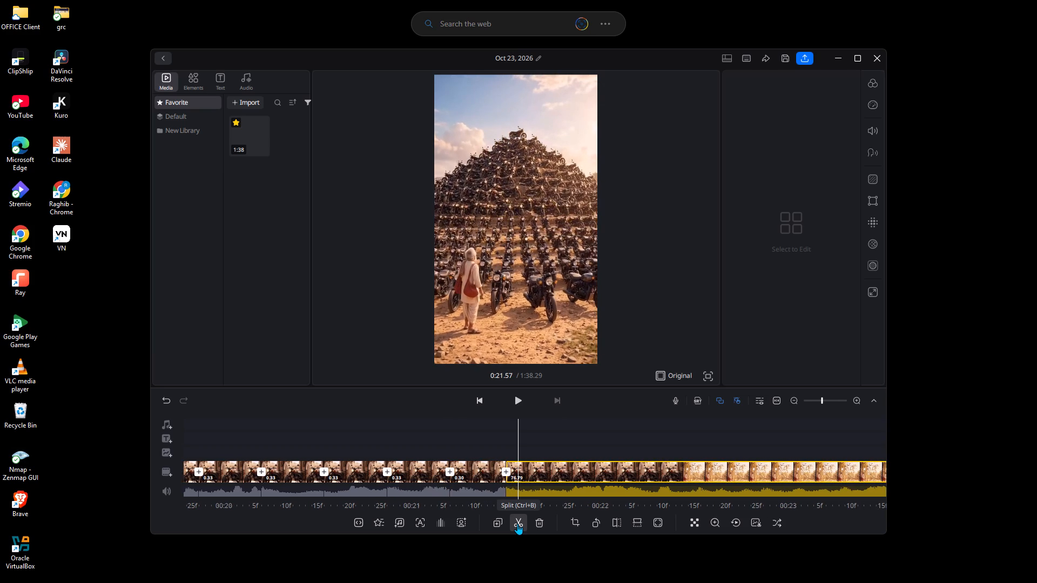
{"action": "key", "text": "Right"}
{"action": "key", "text": "Right"}
{"action": "key", "text": "Right"}
{"action": "key", "text": "Right"}
{"action": "key", "text": "Right"}
{"action": "key", "text": "Right"}
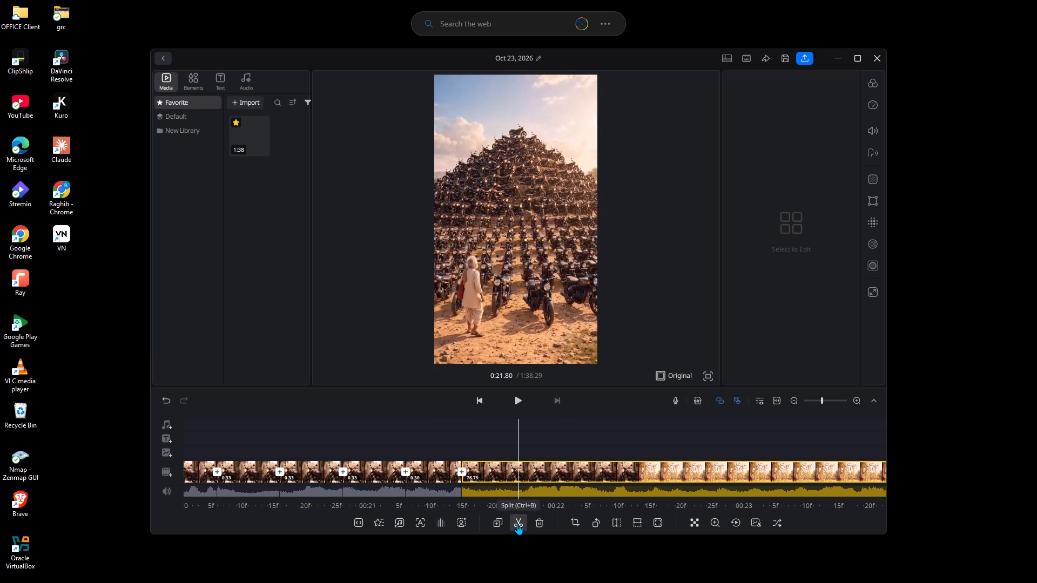
{"action": "key", "text": "Right"}
{"action": "left_click", "coordinate": [517, 524]}
Split the remaining clip at 0:22.17 to cut off a 0.33-second segment.
{"action": "key", "text": "Right"}
{"action": "key", "text": "Right"}
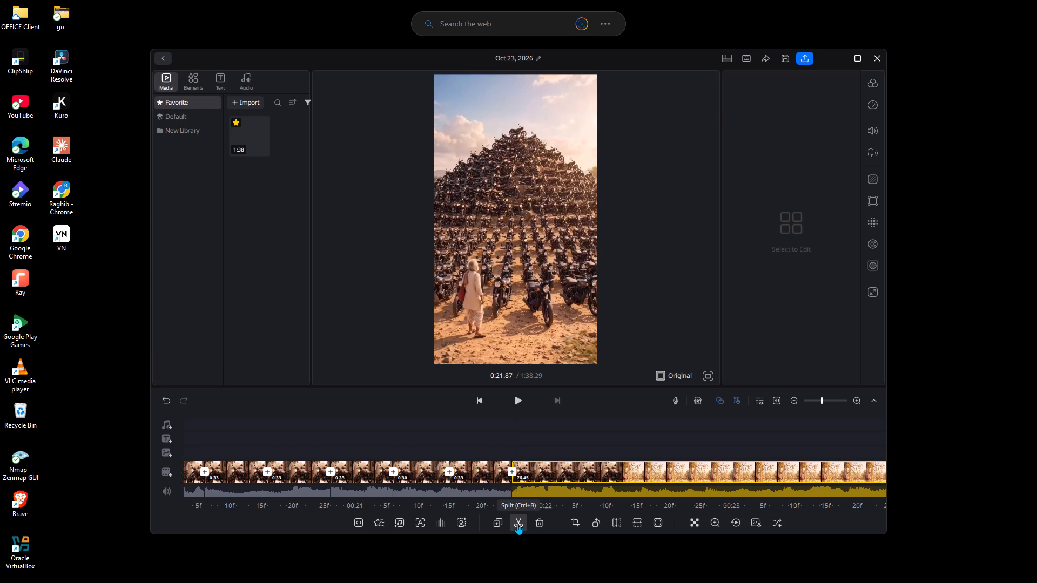
{"action": "key", "text": "Right"}
{"action": "key", "text": "Right"}
{"action": "key", "text": "Right"}
{"action": "key", "text": "Right"}
{"action": "key", "text": "Right"}
{"action": "key", "text": "Right"}
{"action": "key", "text": "Right"}
{"action": "key", "text": "Right"}
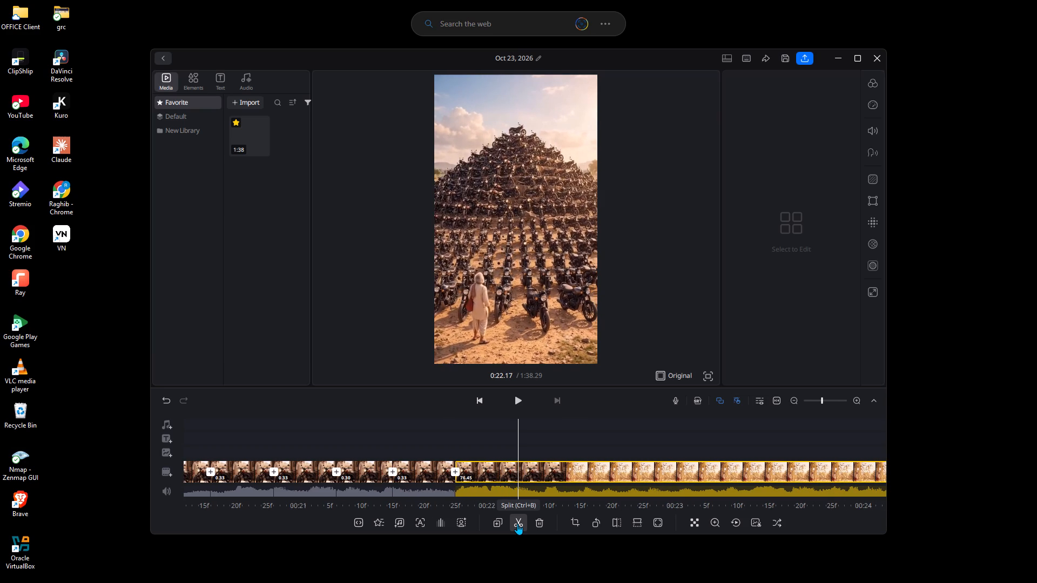
{"action": "left_click", "coordinate": [517, 524]}
Split the remaining clip at 0:22.47 to cut off a 0.30-second segment.
{"action": "key", "text": "Right"}
{"action": "key", "text": "Right"}
{"action": "key", "text": "Right"}
{"action": "key", "text": "Right"}
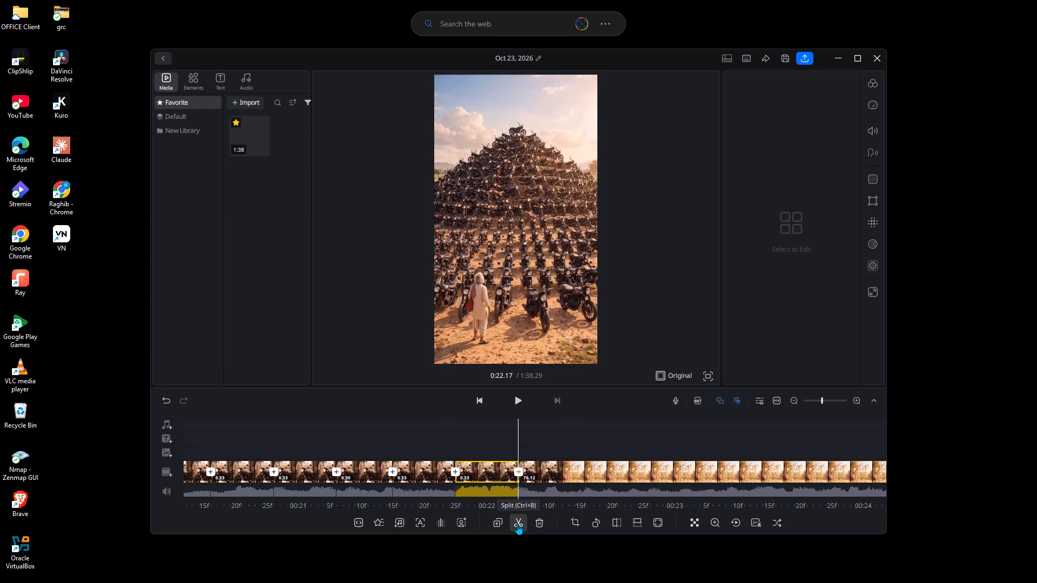
{"action": "key", "text": "Right"}
{"action": "key", "text": "Right"}
{"action": "key", "text": "Right"}
{"action": "key", "text": "Right"}
{"action": "key", "text": "Right"}
{"action": "left_click", "coordinate": [517, 524]}
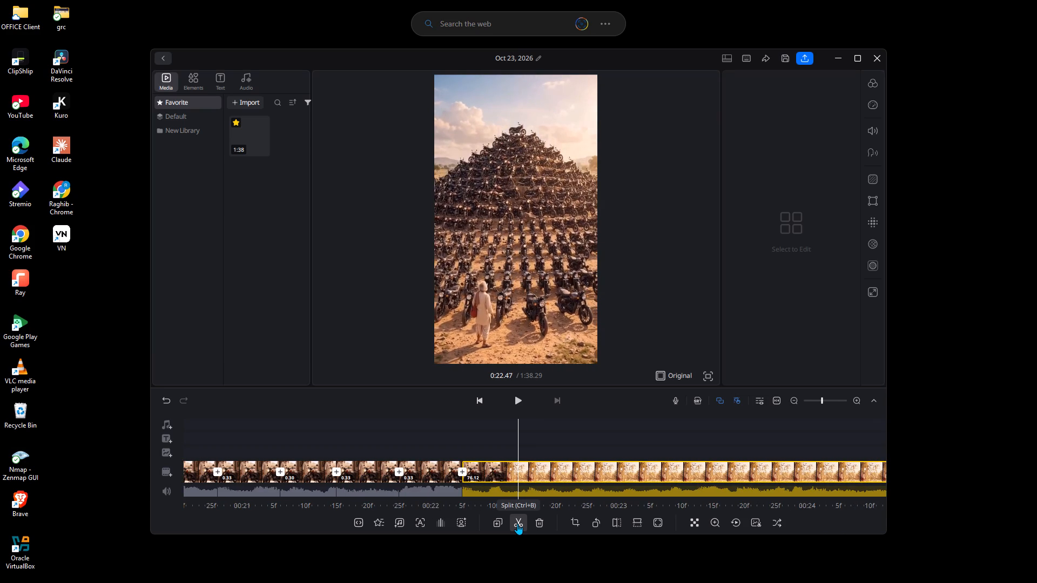
Split the remaining clip at 0:22.77 to cut off a 0.30-second segment.
{"action": "key", "text": "Right"}
{"action": "key", "text": "Right"}
{"action": "key", "text": "Right"}
{"action": "key", "text": "Right"}
{"action": "key", "text": "Right"}
{"action": "key", "text": "Right"}
{"action": "key", "text": "Right"}
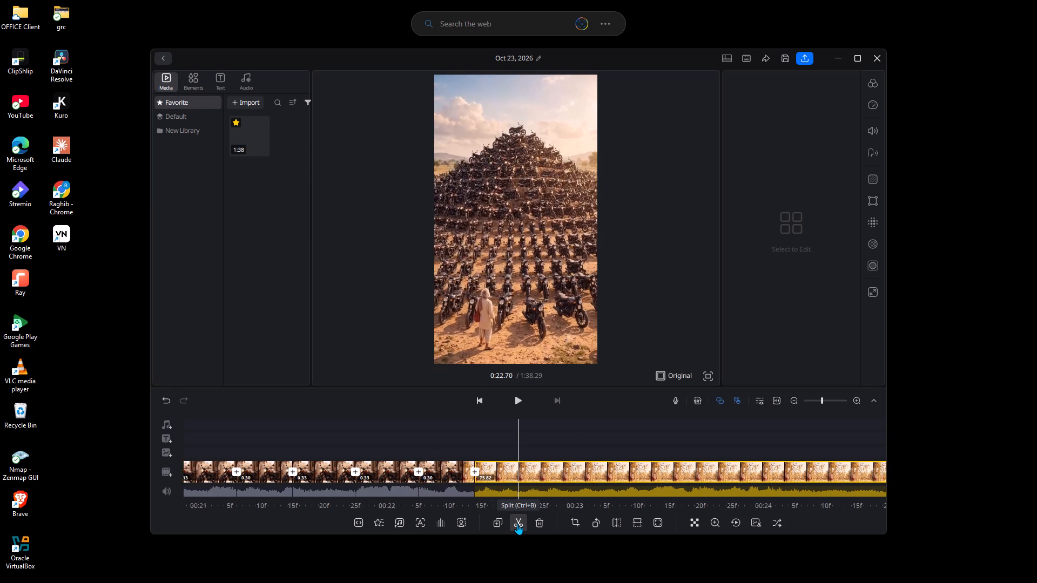
{"action": "key", "text": "Right"}
{"action": "key", "text": "Right"}
{"action": "left_click", "coordinate": [517, 524]}
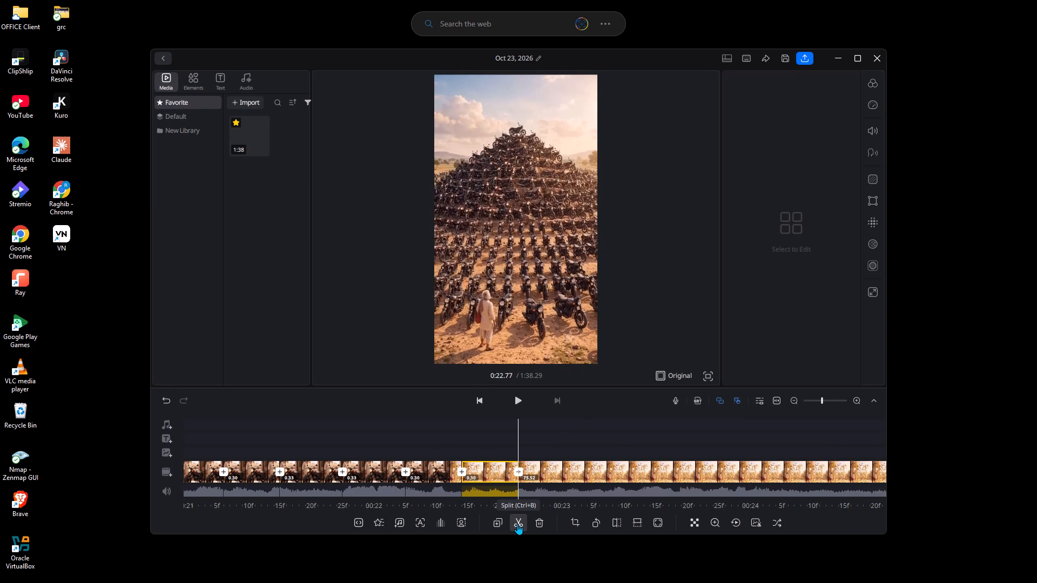
Split the remaining clip at 0:22.97 to cut off a shorter 0.20-second segment.
{"action": "key", "text": "Right"}
{"action": "key", "text": "Right"}
{"action": "key", "text": "Right"}
{"action": "key", "text": "Right"}
{"action": "key", "text": "Right"}
{"action": "key", "text": "Right"}
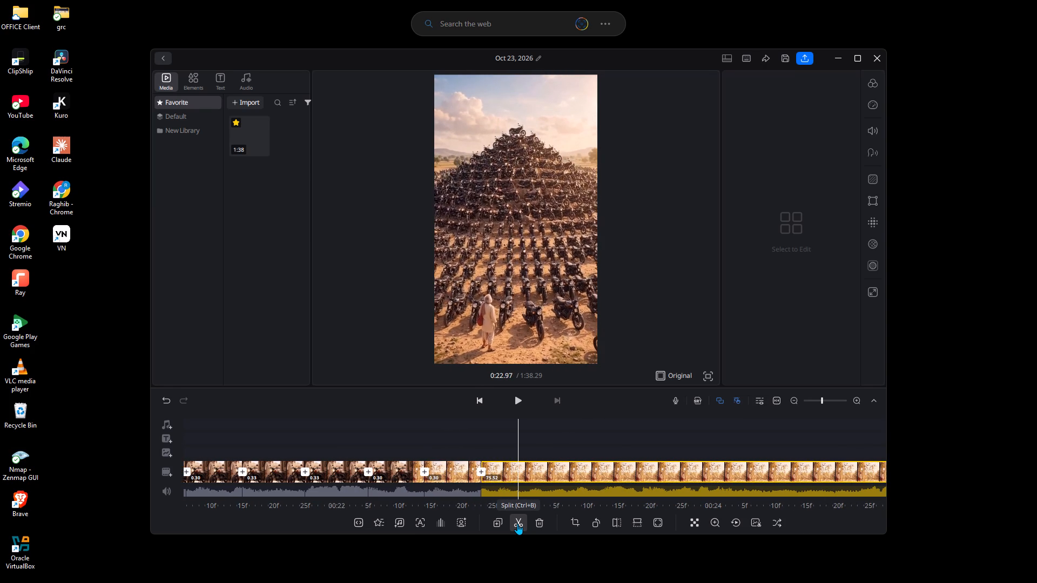
{"action": "left_click", "coordinate": [517, 524]}
Split the remaining clip at 0:23.30 to cut off a 0.33-second segment.
{"action": "key", "text": "Right"}
{"action": "key", "text": "Right"}
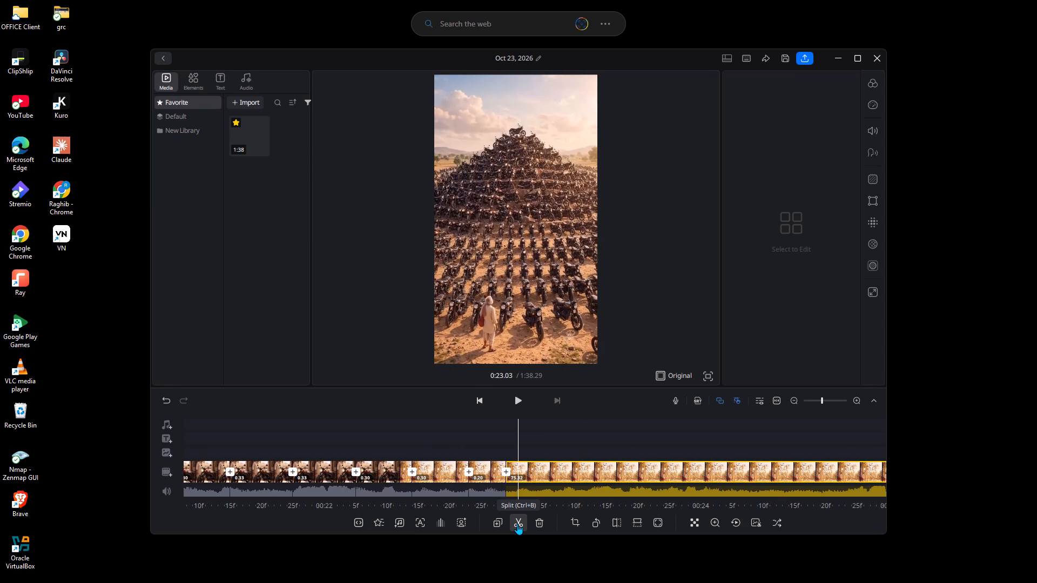
{"action": "key", "text": "Right"}
{"action": "key", "text": "Right"}
{"action": "key", "text": "Right"}
{"action": "key", "text": "Right"}
{"action": "key", "text": "Right"}
{"action": "key", "text": "Right"}
{"action": "key", "text": "Right"}
{"action": "key", "text": "Right"}
{"action": "left_click", "coordinate": [517, 524]}
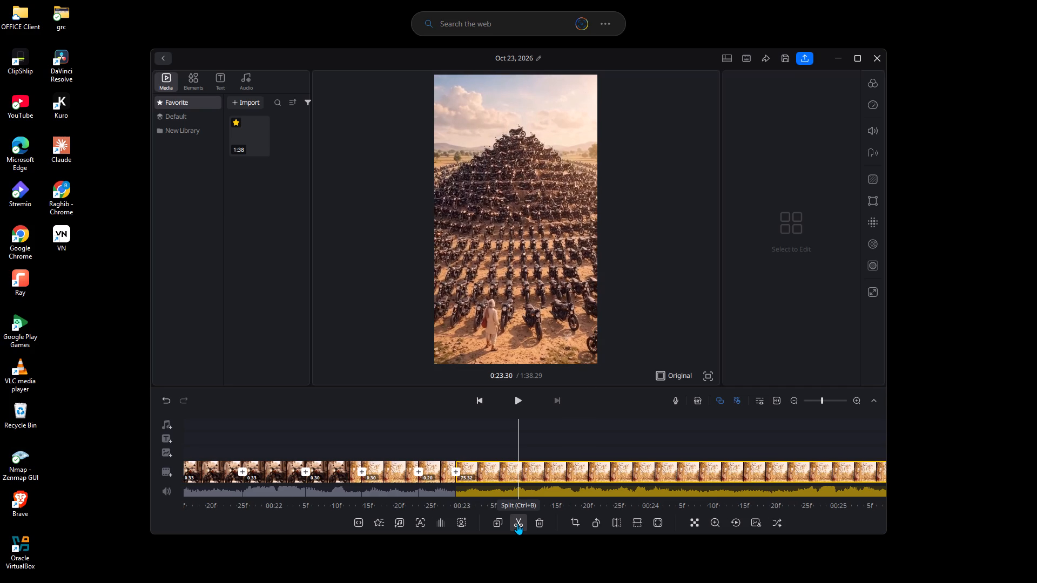
Split the remaining clip at 0:23.63 to cut off a 0.33-second segment.
{"action": "key", "text": "Right"}
{"action": "key", "text": "Right"}
{"action": "key", "text": "Right"}
{"action": "key", "text": "Right"}
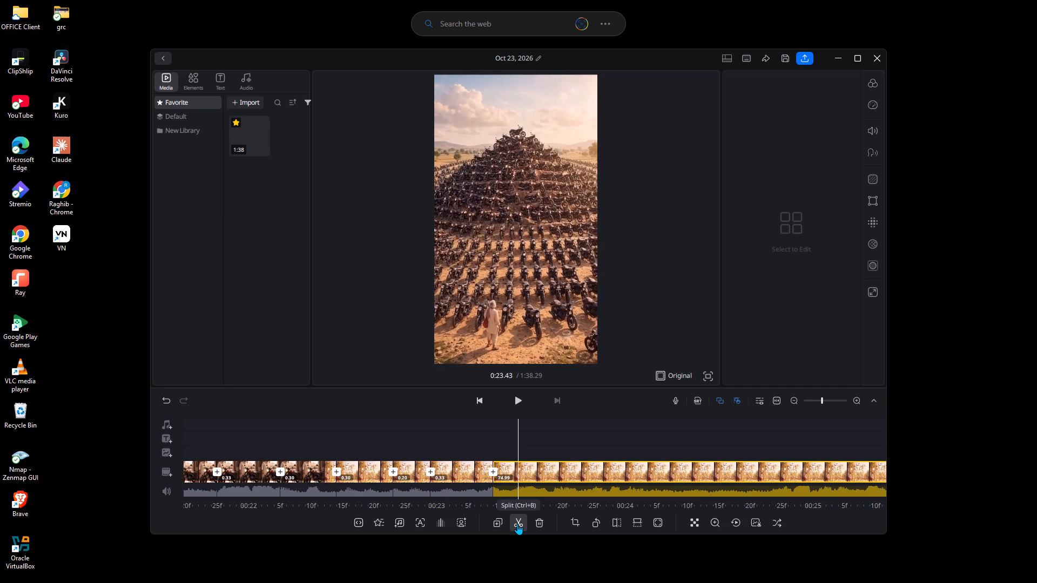
{"action": "key", "text": "Right"}
{"action": "key", "text": "Right"}
{"action": "key", "text": "Right"}
{"action": "key", "text": "Right"}
{"action": "key", "text": "Right"}
{"action": "key", "text": "Right"}
{"action": "left_click", "coordinate": [517, 524]}
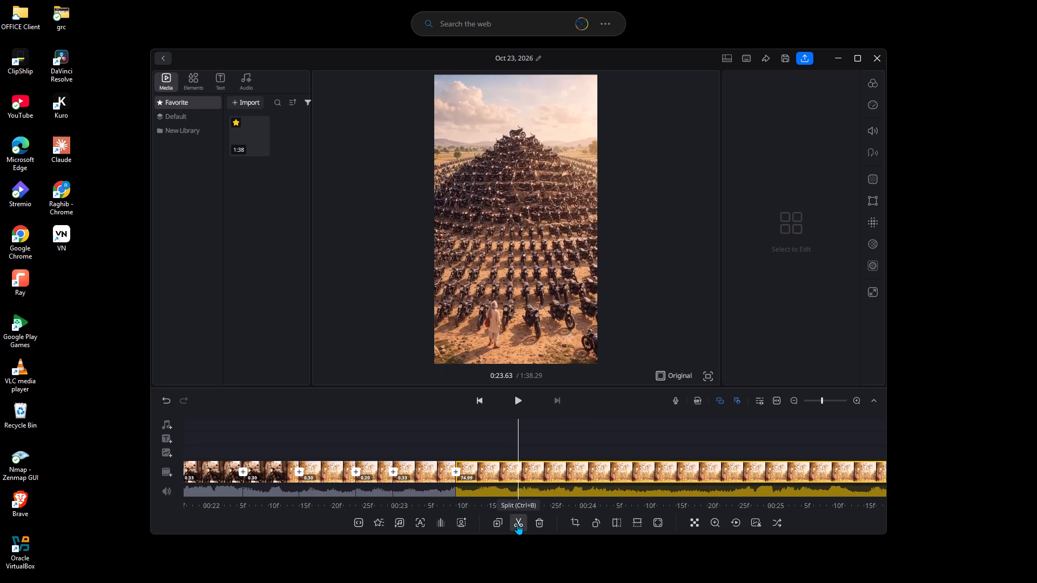
Split the remaining clip at 0:23.93 to cut off a 0.30-second segment.
{"action": "key", "text": "Right"}
{"action": "key", "text": "Right"}
{"action": "key", "text": "Right"}
{"action": "key", "text": "Right"}
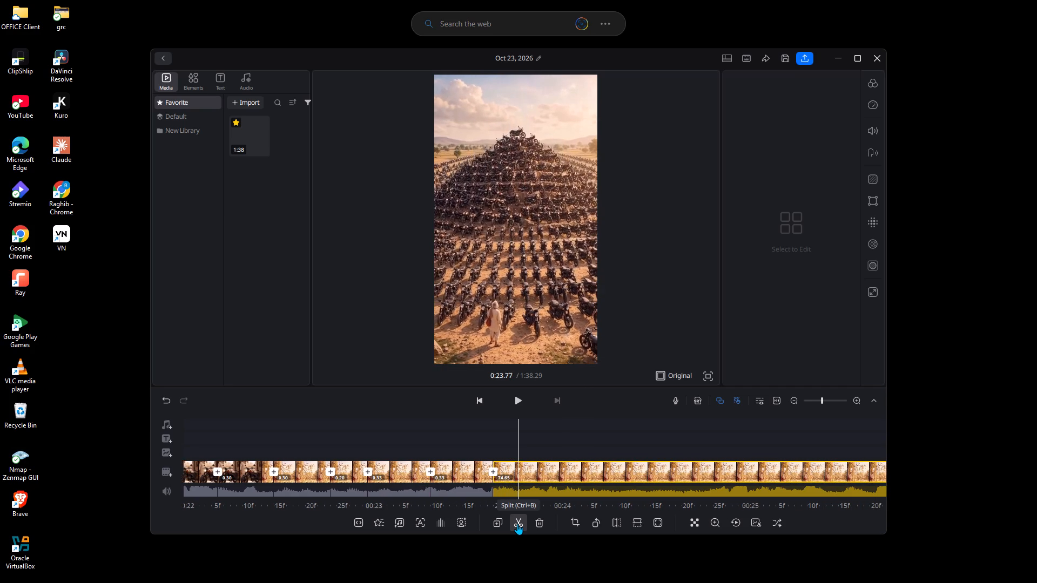
{"action": "key", "text": "Right"}
{"action": "key", "text": "Right"}
{"action": "key", "text": "Right"}
{"action": "key", "text": "Right"}
{"action": "key", "text": "Right"}
{"action": "left_click", "coordinate": [517, 524]}
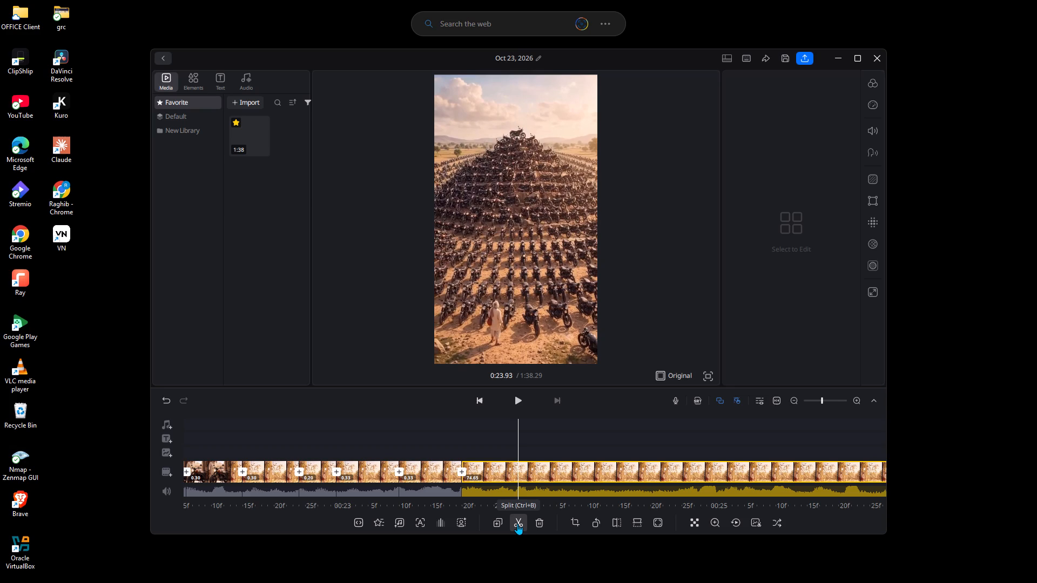
Split the remaining clip at 0:24.20 to cut off a 0.27-second segment.
{"action": "key", "text": "Right"}
{"action": "key", "text": "Right"}
{"action": "key", "text": "Right"}
{"action": "key", "text": "Right"}
{"action": "key", "text": "Right"}
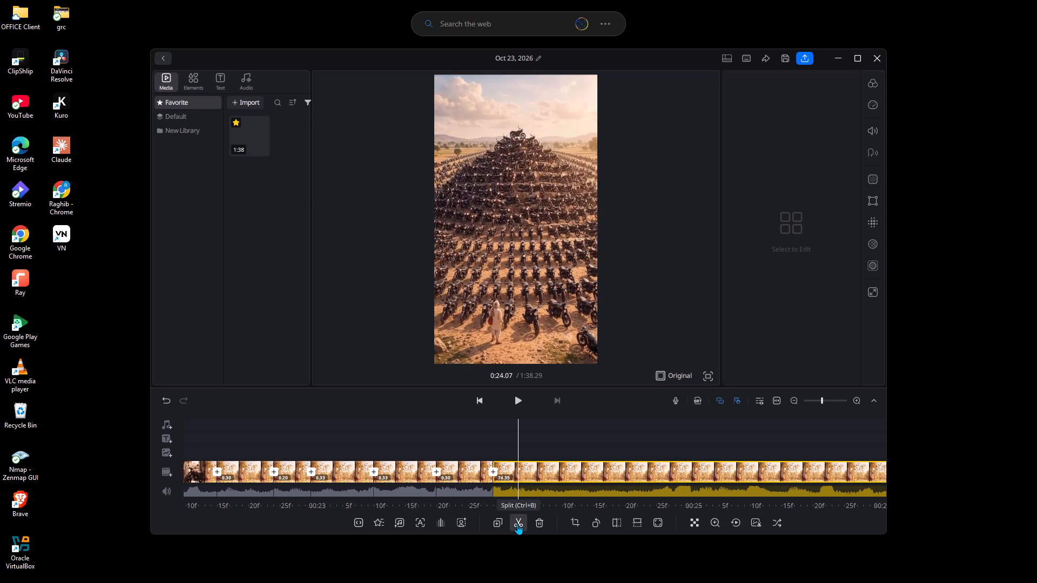
{"action": "key", "text": "Right"}
{"action": "key", "text": "Right"}
{"action": "key", "text": "Right"}
{"action": "left_click", "coordinate": [517, 524]}
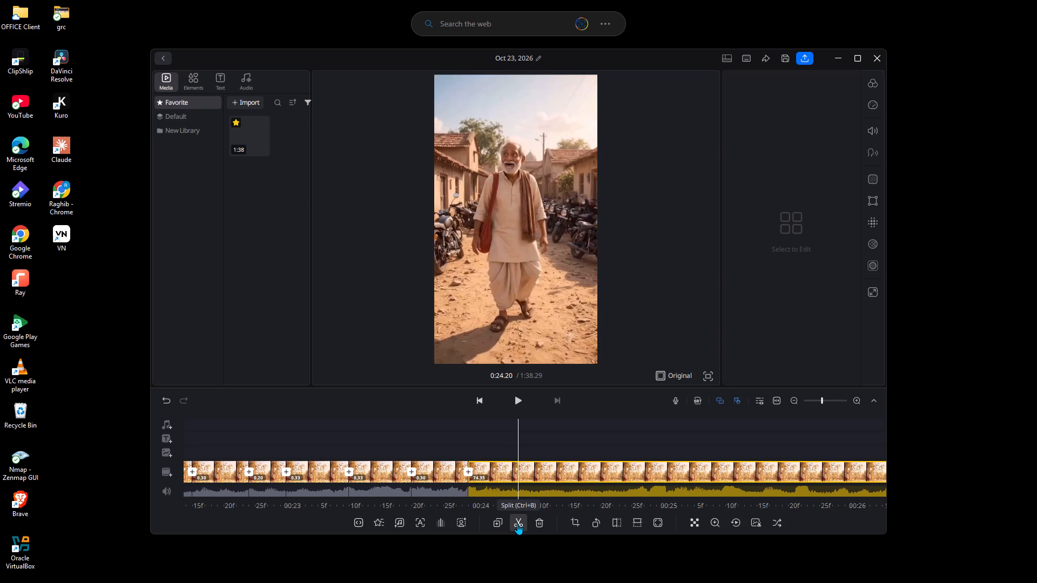
Split the remaining clip at 0:24.50 to cut off a 0.30-second segment.
{"action": "key", "text": "Right"}
{"action": "key", "text": "Right"}
{"action": "key", "text": "Right"}
{"action": "key", "text": "Right"}
{"action": "key", "text": "Right"}
{"action": "key", "text": "Right"}
{"action": "key", "text": "Right"}
{"action": "key", "text": "Right"}
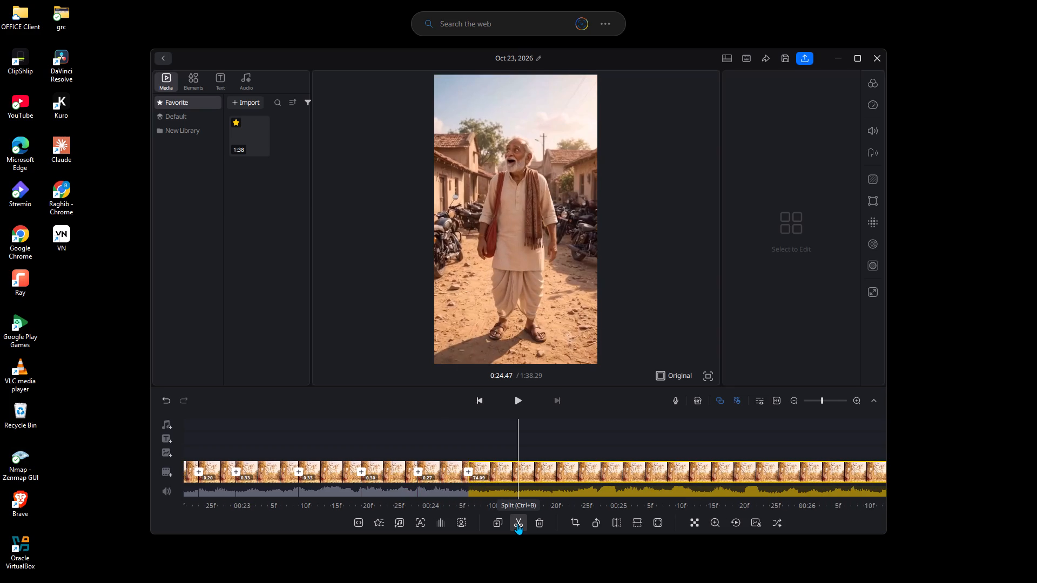
{"action": "key", "text": "Right"}
{"action": "left_click", "coordinate": [517, 524]}
Split the remaining clip at 0:24.80 to cut off a 0.30-second segment.
{"action": "key", "text": "Right"}
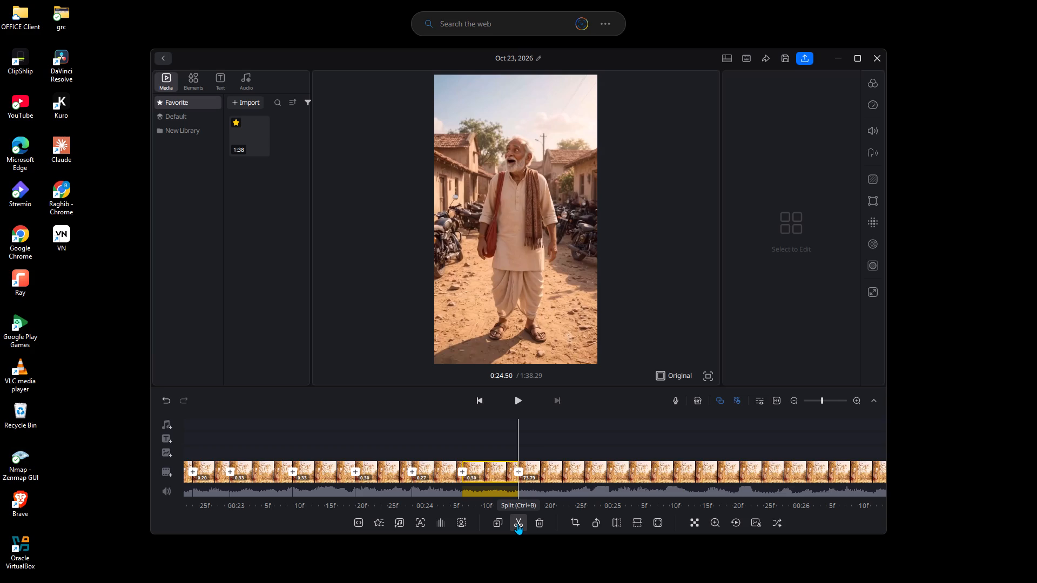
{"action": "key", "text": "Right"}
{"action": "key", "text": "Right"}
{"action": "key", "text": "Right"}
{"action": "key", "text": "Right"}
{"action": "key", "text": "Right"}
{"action": "key", "text": "Right"}
{"action": "key", "text": "Right"}
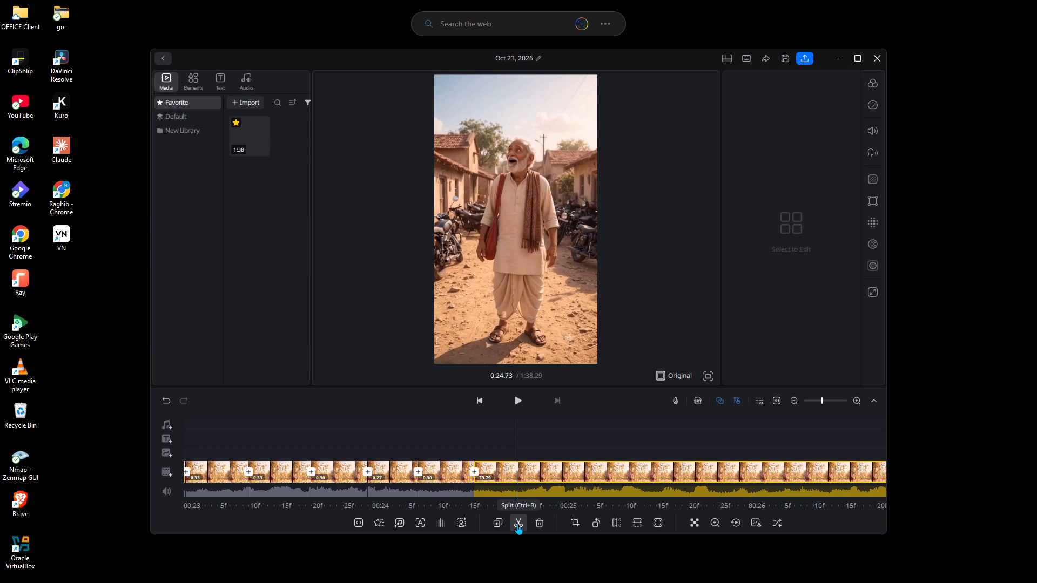
{"action": "key", "text": "Right"}
{"action": "left_click", "coordinate": [517, 524]}
Split the remaining clip at 0:25.10 to cut off a 0.30-second segment.
{"action": "key", "text": "Right"}
{"action": "key", "text": "Right"}
{"action": "key", "text": "Right"}
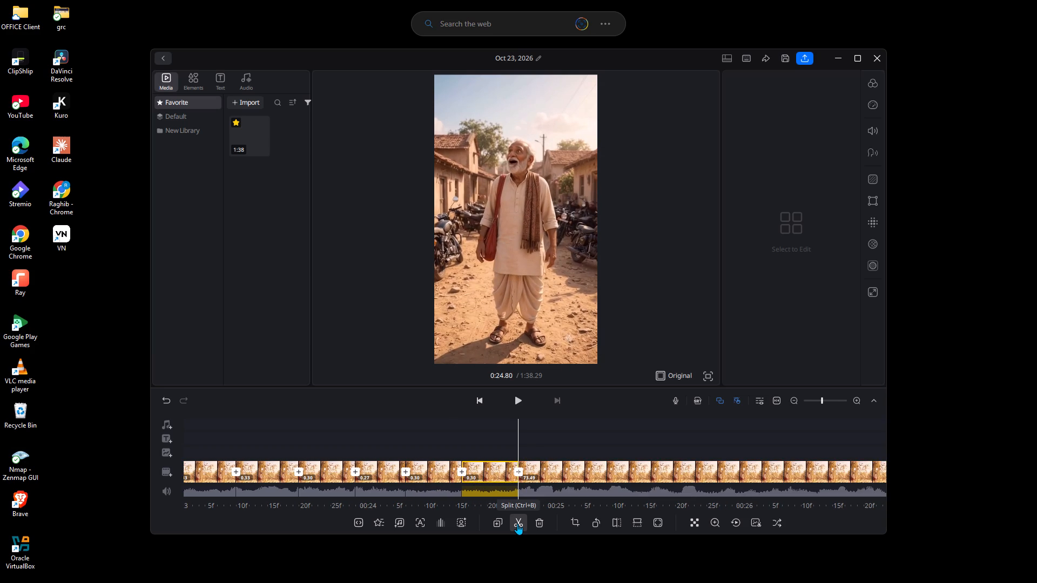
{"action": "key", "text": "Right"}
{"action": "key", "text": "Right"}
{"action": "key", "text": "Right"}
{"action": "key", "text": "Right"}
{"action": "key", "text": "Right"}
{"action": "key", "text": "Right"}
{"action": "left_click", "coordinate": [517, 524]}
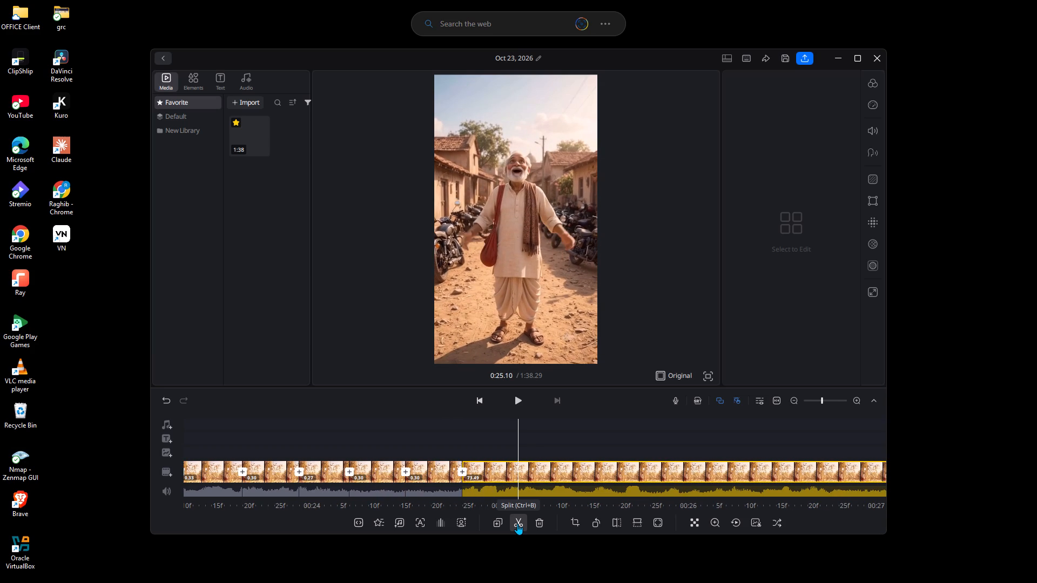
Split the remaining clip at 0:25.33 to cut off a shorter 0.23-second segment.
{"action": "key", "text": "Right"}
{"action": "key", "text": "Right"}
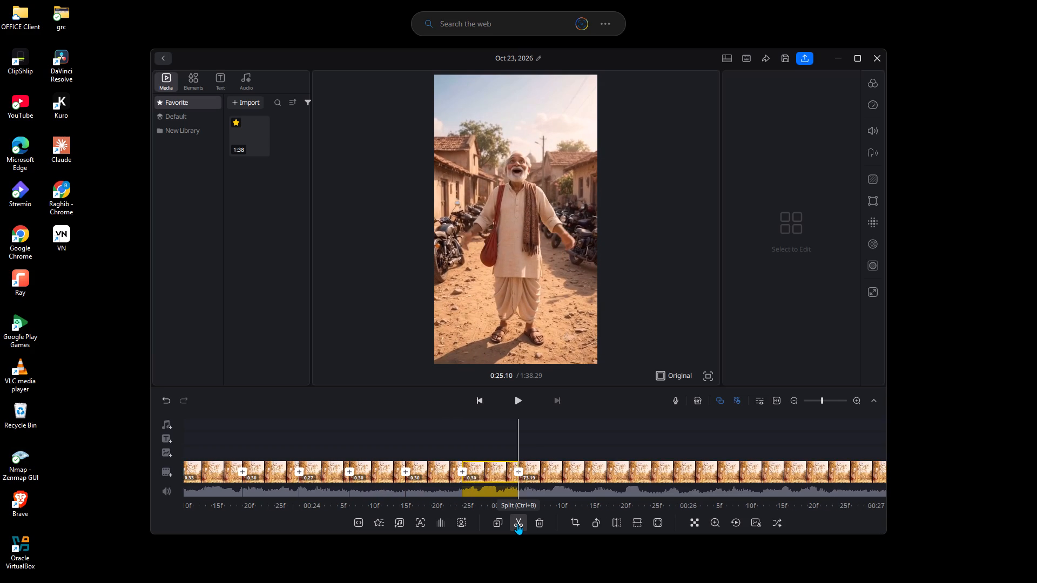
{"action": "key", "text": "Right"}
{"action": "key", "text": "Right"}
{"action": "key", "text": "Right"}
{"action": "key", "text": "Right"}
{"action": "key", "text": "Right"}
{"action": "left_click", "coordinate": [517, 524]}
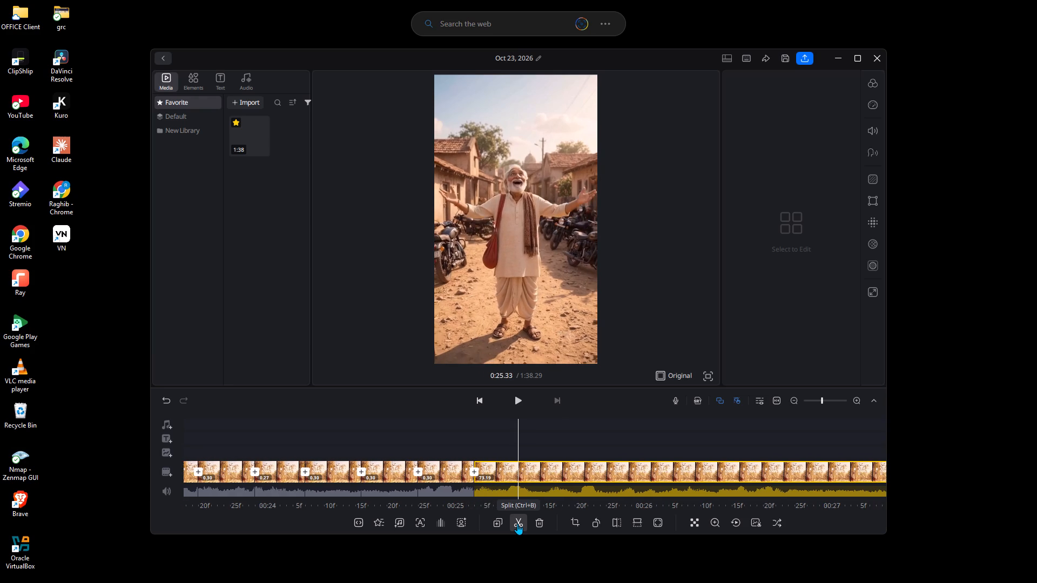
Split the remaining clip at 0:25.67 to cut off a 0.33-second segment.
{"action": "key", "text": "Right"}
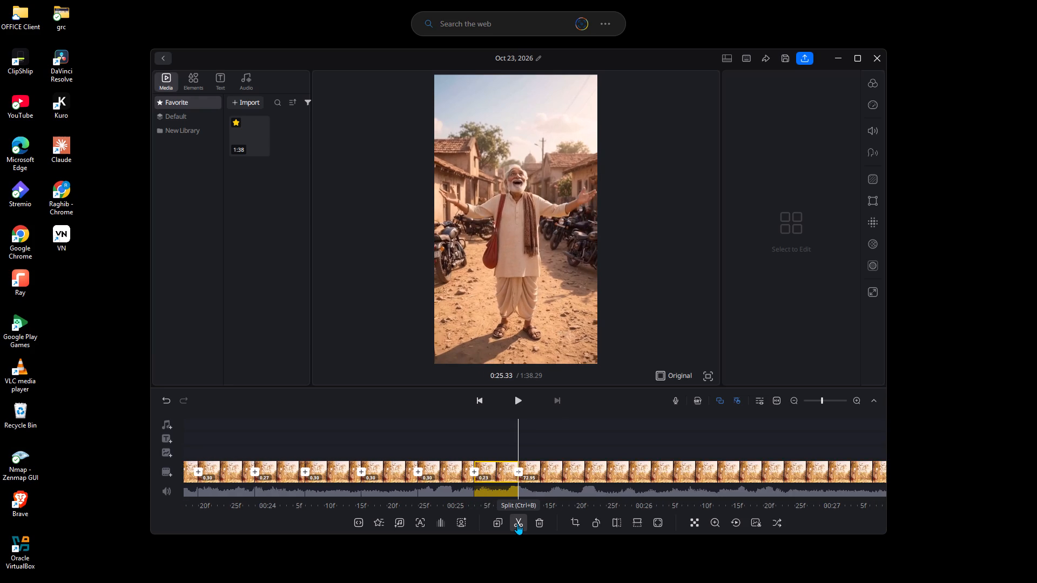
{"action": "key", "text": "Right"}
{"action": "key", "text": "Right"}
{"action": "key", "text": "Right"}
{"action": "key", "text": "Right"}
{"action": "key", "text": "Right"}
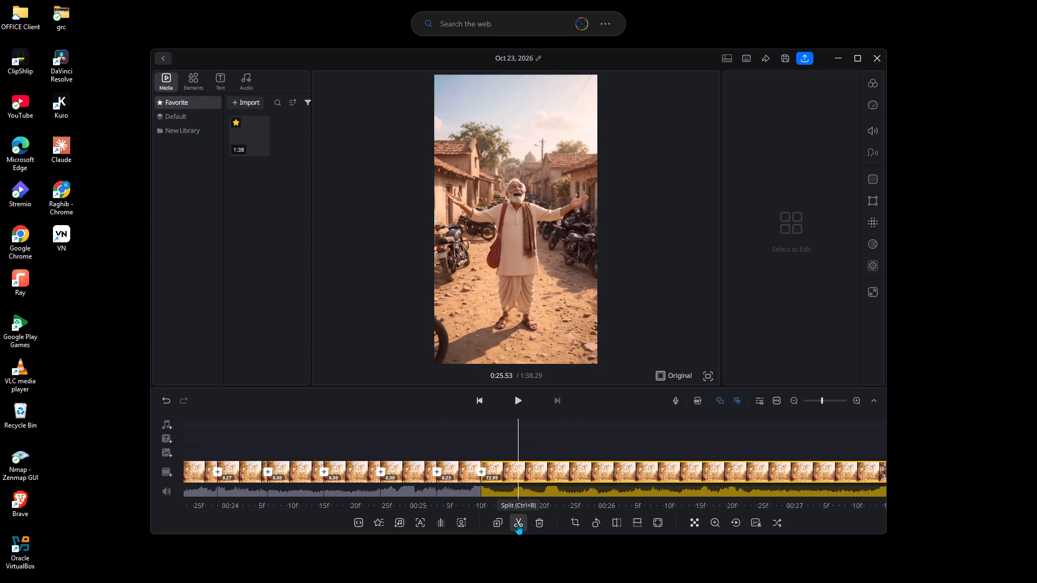
{"action": "key", "text": "Right"}
{"action": "key", "text": "Right"}
{"action": "key", "text": "Right"}
{"action": "key", "text": "Right"}
{"action": "left_click", "coordinate": [517, 524]}
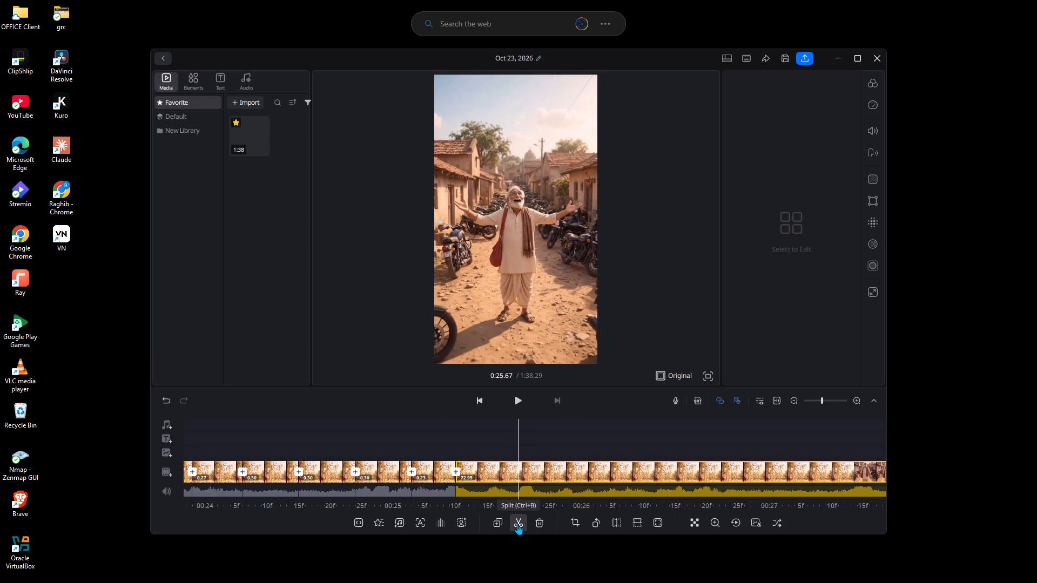
Split the remaining clip at 0:26.00 to cut off a 0.33-second segment.
{"action": "key", "text": "Right"}
{"action": "key", "text": "Right"}
{"action": "key", "text": "Right"}
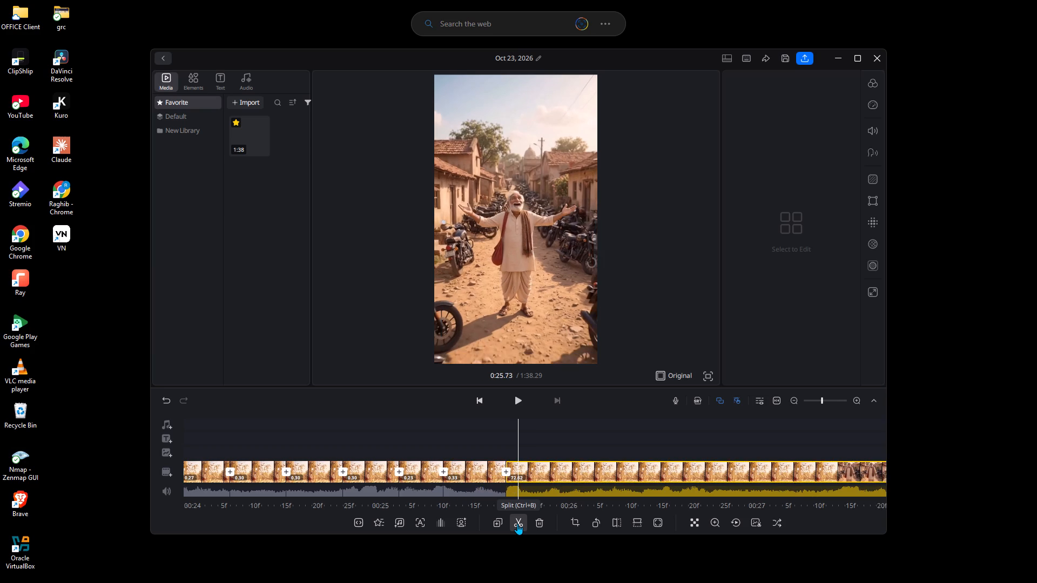
{"action": "key", "text": "Right"}
{"action": "key", "text": "Right"}
{"action": "key", "text": "Right"}
{"action": "key", "text": "Right"}
{"action": "key", "text": "Right"}
{"action": "key", "text": "Right"}
{"action": "key", "text": "Right"}
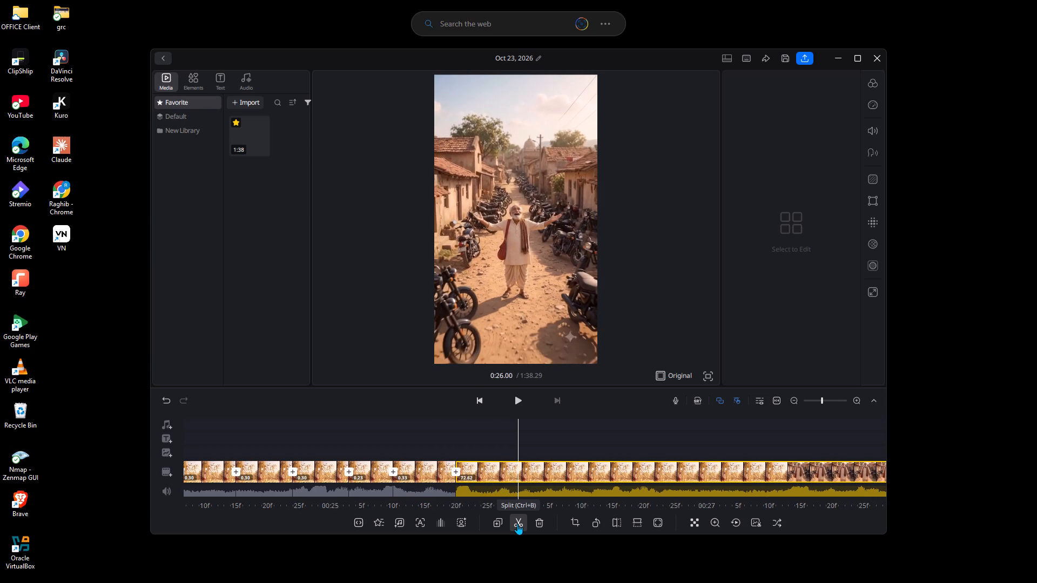
{"action": "left_click", "coordinate": [517, 524]}
Split the remaining clip at 0:26.27 to cut off a 0.27-second segment.
{"action": "key", "text": "Right"}
{"action": "key", "text": "Right"}
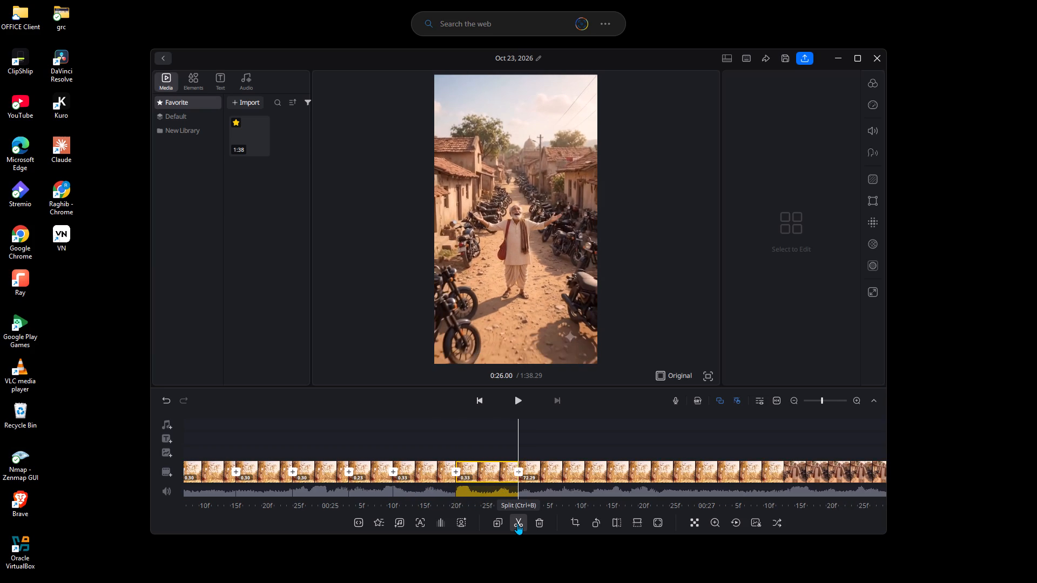
{"action": "key", "text": "Right"}
{"action": "key", "text": "Right"}
{"action": "key", "text": "Right"}
{"action": "key", "text": "Right"}
{"action": "key", "text": "Right"}
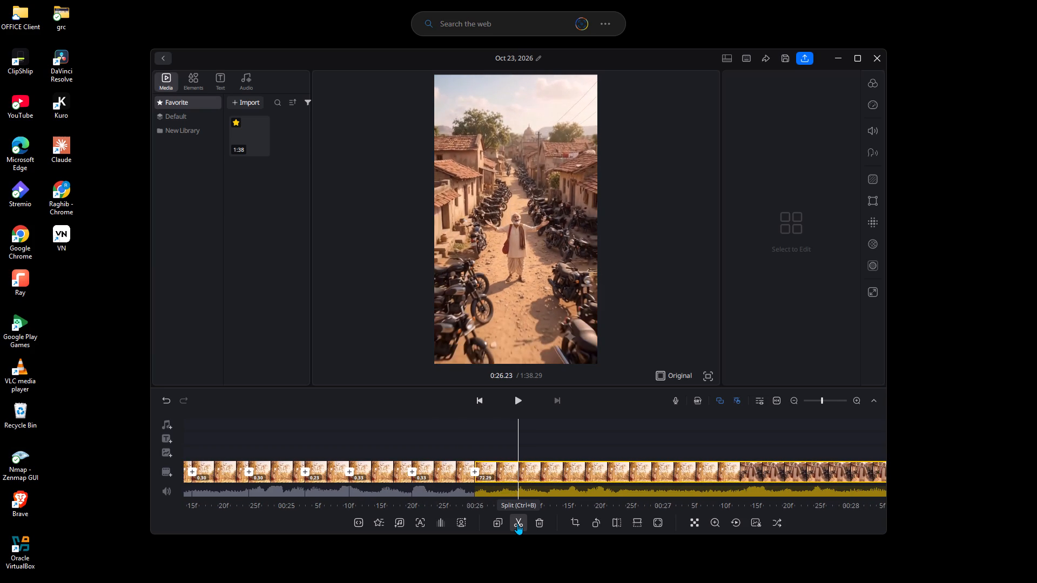
{"action": "key", "text": "Right"}
{"action": "left_click", "coordinate": [517, 524]}
Split the remaining clip at 0:26.57 to cut off a 0.30-second segment.
{"action": "key", "text": "Right"}
{"action": "key", "text": "Right"}
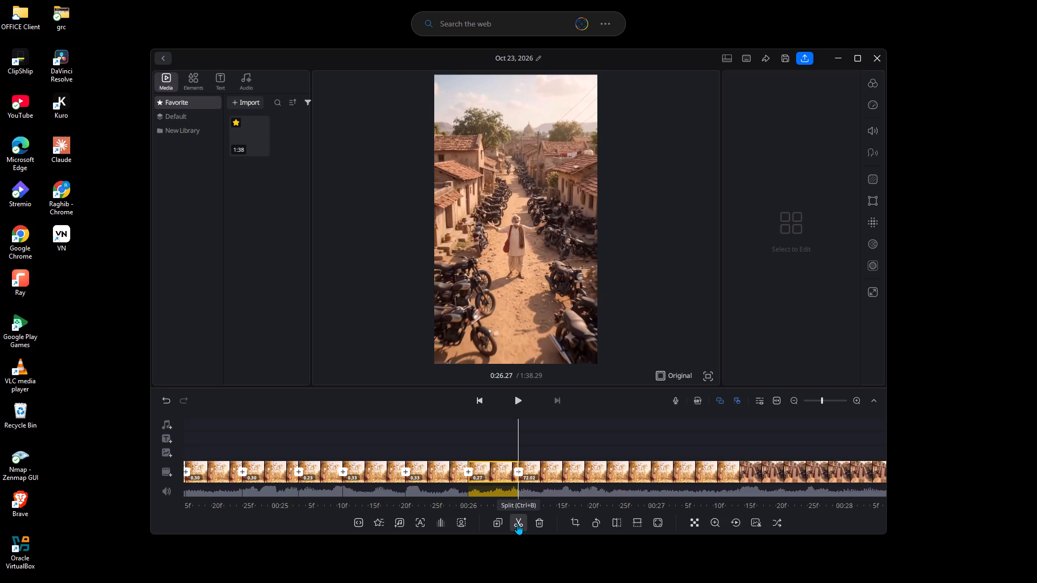
{"action": "key", "text": "Right"}
{"action": "key", "text": "Right"}
{"action": "key", "text": "Right"}
{"action": "key", "text": "Right"}
{"action": "key", "text": "Right"}
{"action": "key", "text": "Right"}
{"action": "key", "text": "Right"}
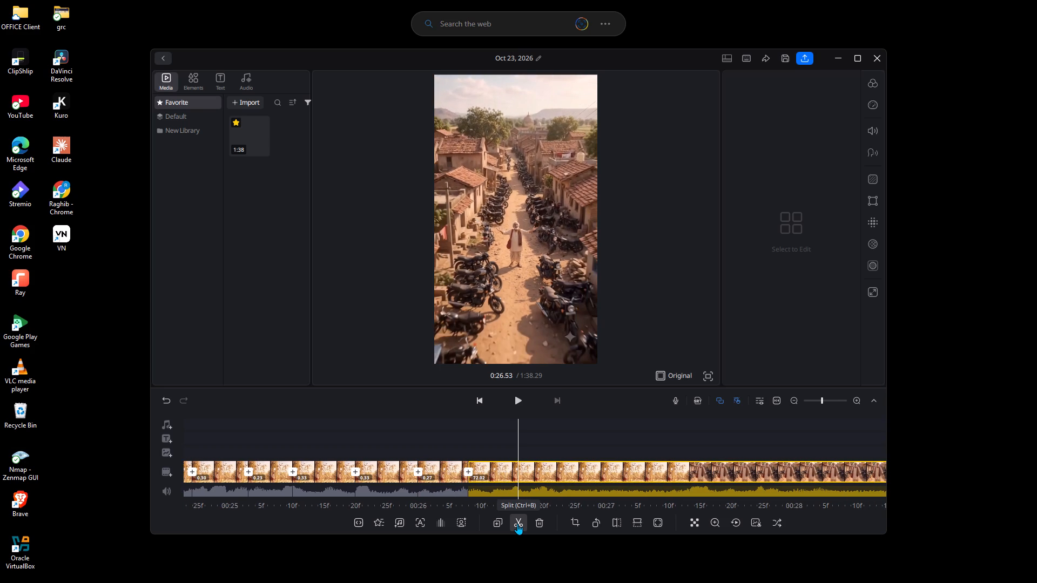
{"action": "left_click", "coordinate": [517, 524]}
Split the remaining clip at 0:26.87 to cut off a 0.30-second segment.
{"action": "key", "text": "Right"}
{"action": "key", "text": "Right"}
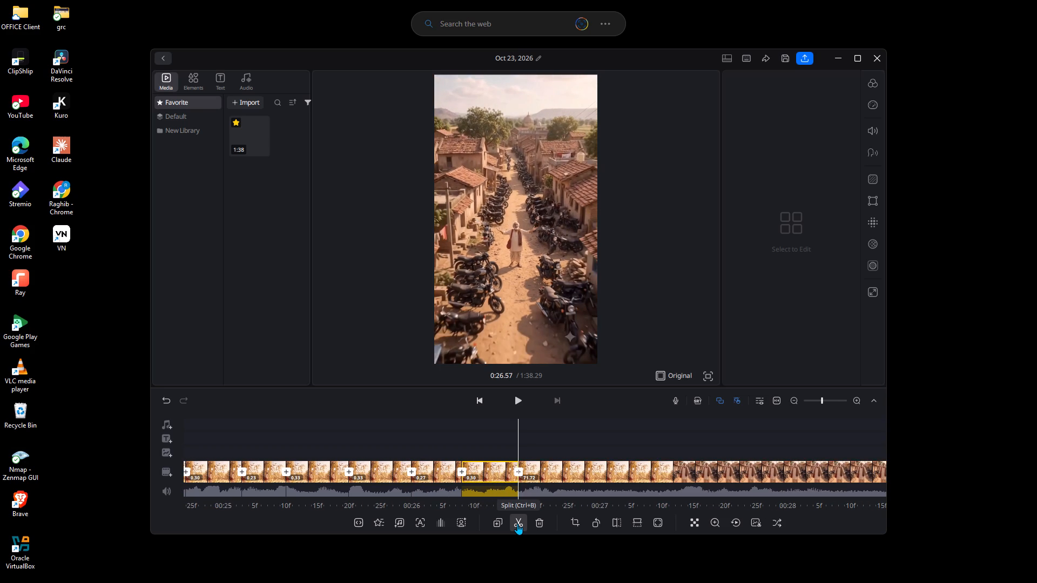
{"action": "key", "text": "Right"}
{"action": "key", "text": "Right"}
{"action": "key", "text": "Right"}
{"action": "key", "text": "Right"}
{"action": "key", "text": "Right"}
{"action": "key", "text": "Right"}
{"action": "key", "text": "Right"}
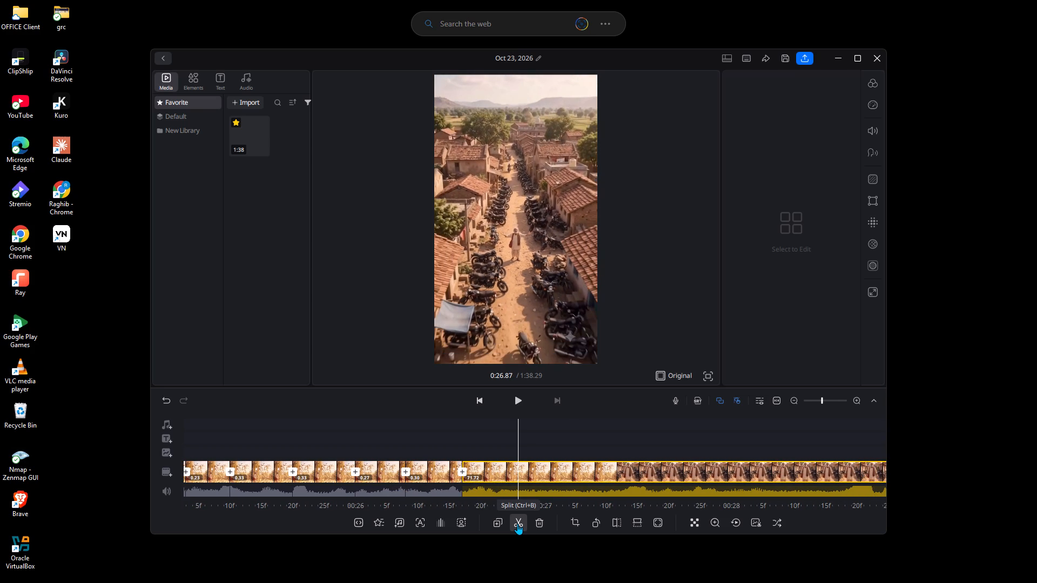
{"action": "left_click", "coordinate": [517, 524]}
Split the remaining clip at 0:27.13 to cut off a 0.27-second segment.
{"action": "key", "text": "Right"}
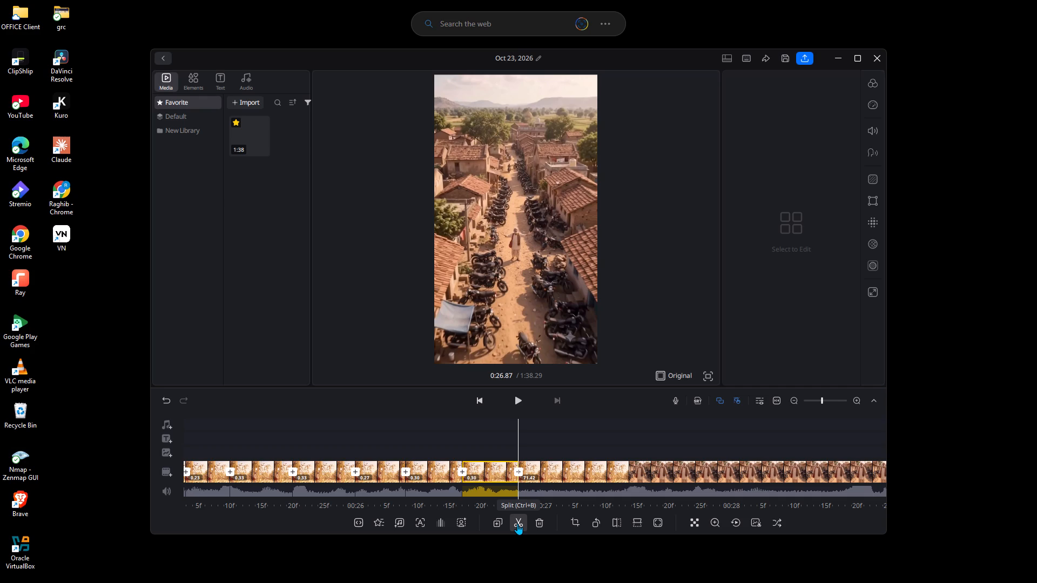
{"action": "key", "text": "Right"}
{"action": "key", "text": "Right"}
{"action": "key", "text": "Right"}
{"action": "key", "text": "Right"}
{"action": "key", "text": "Right"}
{"action": "key", "text": "Right"}
{"action": "key", "text": "Right"}
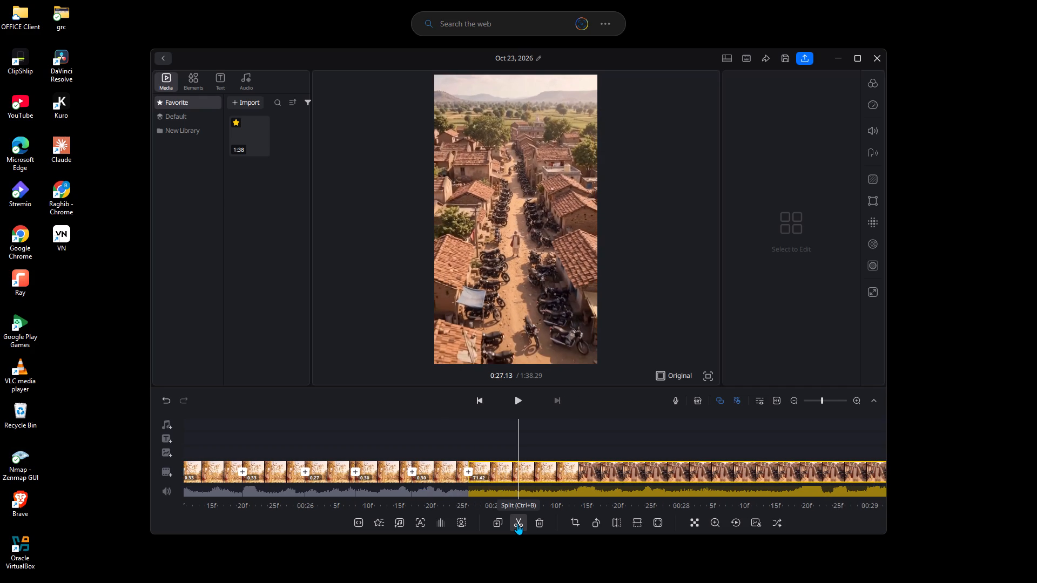
{"action": "left_click", "coordinate": [517, 524]}
Split the remaining clip at 0:27.43 to cut off a 0.30-second segment.
{"action": "key", "text": "Right"}
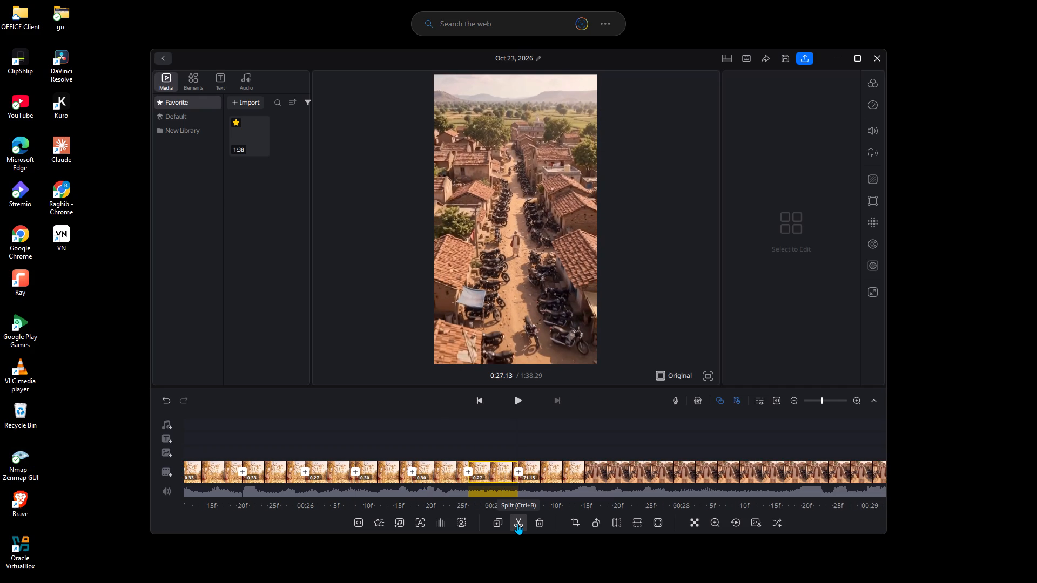
{"action": "key", "text": "Right"}
{"action": "key", "text": "Right"}
{"action": "key", "text": "Right"}
{"action": "key", "text": "Right"}
{"action": "key", "text": "Right"}
{"action": "key", "text": "Right"}
{"action": "key", "text": "Right"}
{"action": "key", "text": "Right"}
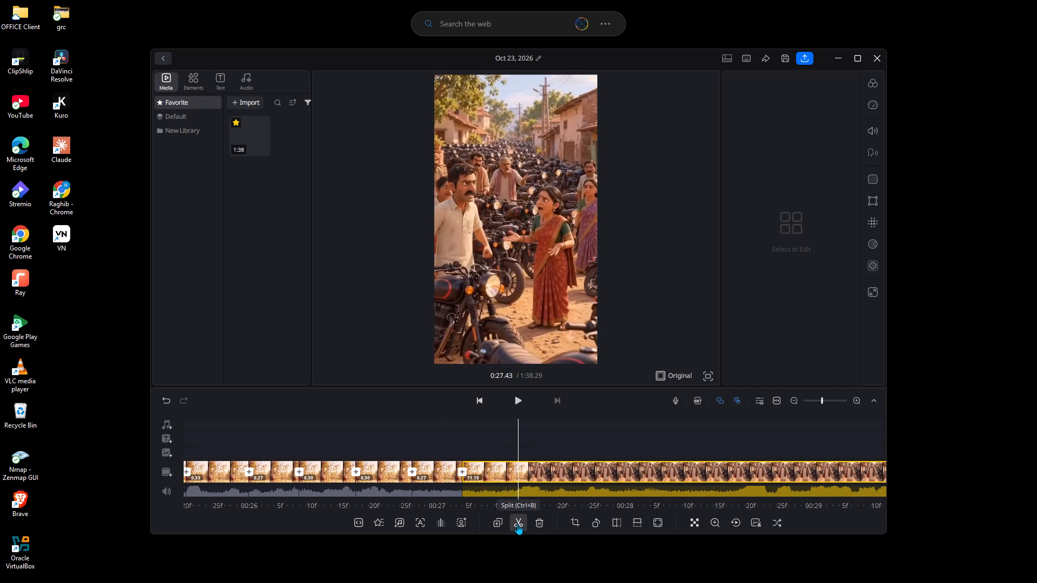
{"action": "left_click", "coordinate": [517, 524]}
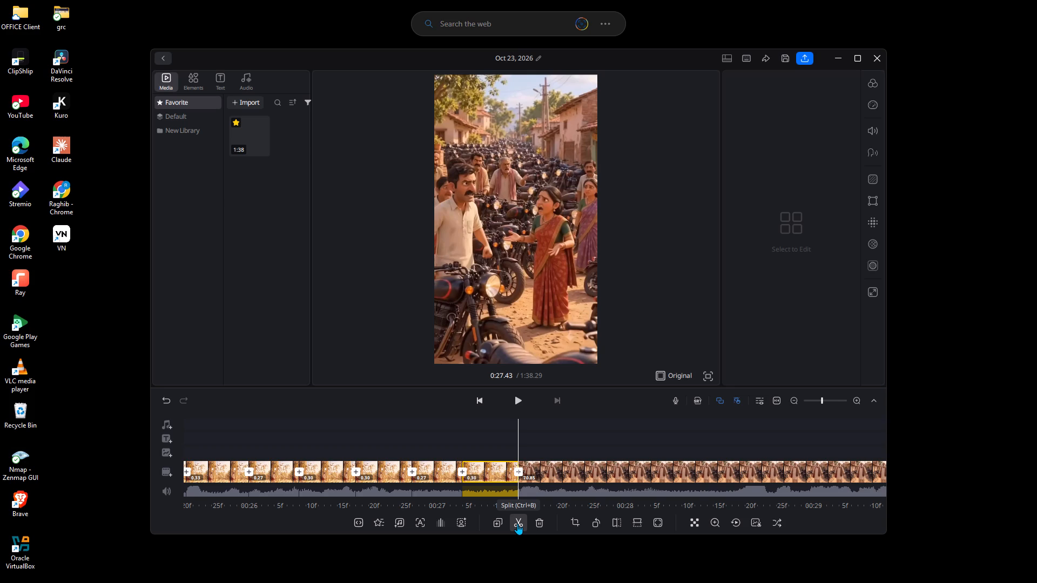
Split the remaining clip at 0:27.73 to cut off a 0.30-second segment.
{"action": "key", "text": "Right"}
{"action": "key", "text": "Right"}
{"action": "key", "text": "Right"}
{"action": "key", "text": "Right"}
{"action": "key", "text": "Right"}
{"action": "key", "text": "Right"}
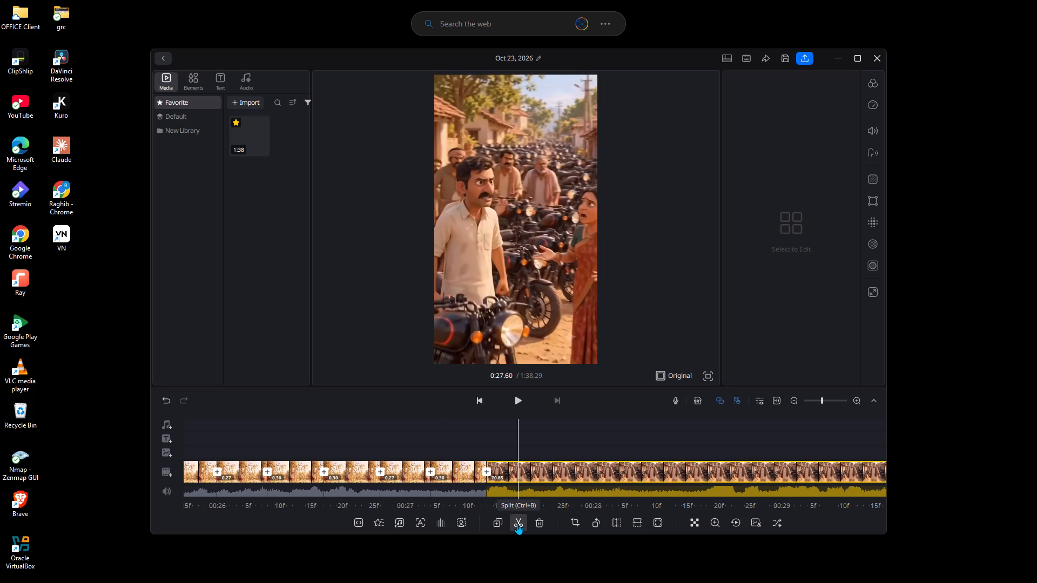
{"action": "key", "text": "Right"}
{"action": "key", "text": "Right"}
{"action": "key", "text": "Right"}
{"action": "left_click", "coordinate": [517, 524]}
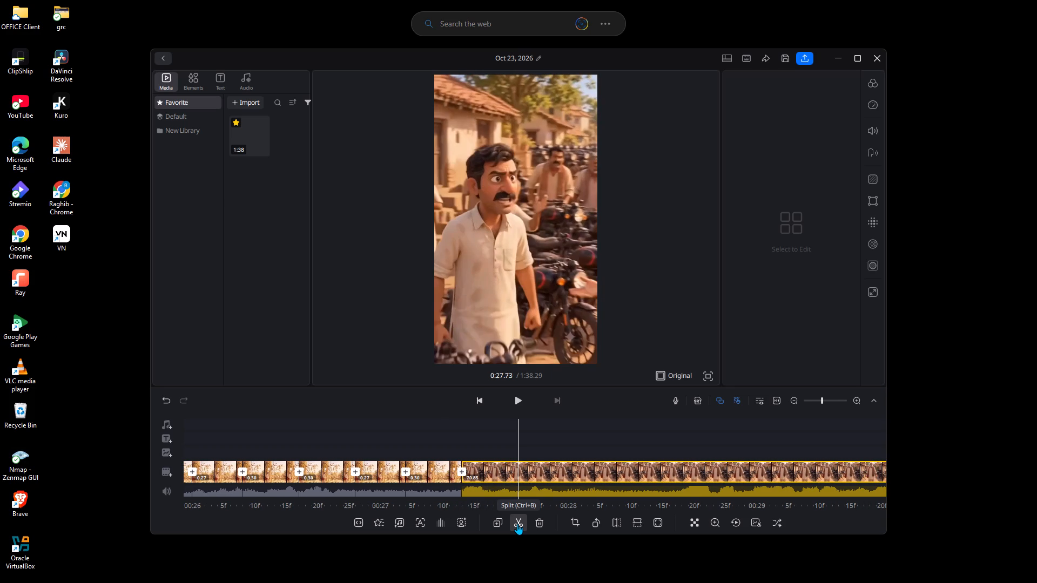
Split the remaining clip at 0:28.07 to cut off a 0.33-second segment.
{"action": "key", "text": "Right"}
{"action": "key", "text": "Right"}
{"action": "key", "text": "Right"}
{"action": "key", "text": "Right"}
{"action": "key", "text": "Right"}
{"action": "key", "text": "Right"}
{"action": "key", "text": "Right"}
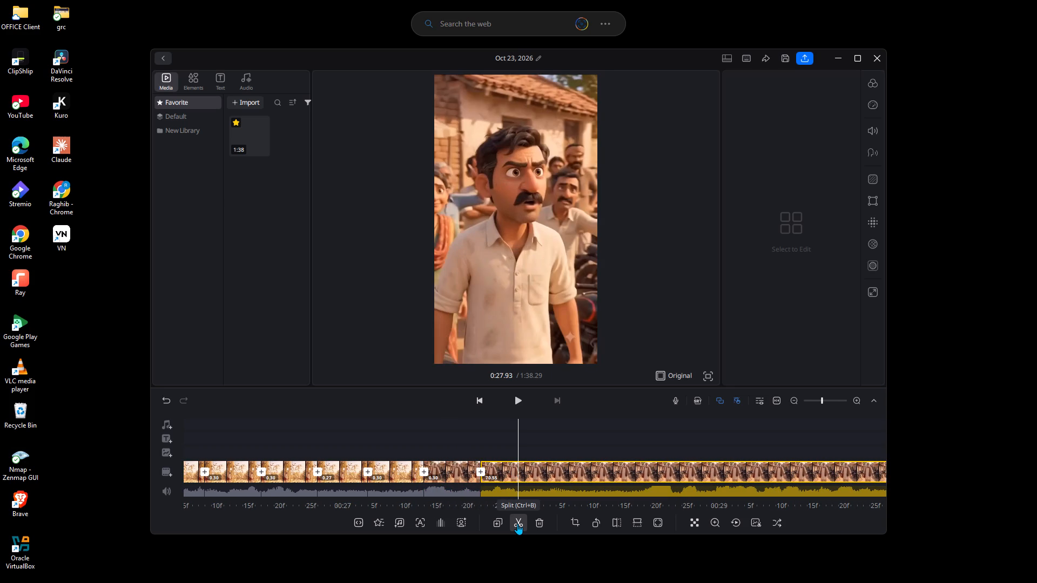
{"action": "key", "text": "Right"}
{"action": "key", "text": "Right"}
{"action": "key", "text": "Right"}
{"action": "left_click", "coordinate": [517, 524]}
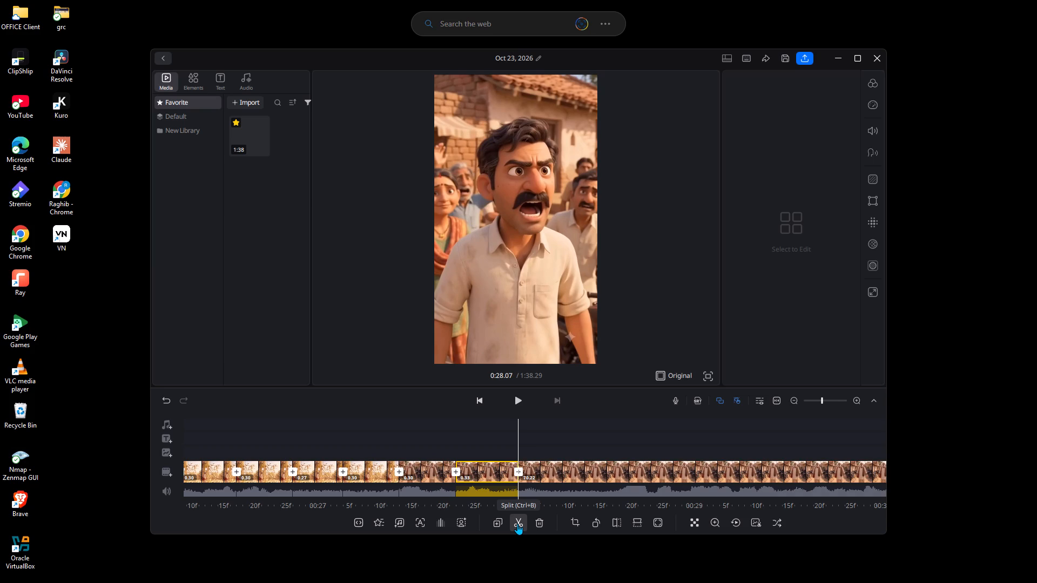
Split the remaining clip at 0:28.37 to cut off a 0.30-second segment.
{"action": "key", "text": "Right"}
{"action": "key", "text": "Right"}
{"action": "key", "text": "Right"}
{"action": "key", "text": "Right"}
{"action": "key", "text": "Right"}
{"action": "key", "text": "Right"}
{"action": "key", "text": "Right"}
{"action": "key", "text": "Right"}
{"action": "key", "text": "Right"}
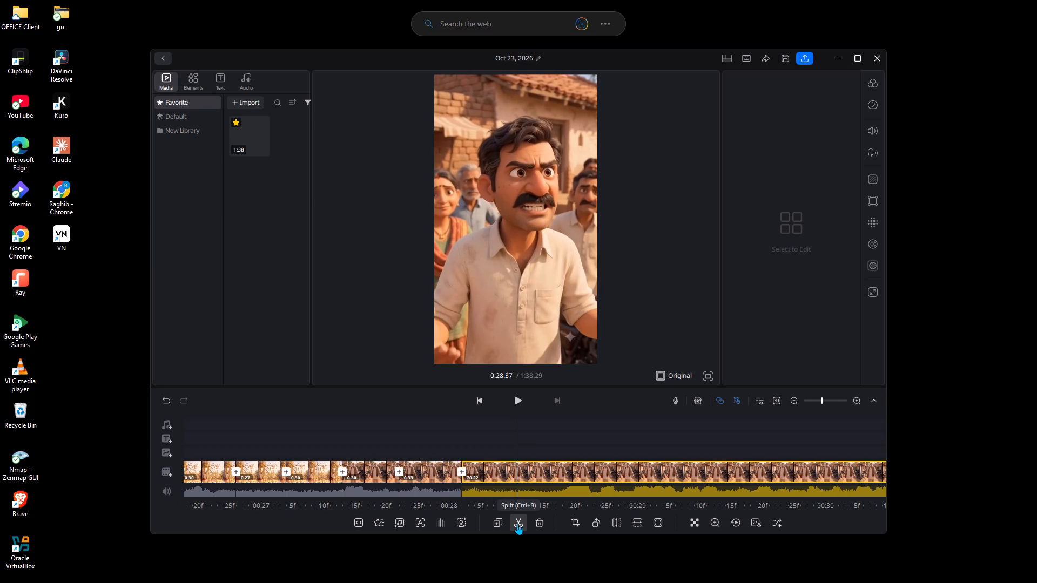
{"action": "left_click", "coordinate": [517, 524]}
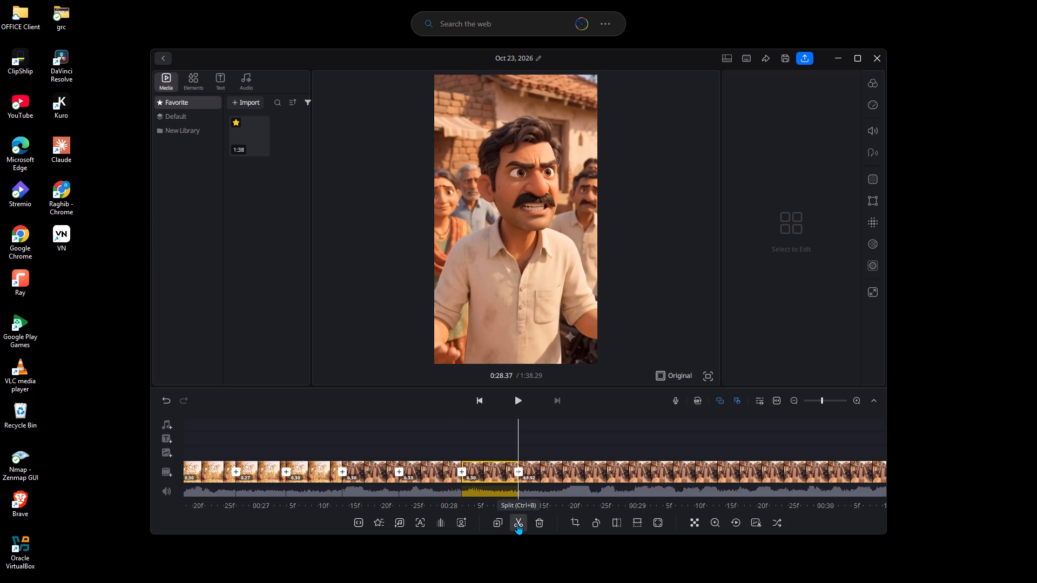
Split the remaining clip at 0:28.67 to cut off a 0.30-second segment.
{"action": "key", "text": "Right"}
{"action": "key", "text": "Right"}
{"action": "key", "text": "Right"}
{"action": "key", "text": "Right"}
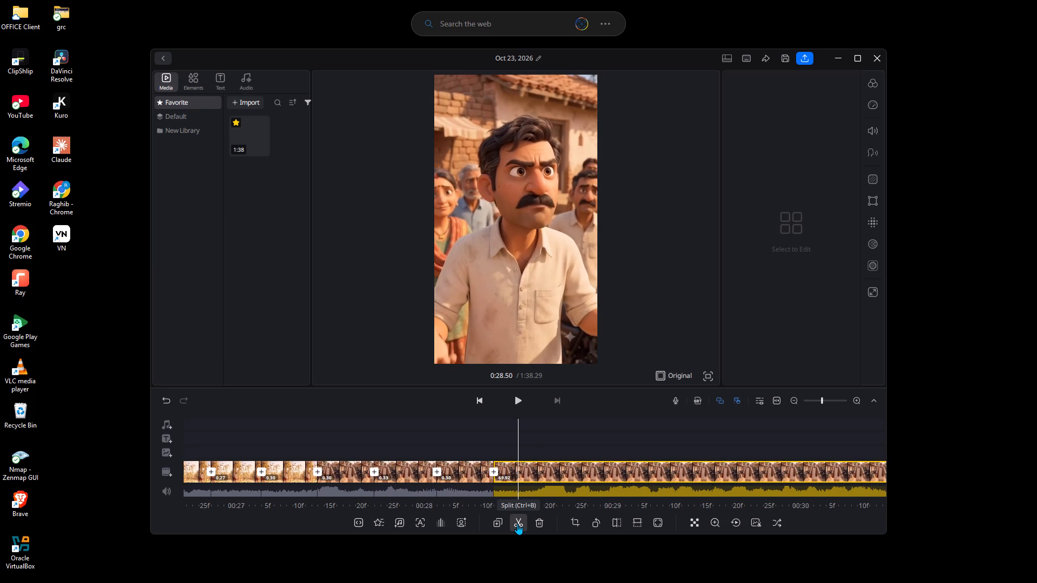
{"action": "key", "text": "Right"}
{"action": "key", "text": "Right"}
{"action": "key", "text": "Right"}
{"action": "key", "text": "Right"}
{"action": "key", "text": "Right"}
{"action": "left_click", "coordinate": [517, 524]}
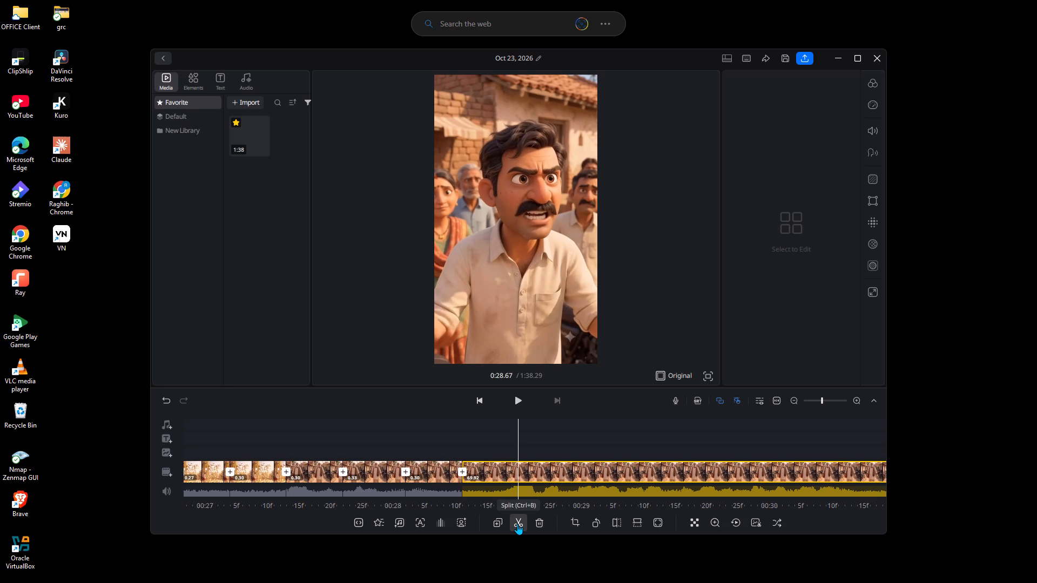
Split the remaining clip at 0:29.00 to cut off a 0.33-second segment.
{"action": "key", "text": "Right"}
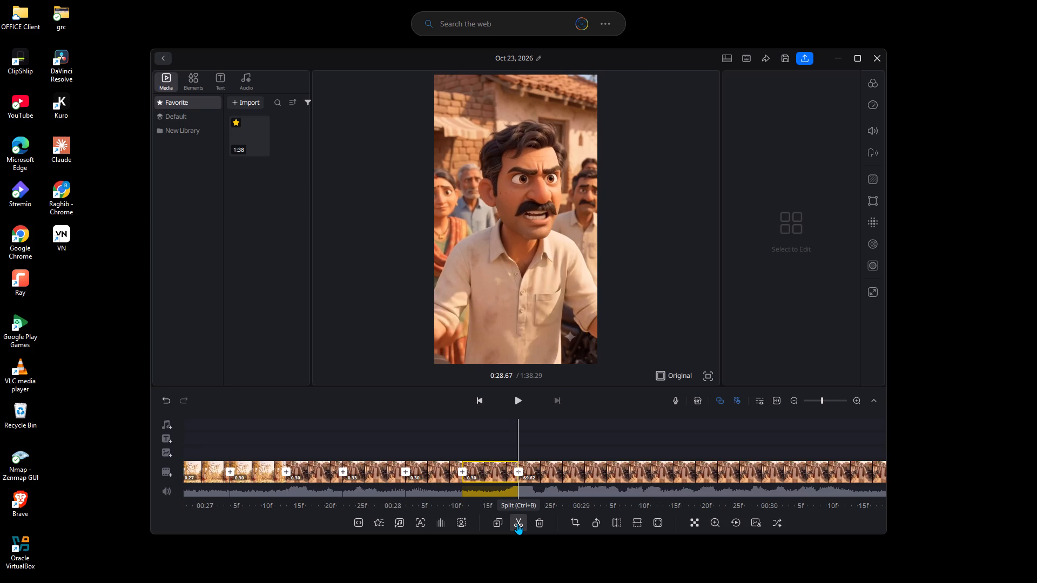
{"action": "key", "text": "Right"}
{"action": "key", "text": "Right"}
{"action": "key", "text": "Right"}
{"action": "key", "text": "Right"}
{"action": "key", "text": "Right"}
{"action": "key", "text": "Right"}
{"action": "key", "text": "Right"}
{"action": "key", "text": "Right"}
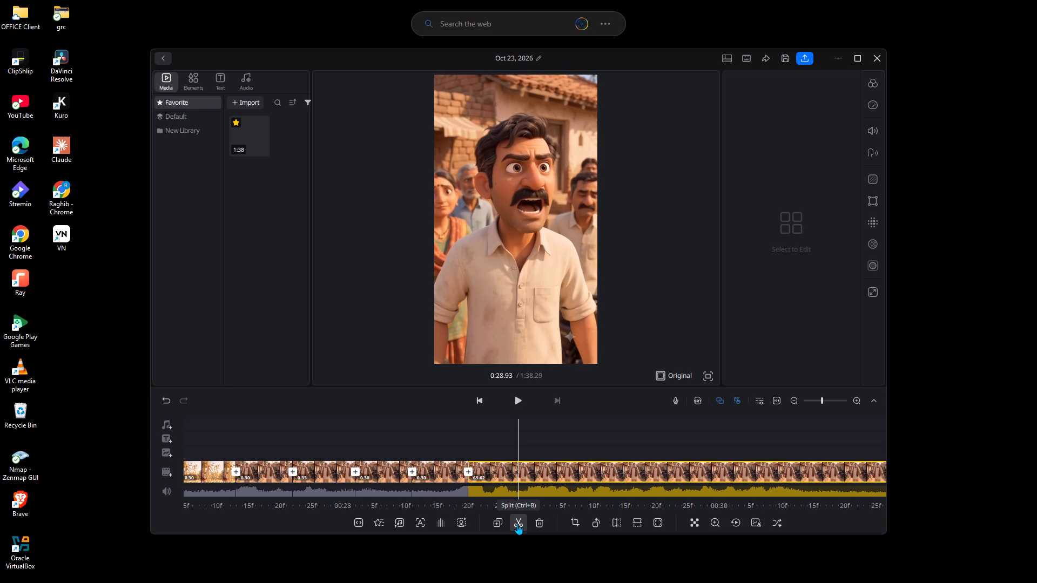
{"action": "key", "text": "Right"}
{"action": "left_click", "coordinate": [517, 524]}
Split the remaining clip at 0:29.33 to cut off a 0.33-second segment.
{"action": "key", "text": "Right"}
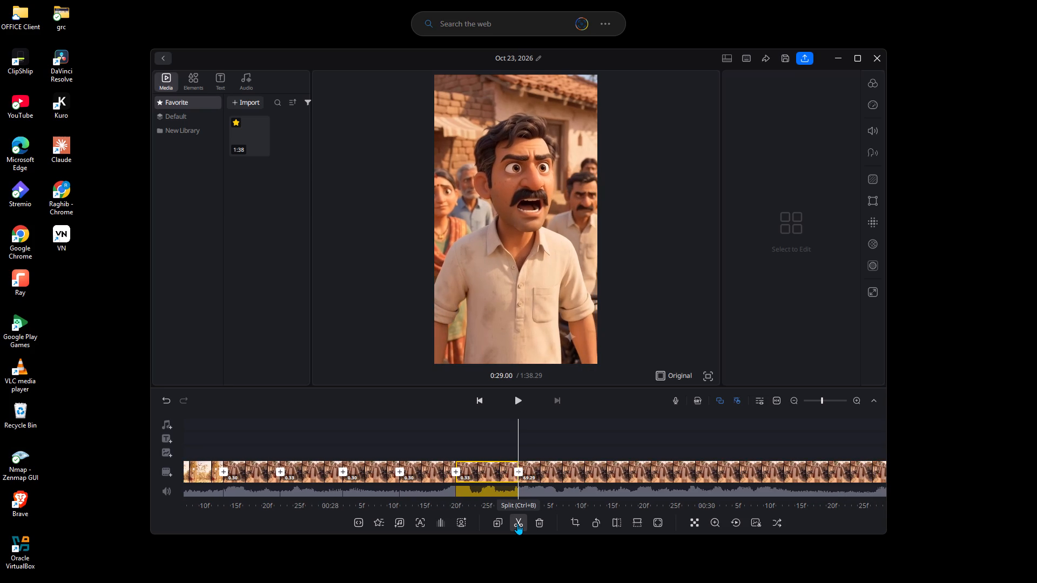
{"action": "key", "text": "Right"}
{"action": "key", "text": "Right"}
{"action": "key", "text": "Right"}
{"action": "key", "text": "Right"}
{"action": "key", "text": "Right"}
{"action": "key", "text": "Right"}
{"action": "key", "text": "Right"}
{"action": "key", "text": "Right"}
{"action": "key", "text": "Right"}
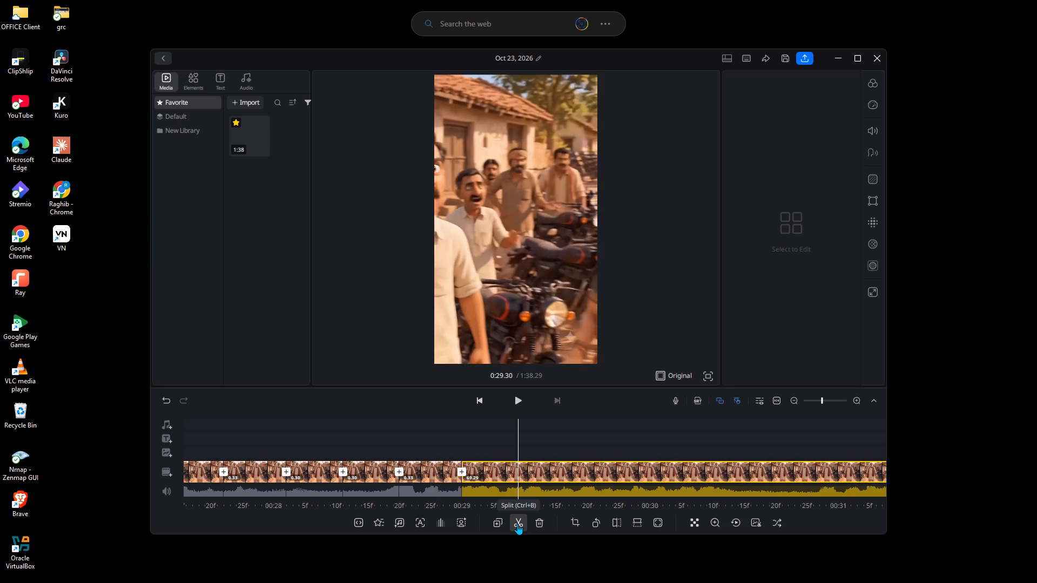
{"action": "key", "text": "Right"}
{"action": "key", "text": "Left"}
{"action": "left_click", "coordinate": [517, 524]}
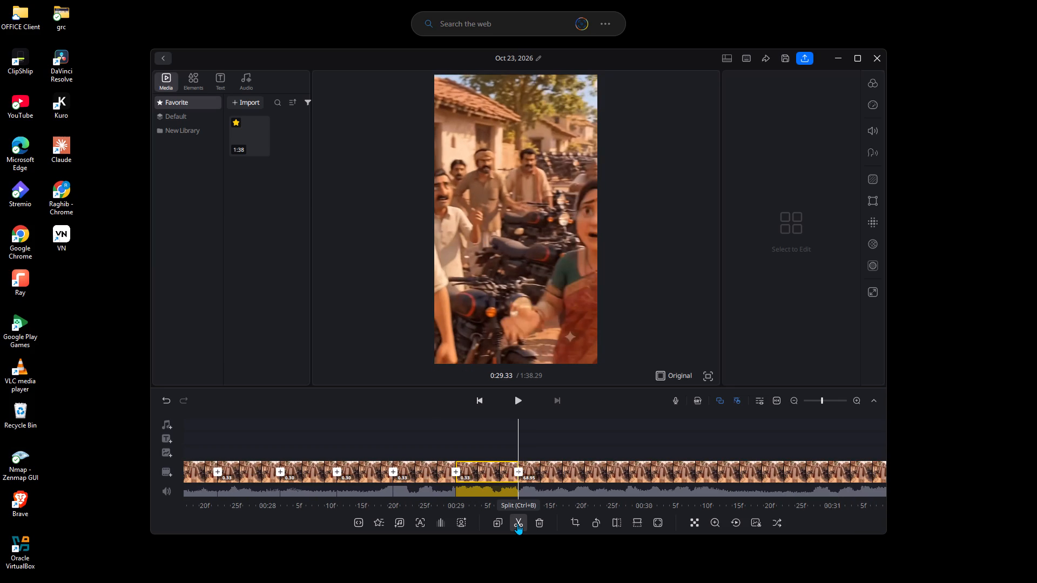
Split the remaining clip at 0:29.67 to cut off a 0.33-second segment.
{"action": "key", "text": "Right"}
{"action": "key", "text": "Right"}
{"action": "key", "text": "Right"}
{"action": "key", "text": "Right"}
{"action": "key", "text": "Right"}
{"action": "key", "text": "Right"}
{"action": "key", "text": "Right"}
{"action": "key", "text": "Right"}
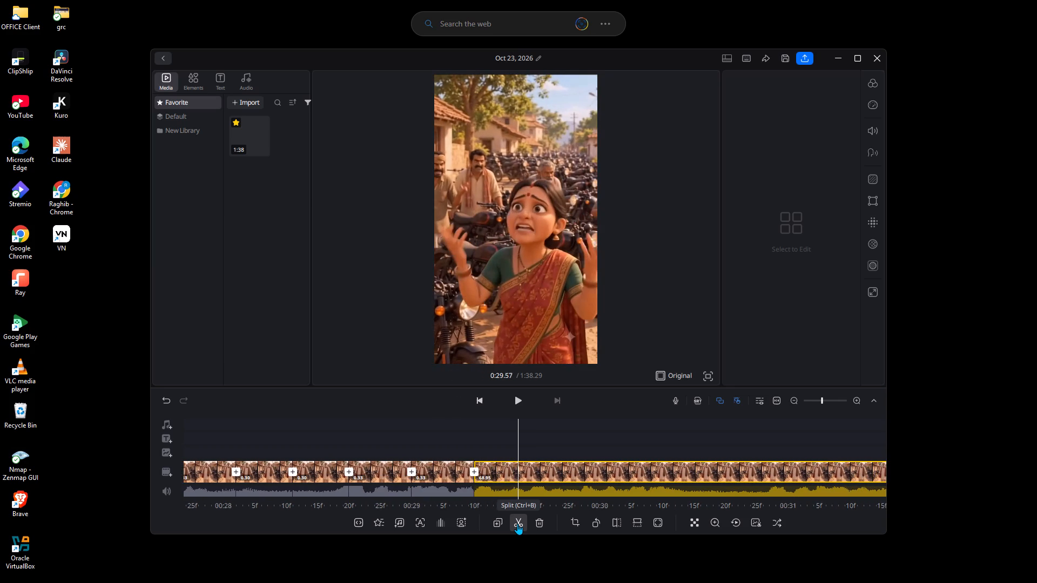
{"action": "key", "text": "Right"}
{"action": "key", "text": "Right"}
{"action": "left_click", "coordinate": [517, 524]}
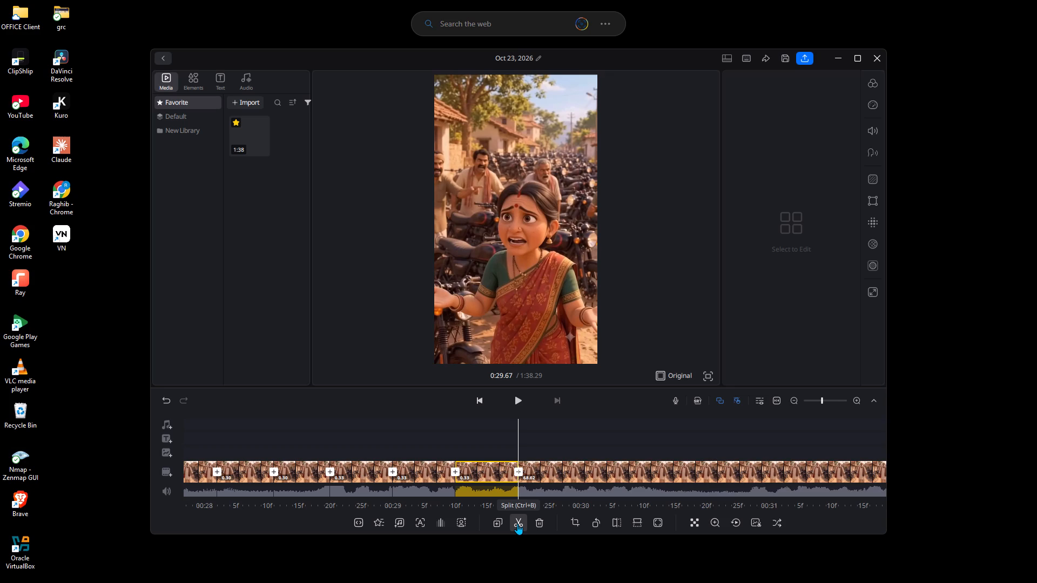
Split the remaining clip at 0:29.97 to cut off a 0.30-second segment.
{"action": "key", "text": "Right"}
{"action": "key", "text": "Right"}
{"action": "key", "text": "Right"}
{"action": "key", "text": "Right"}
{"action": "key", "text": "Right"}
{"action": "key", "text": "Right"}
{"action": "key", "text": "Right"}
{"action": "key", "text": "Right"}
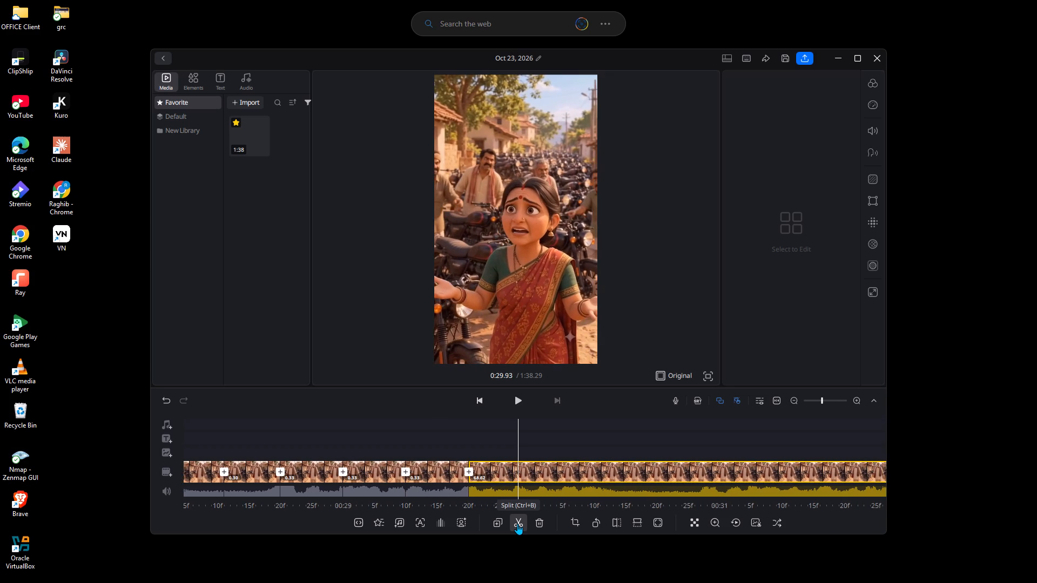
{"action": "key", "text": "Right"}
{"action": "left_click", "coordinate": [517, 524]}
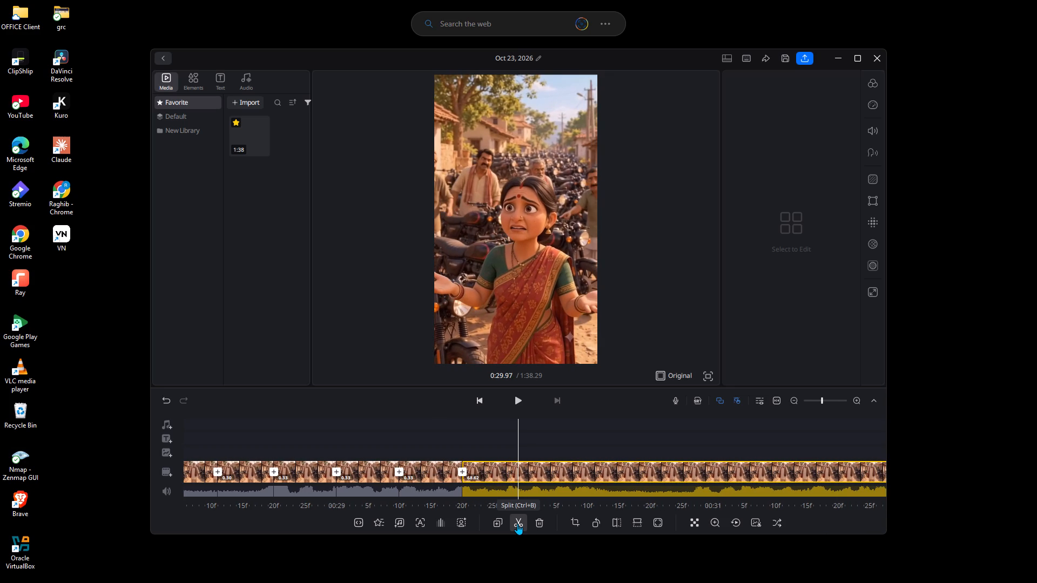
Split the remaining clip at 0:30.33 to cut off a 0.37-second segment.
{"action": "key", "text": "Right"}
{"action": "key", "text": "Right"}
{"action": "key", "text": "Right"}
{"action": "key", "text": "Right"}
{"action": "key", "text": "Right"}
{"action": "key", "text": "Right"}
{"action": "key", "text": "Right"}
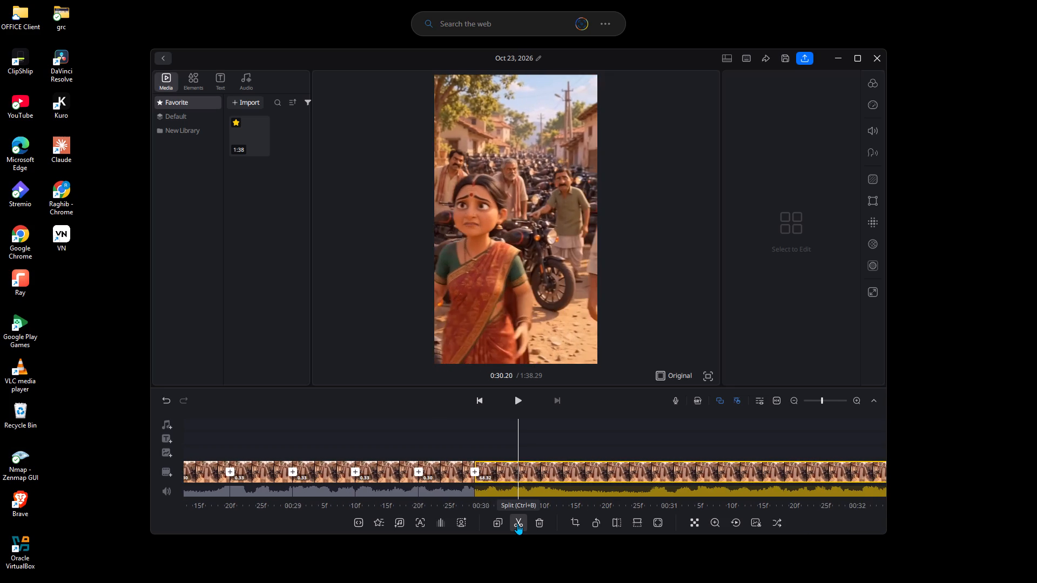
{"action": "key", "text": "Right"}
{"action": "key", "text": "Right"}
{"action": "key", "text": "Right"}
{"action": "key", "text": "Right"}
{"action": "left_click", "coordinate": [517, 524]}
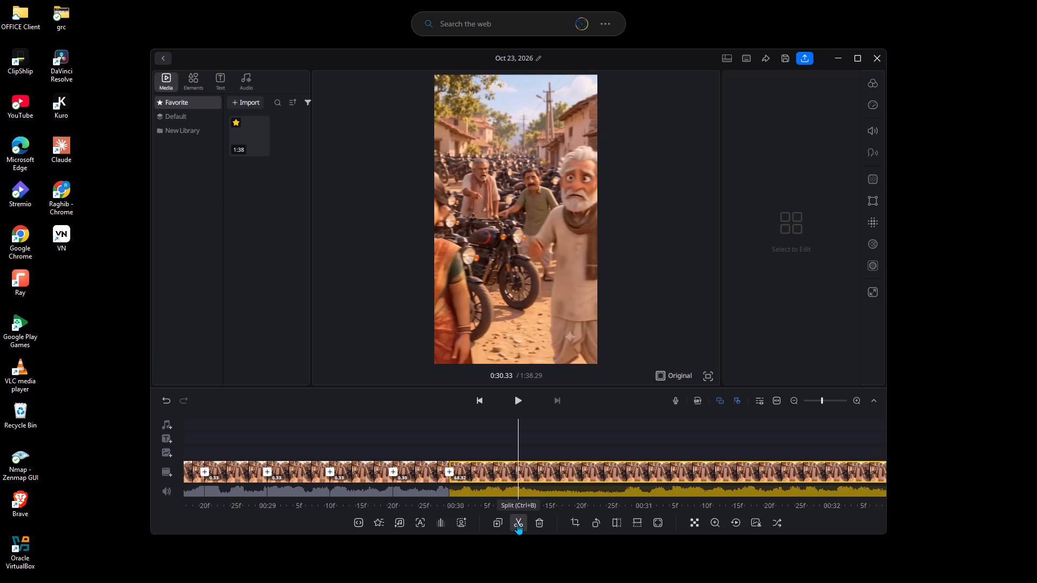
Split the remaining clip at 0:30.67 to cut off a 0.33-second segment.
{"action": "key", "text": "Right"}
{"action": "key", "text": "Right"}
{"action": "key", "text": "Right"}
{"action": "key", "text": "Right"}
{"action": "key", "text": "Right"}
{"action": "key", "text": "Right"}
{"action": "key", "text": "Right"}
{"action": "key", "text": "Right"}
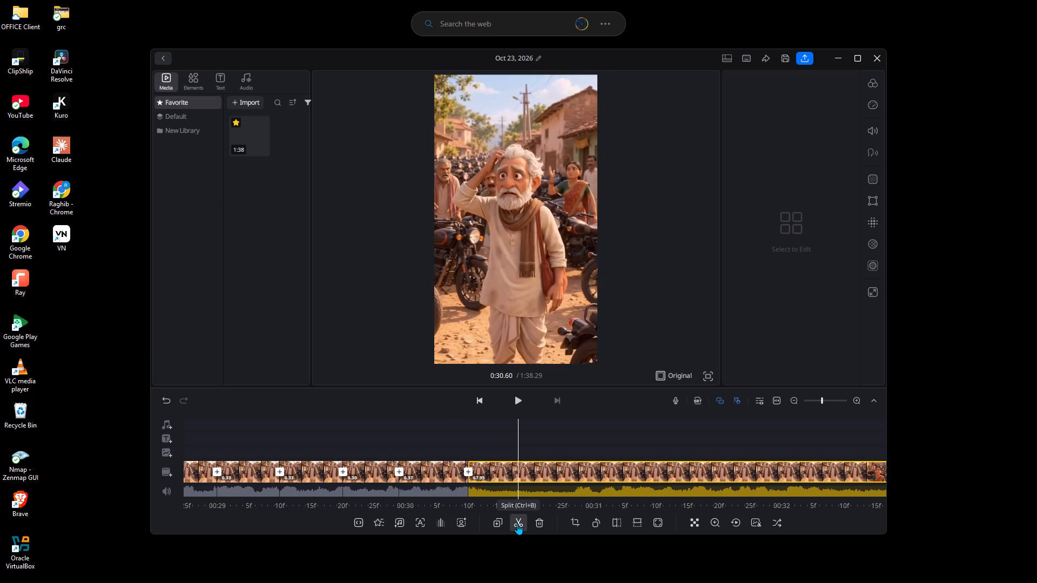
{"action": "key", "text": "Right"}
{"action": "key", "text": "Right"}
{"action": "left_click", "coordinate": [517, 524]}
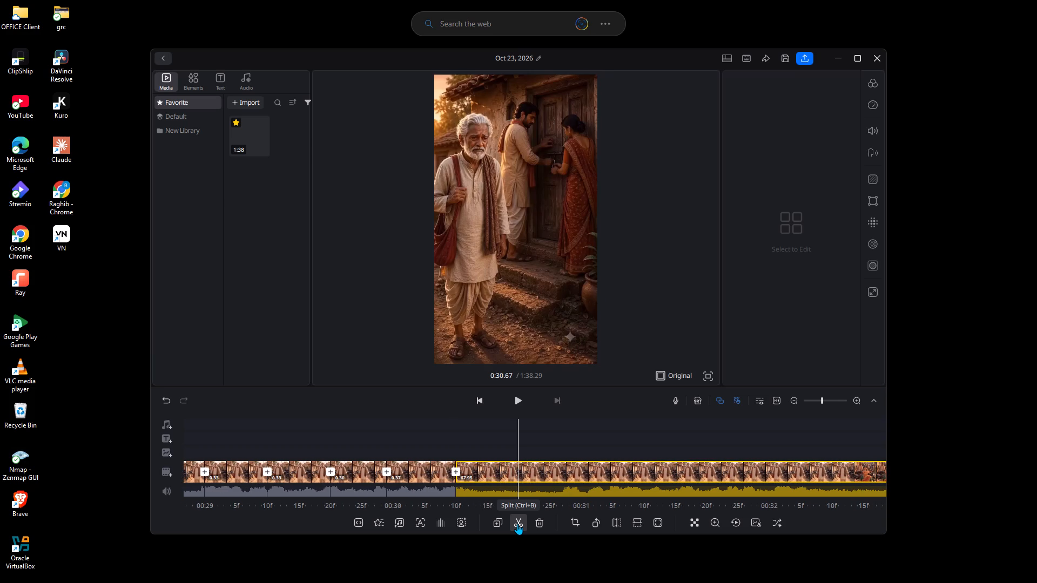
Split the remaining clip at 0:30.97 to cut off a 0.30-second segment.
{"action": "key", "text": "Right"}
{"action": "key", "text": "Right"}
{"action": "key", "text": "Right"}
{"action": "key", "text": "Right"}
{"action": "key", "text": "Right"}
{"action": "key", "text": "Right"}
{"action": "key", "text": "Right"}
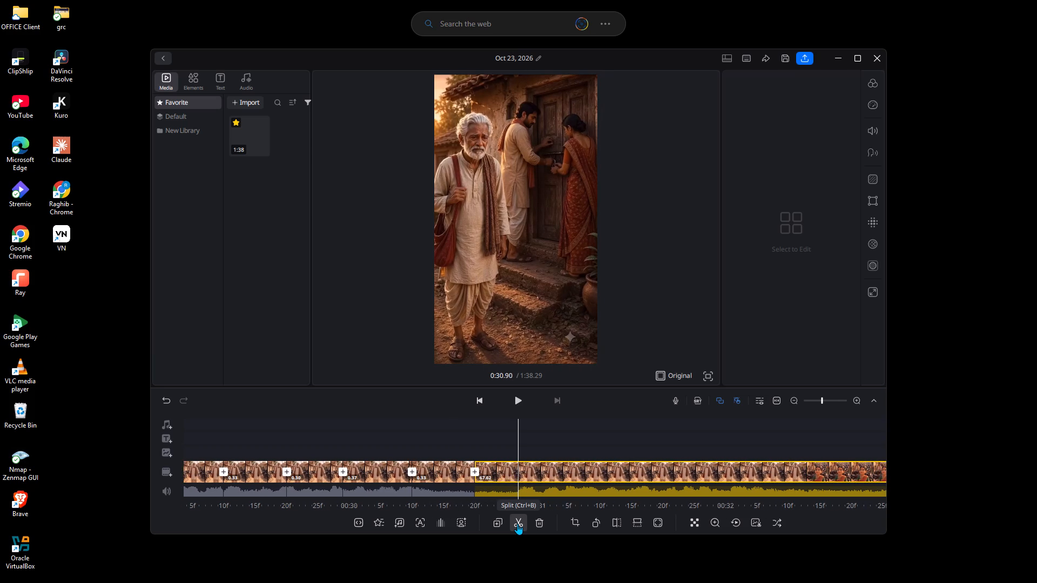
{"action": "key", "text": "Right"}
{"action": "key", "text": "Right"}
{"action": "left_click", "coordinate": [517, 524]}
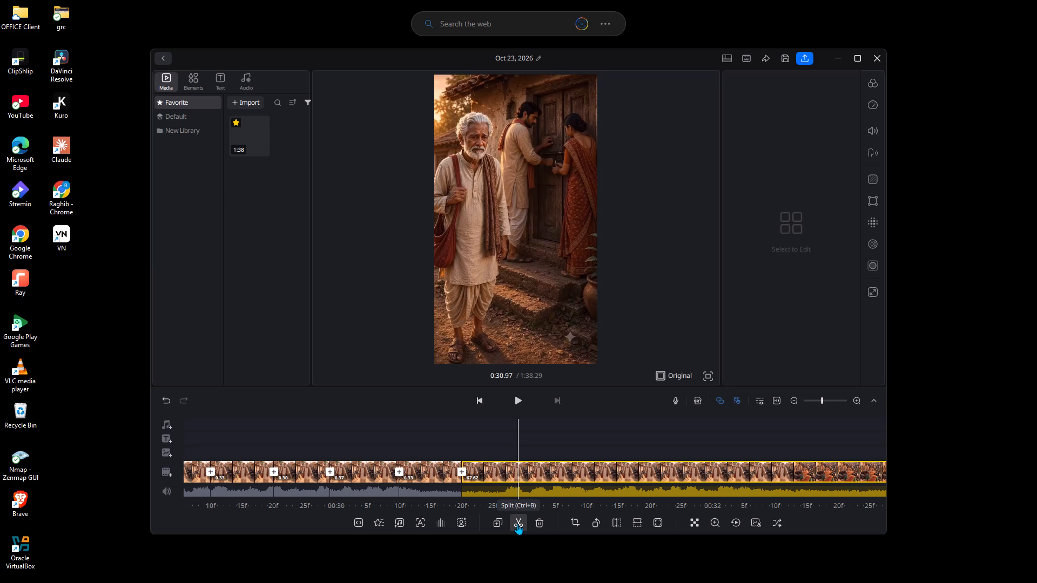
Split the remaining clip at 0:31.27 to cut off a 0.30-second segment.
{"action": "key", "text": "Right"}
{"action": "key", "text": "Right"}
{"action": "key", "text": "Right"}
{"action": "key", "text": "Right"}
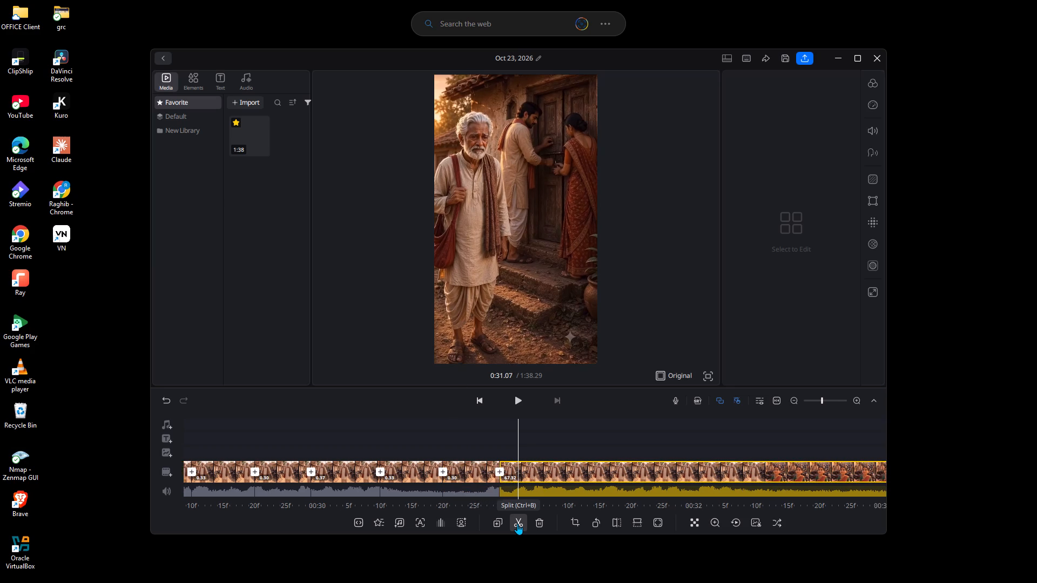
{"action": "key", "text": "Right"}
{"action": "key", "text": "Right"}
{"action": "key", "text": "Right"}
{"action": "key", "text": "Right"}
{"action": "key", "text": "Right"}
{"action": "left_click", "coordinate": [517, 524]}
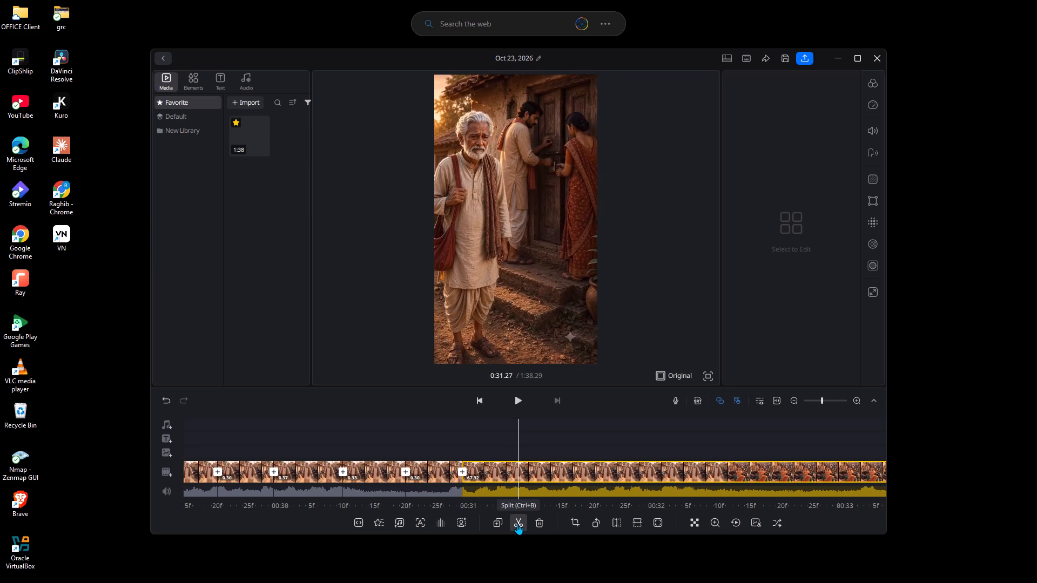
Split the remaining clip at 0:31.60 to cut off a 0.33-second segment.
{"action": "key", "text": "Right"}
{"action": "key", "text": "Right"}
{"action": "key", "text": "Right"}
{"action": "key", "text": "Right"}
{"action": "key", "text": "Right"}
{"action": "key", "text": "Right"}
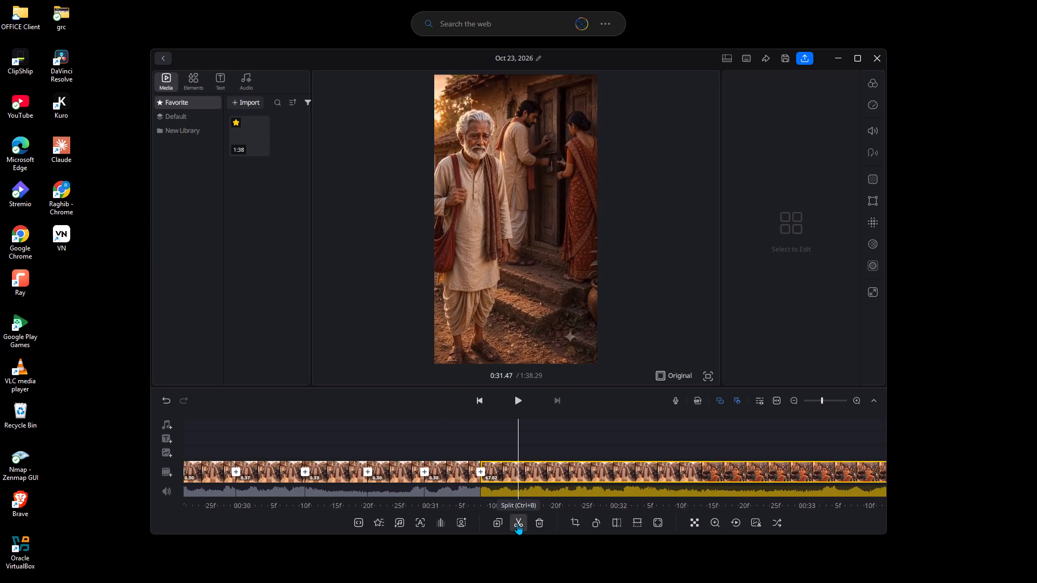
{"action": "key", "text": "Right"}
{"action": "key", "text": "Right"}
{"action": "key", "text": "Right"}
{"action": "key", "text": "Right"}
{"action": "left_click", "coordinate": [517, 524]}
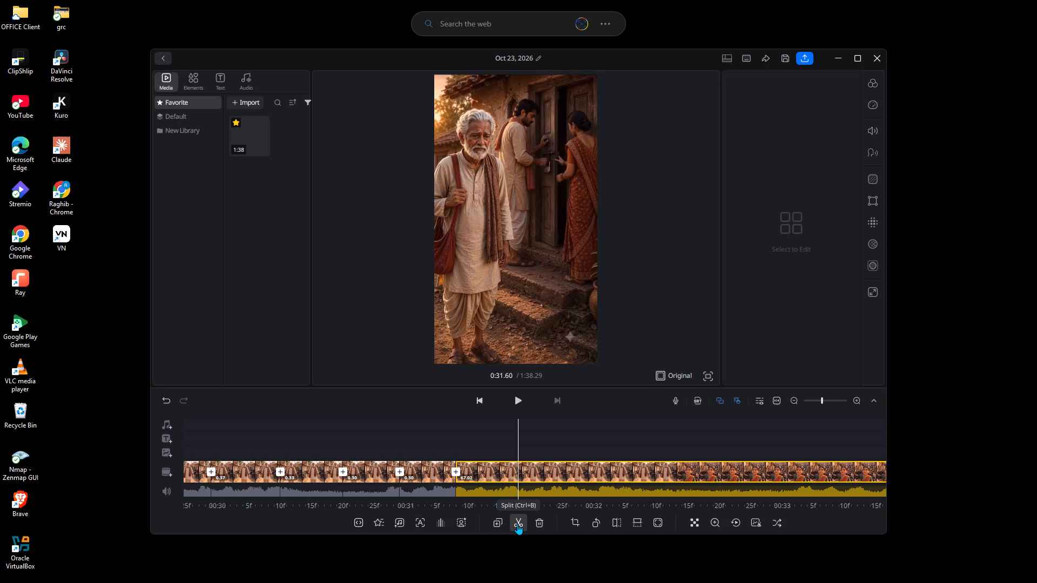
Split the remaining clip at 0:31.90 to cut off a 0.30-second segment.
{"action": "key", "text": "Right"}
{"action": "key", "text": "Right"}
{"action": "key", "text": "Right"}
{"action": "key", "text": "Right"}
{"action": "key", "text": "Right"}
{"action": "key", "text": "Right"}
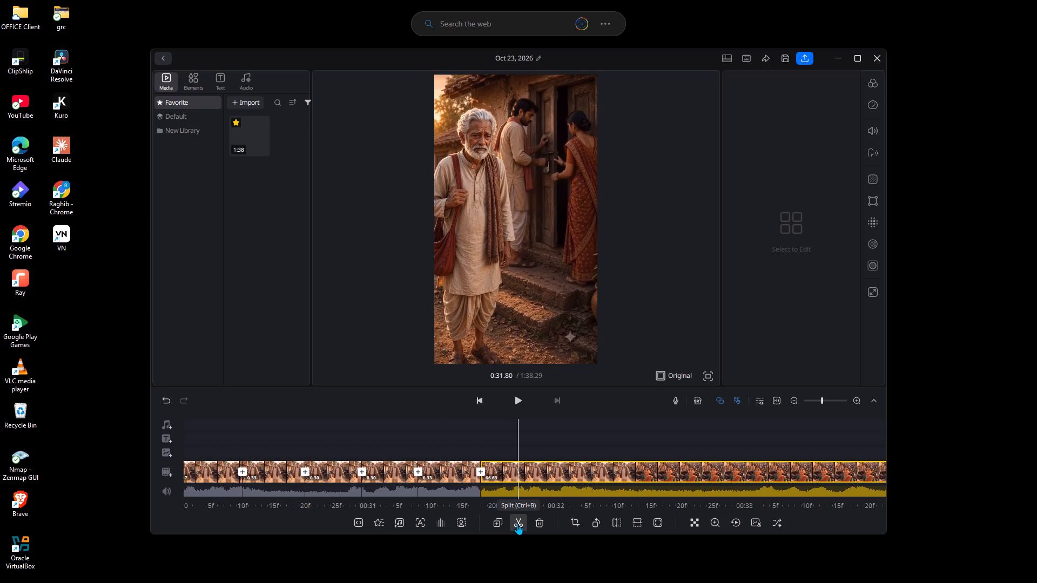
{"action": "key", "text": "Right"}
{"action": "key", "text": "Right"}
{"action": "key", "text": "Right"}
{"action": "left_click", "coordinate": [517, 524]}
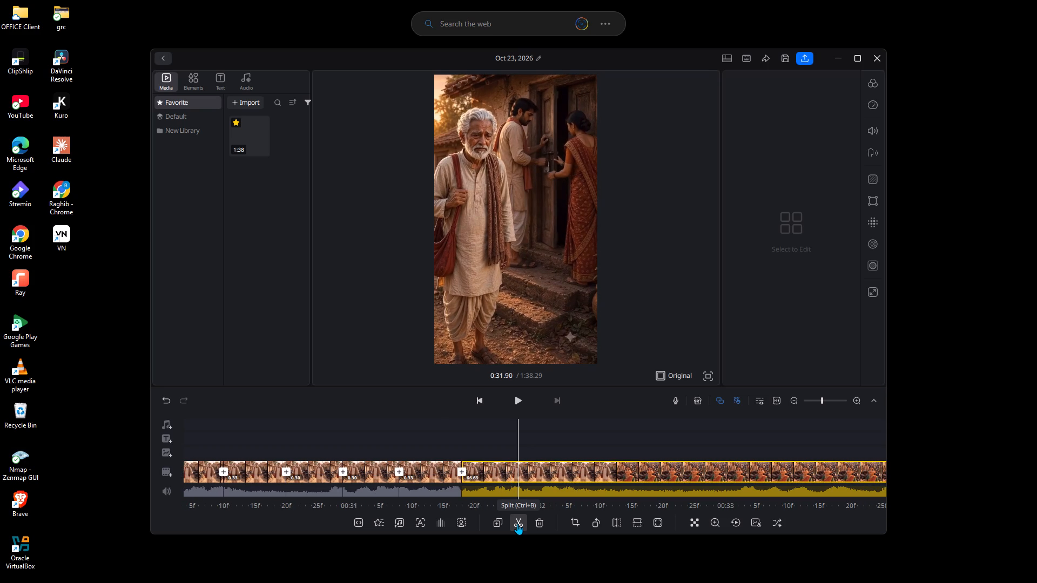
Split the remaining clip at 0:32.20 to cut off a 0.30-second segment.
{"action": "key", "text": "Right"}
{"action": "key", "text": "Right"}
{"action": "key", "text": "Right"}
{"action": "key", "text": "Right"}
{"action": "key", "text": "Right"}
{"action": "key", "text": "Right"}
{"action": "key", "text": "Right"}
{"action": "key", "text": "Right"}
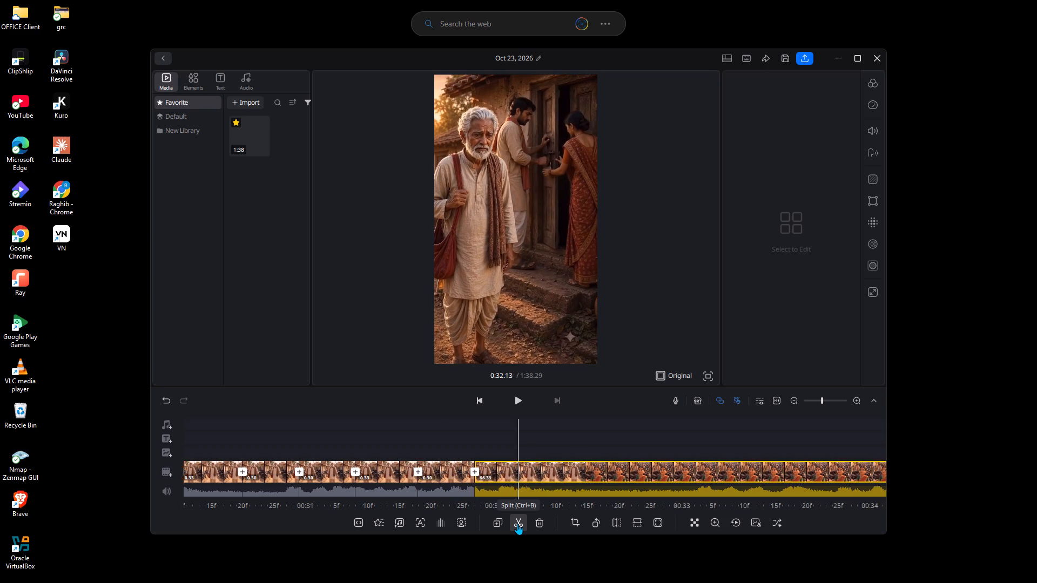
{"action": "key", "text": "Right"}
{"action": "left_click", "coordinate": [517, 524]}
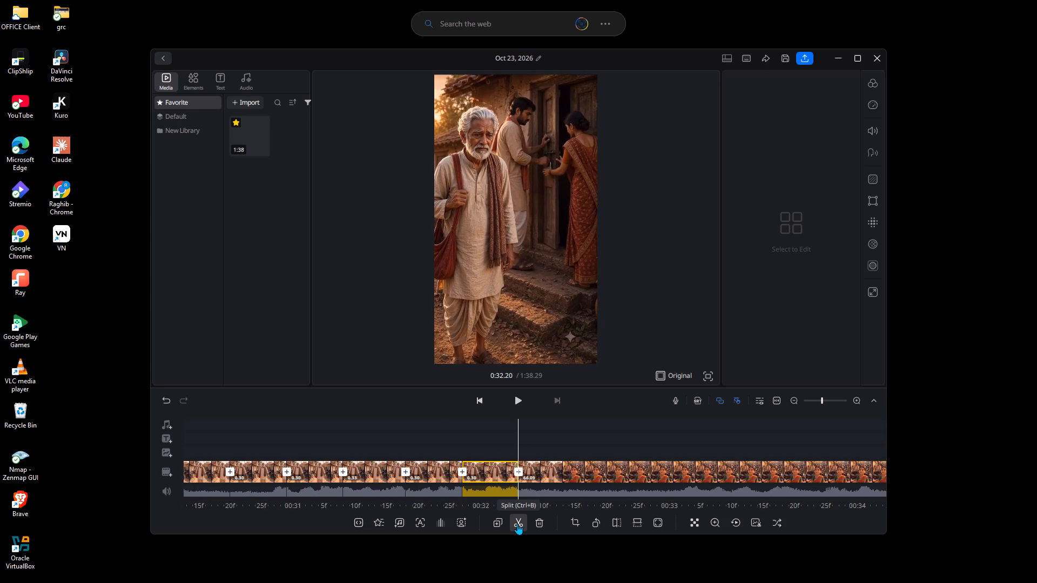
Split the remaining clip at 0:32.53 to cut off a 0.33-second segment.
{"action": "key", "text": "Right"}
{"action": "key", "text": "Right"}
{"action": "key", "text": "Right"}
{"action": "key", "text": "Right"}
{"action": "key", "text": "Right"}
{"action": "key", "text": "Right"}
{"action": "key", "text": "Right"}
{"action": "key", "text": "Right"}
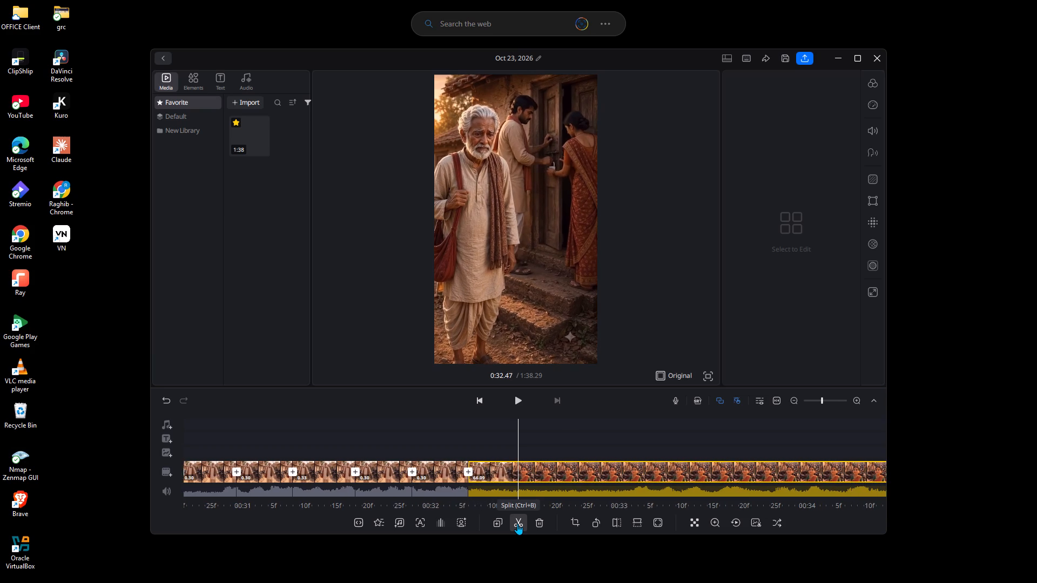
{"action": "key", "text": "Right"}
{"action": "key", "text": "Right"}
{"action": "left_click", "coordinate": [517, 524]}
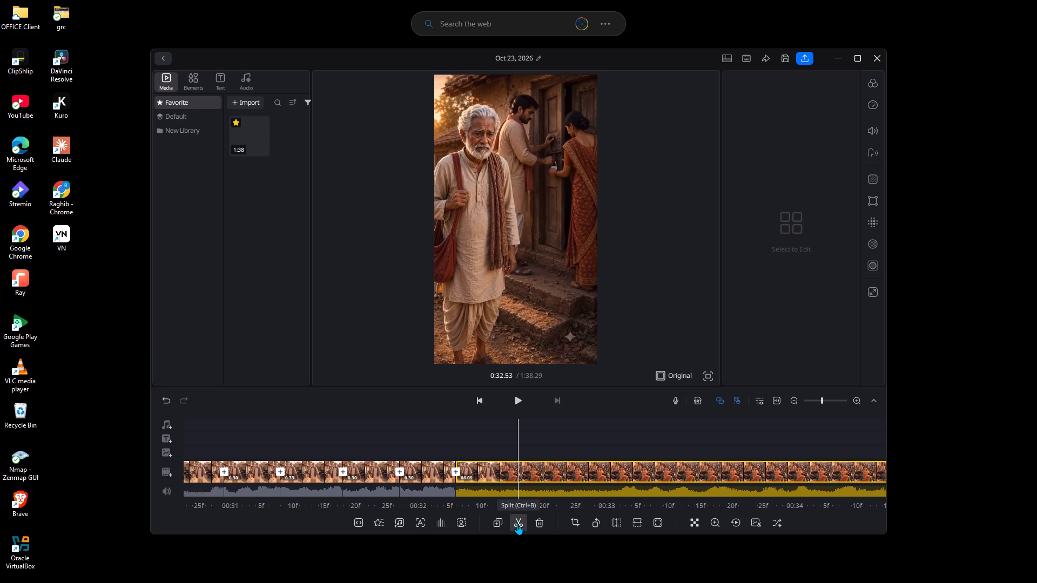
Split the remaining clip at 0:32.90 to cut off a 0.37-second segment.
{"action": "key", "text": "Right"}
{"action": "key", "text": "Right"}
{"action": "key", "text": "Right"}
{"action": "key", "text": "Right"}
{"action": "key", "text": "Right"}
{"action": "key", "text": "Right"}
{"action": "key", "text": "Right"}
{"action": "key", "text": "Right"}
{"action": "key", "text": "Right"}
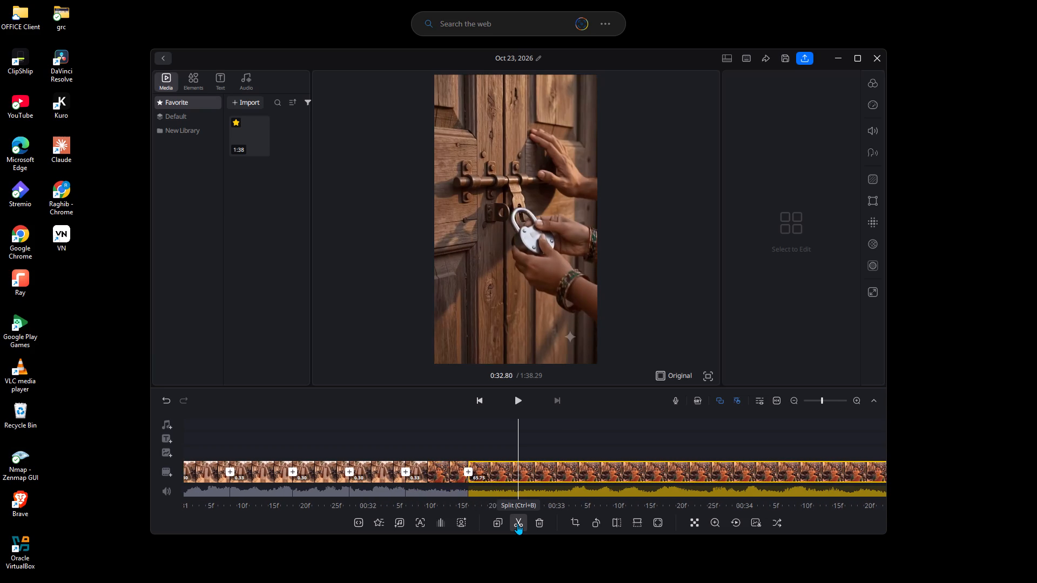
{"action": "key", "text": "Right"}
{"action": "key", "text": "Right"}
{"action": "double_click", "coordinate": [517, 524]}
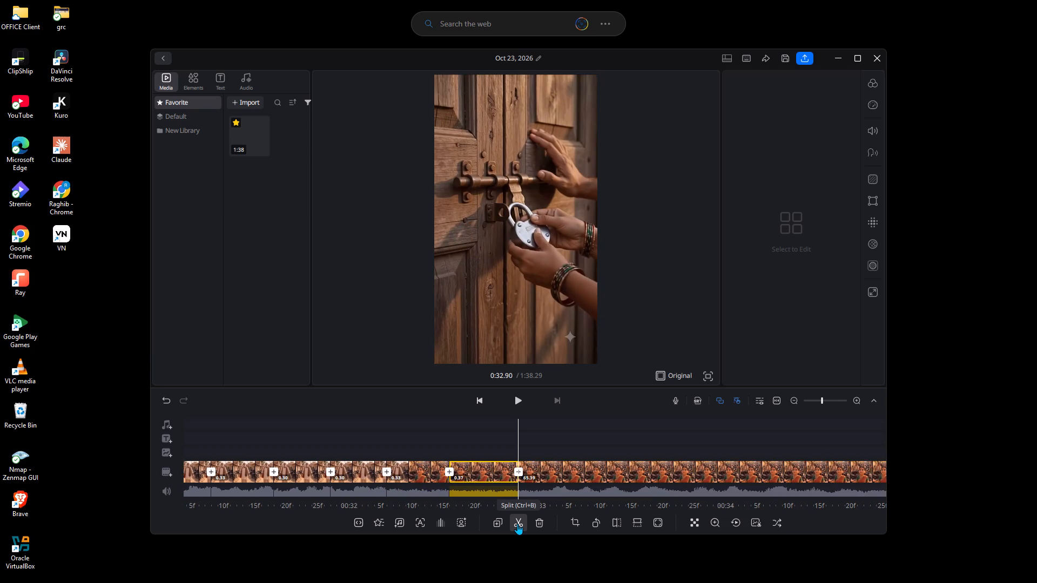
Split the remaining clip at 0:33.20 to cut off a 0.30-second segment.
{"action": "key", "text": "Right"}
{"action": "key", "text": "Right"}
{"action": "key", "text": "Right"}
{"action": "key", "text": "Right"}
{"action": "key", "text": "Right"}
{"action": "key", "text": "Right"}
{"action": "key", "text": "Right"}
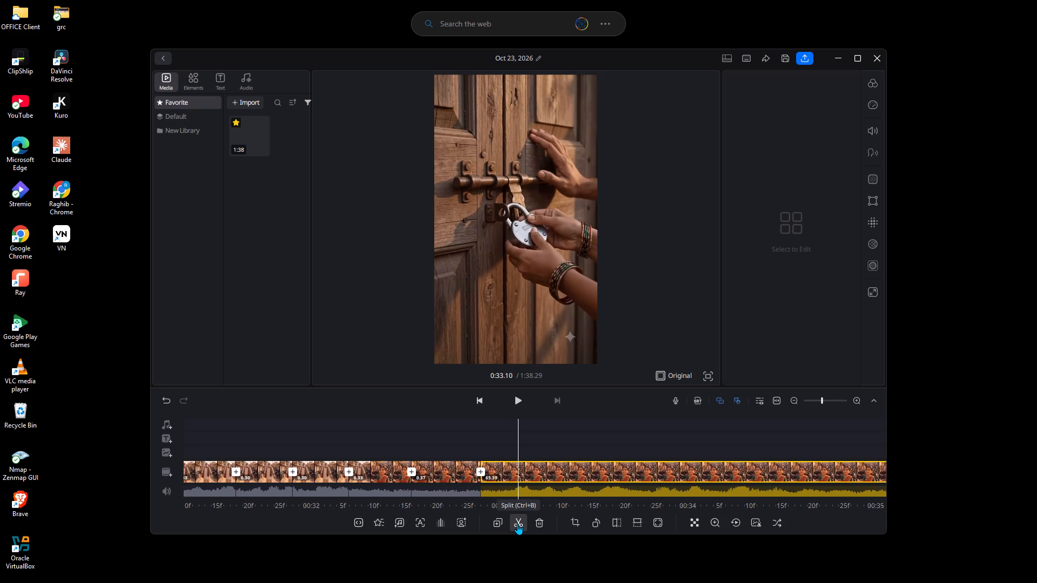
{"action": "key", "text": "Right"}
{"action": "key", "text": "Right"}
{"action": "left_click", "coordinate": [517, 524]}
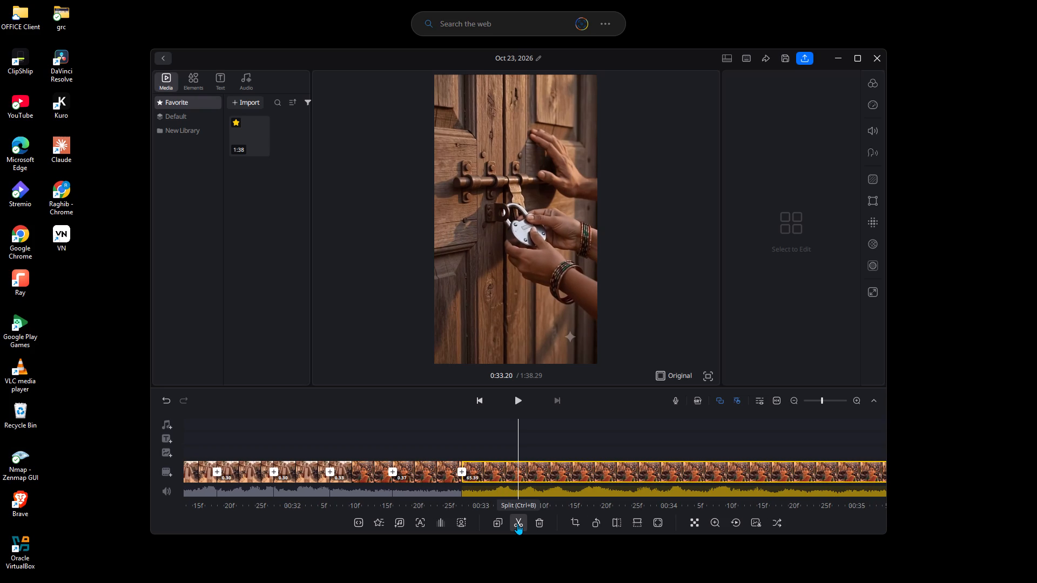
Split the remaining clip at 0:33.53 to cut off a 0.33-second segment.
{"action": "key", "text": "Right"}
{"action": "key", "text": "Right"}
{"action": "key", "text": "Right"}
{"action": "key", "text": "Right"}
{"action": "key", "text": "Right"}
{"action": "key", "text": "Right"}
{"action": "key", "text": "Right"}
{"action": "key", "text": "Right"}
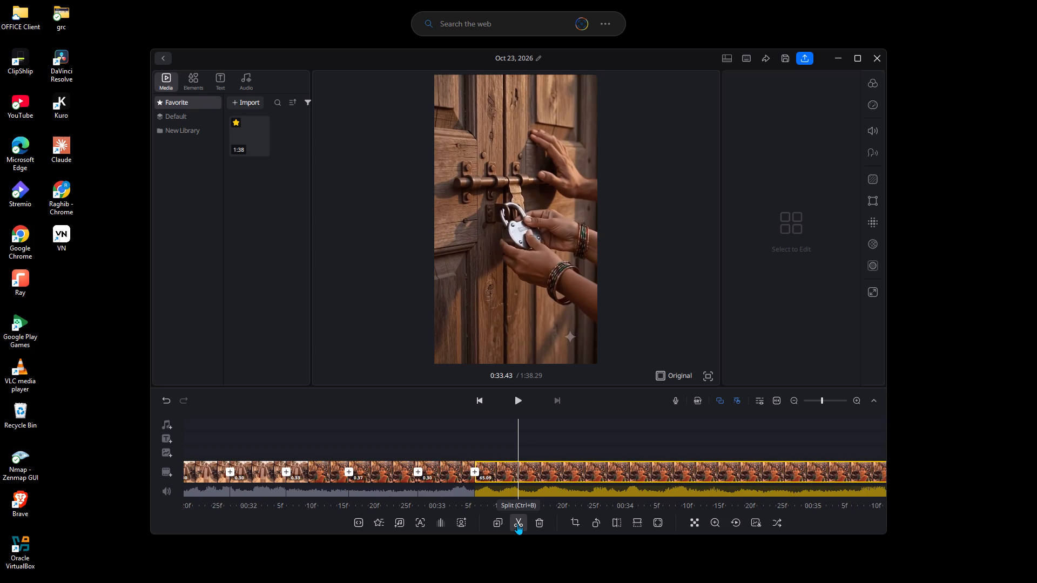
{"action": "key", "text": "Right"}
{"action": "key", "text": "Right"}
{"action": "left_click", "coordinate": [517, 524]}
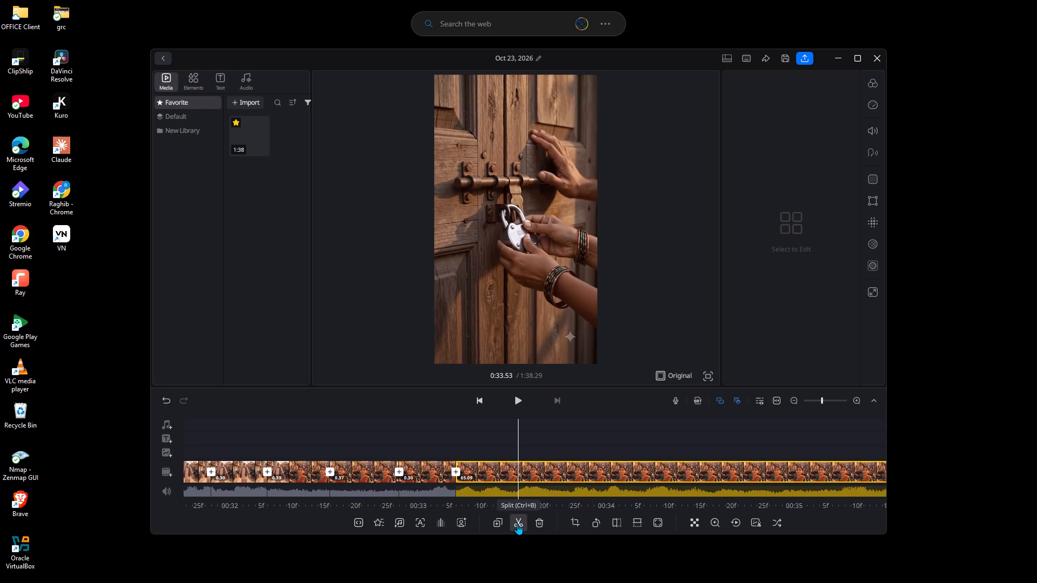
Split the remaining clip at 0:33.87 to cut off a 0.33-second segment.
{"action": "key", "text": "Right"}
{"action": "key", "text": "Right"}
{"action": "key", "text": "Right"}
{"action": "key", "text": "Right"}
{"action": "key", "text": "Right"}
{"action": "key", "text": "Right"}
{"action": "key", "text": "Right"}
{"action": "key", "text": "Right"}
{"action": "key", "text": "Right"}
{"action": "key", "text": "Right"}
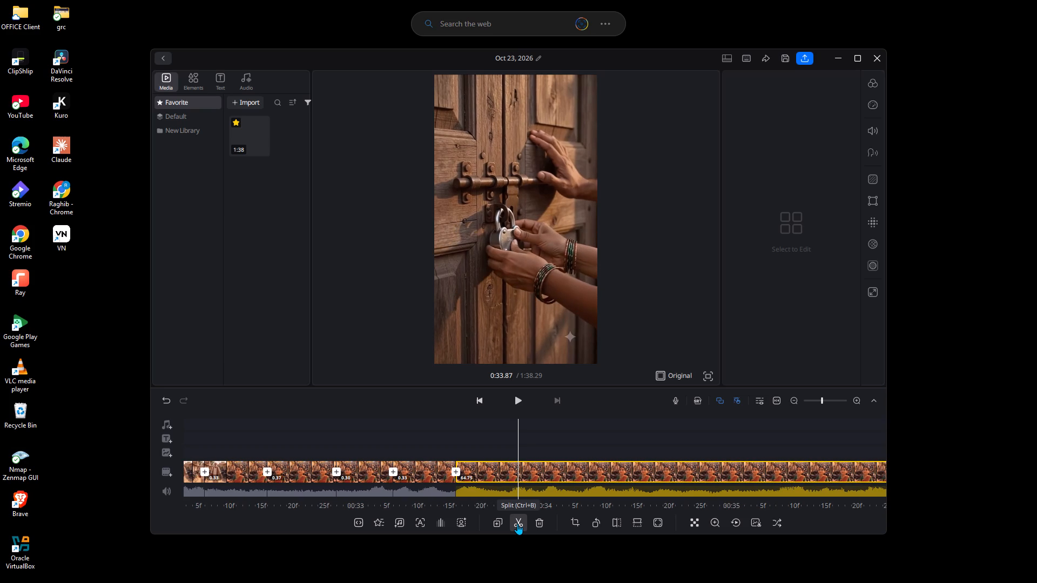
{"action": "left_click", "coordinate": [517, 524]}
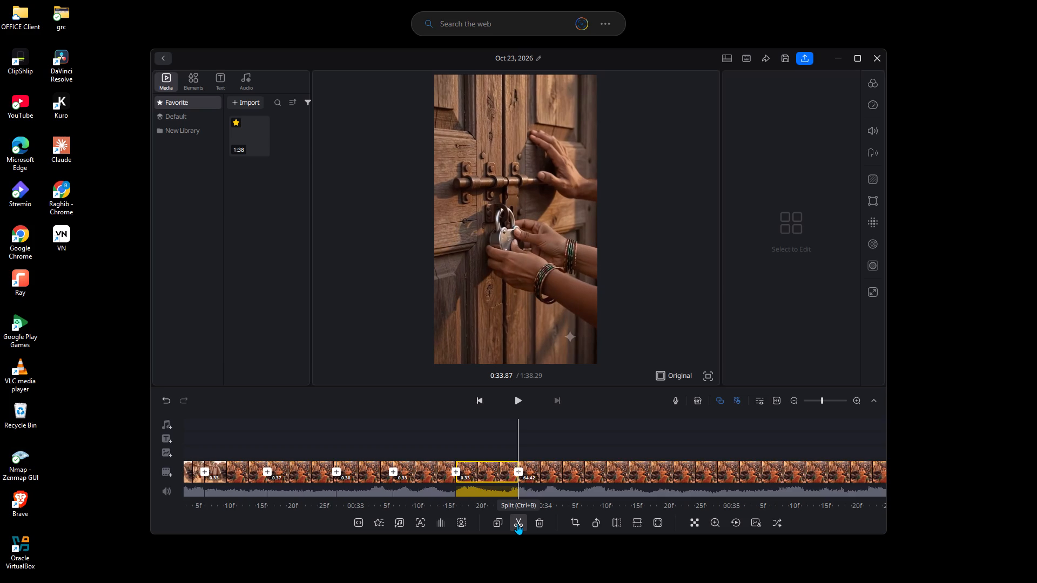
Split the remaining clip at 0:34.13 to cut off a 0.27-second segment.
{"action": "key", "text": "Right"}
{"action": "key", "text": "Right"}
{"action": "key", "text": "Right"}
{"action": "key", "text": "Right"}
{"action": "key", "text": "Right"}
{"action": "key", "text": "Right"}
{"action": "key", "text": "Right"}
{"action": "key", "text": "Right"}
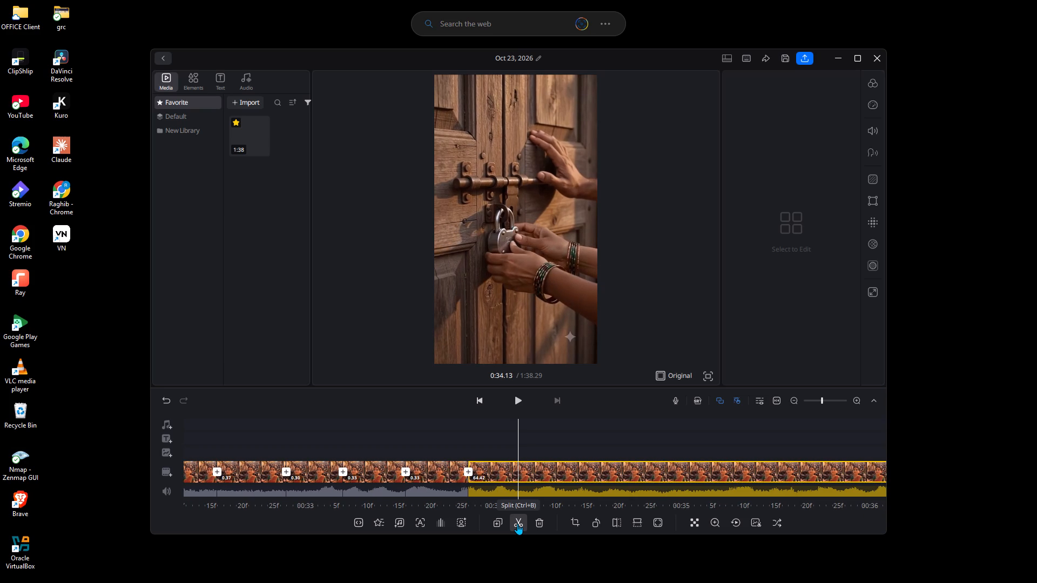
{"action": "left_click", "coordinate": [517, 524]}
Split the remaining clip at 0:34.43 to cut off a 0.30-second segment.
{"action": "key", "text": "Right"}
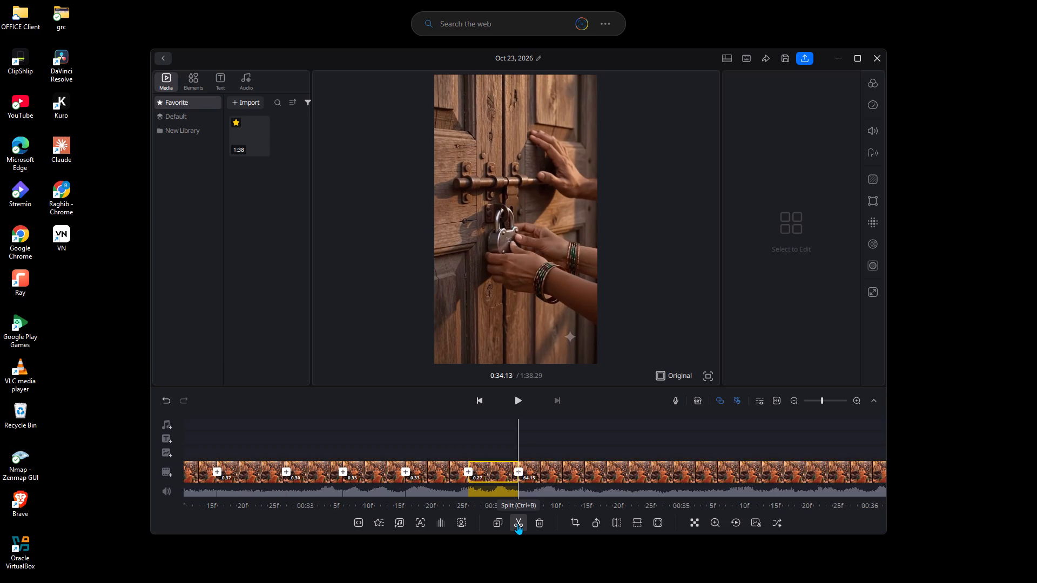
{"action": "key", "text": "Right"}
{"action": "key", "text": "Right"}
{"action": "key", "text": "Right"}
{"action": "key", "text": "Right"}
{"action": "key", "text": "Right"}
{"action": "key", "text": "Right"}
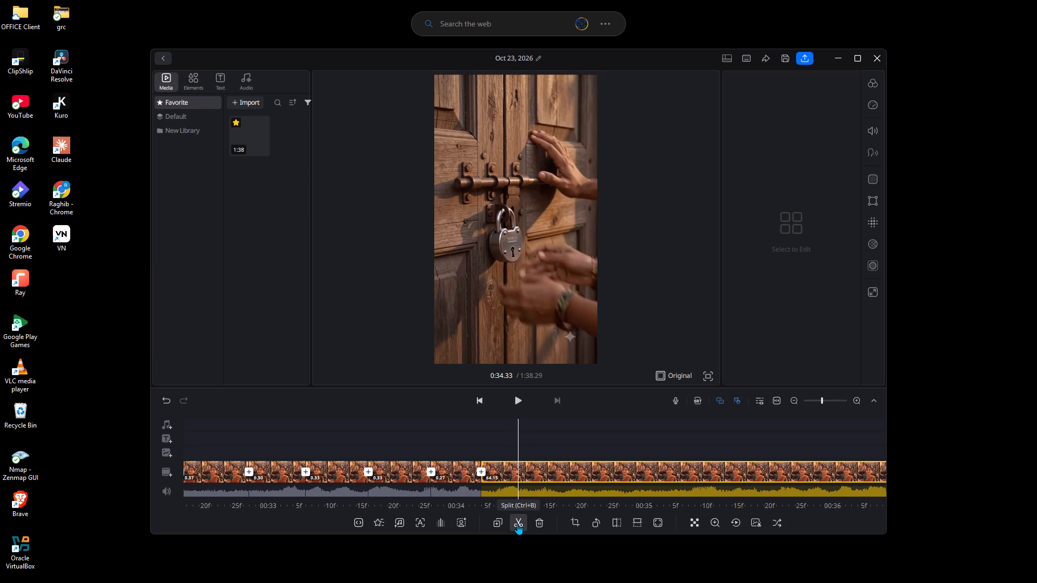
{"action": "key", "text": "Right"}
{"action": "key", "text": "Right"}
{"action": "left_click", "coordinate": [517, 524]}
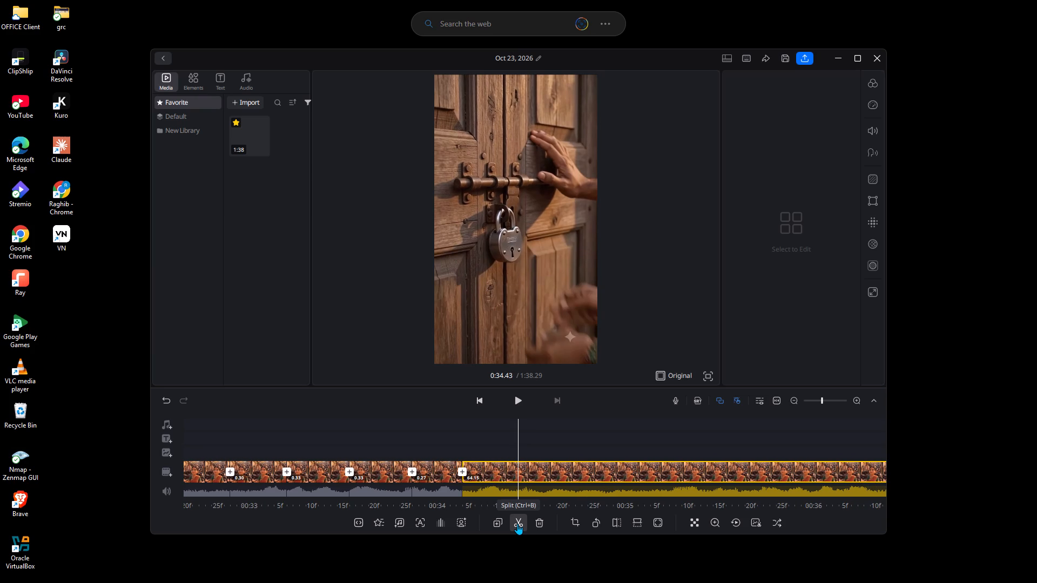
Split the remaining clip at 0:34.73 to cut off a 0.30-second segment.
{"action": "key", "text": "Right"}
{"action": "key", "text": "Right"}
{"action": "key", "text": "Right"}
{"action": "key", "text": "Right"}
{"action": "key", "text": "Right"}
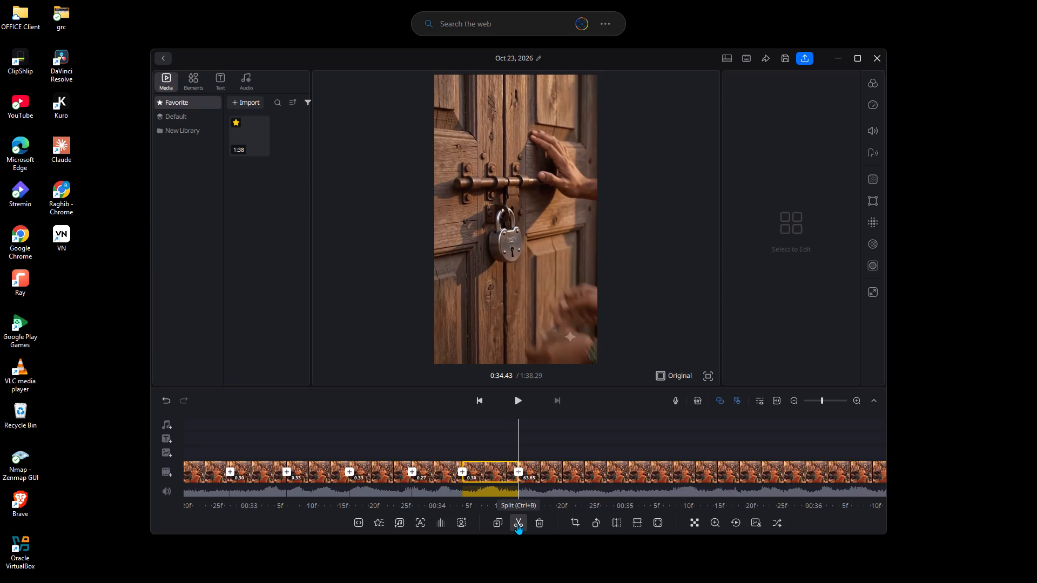
{"action": "key", "text": "Right"}
{"action": "key", "text": "Right"}
{"action": "key", "text": "Right"}
{"action": "key", "text": "Right"}
{"action": "left_click", "coordinate": [517, 524]}
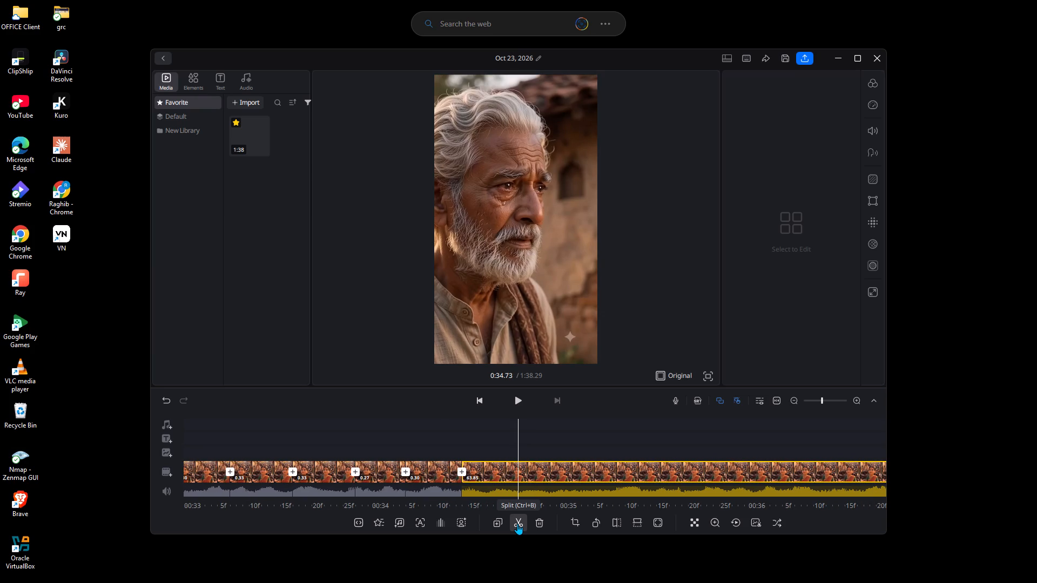
Split the remaining clip at 0:35.03 to cut off a 0.30-second segment.
{"action": "key", "text": "Right"}
{"action": "key", "text": "Right"}
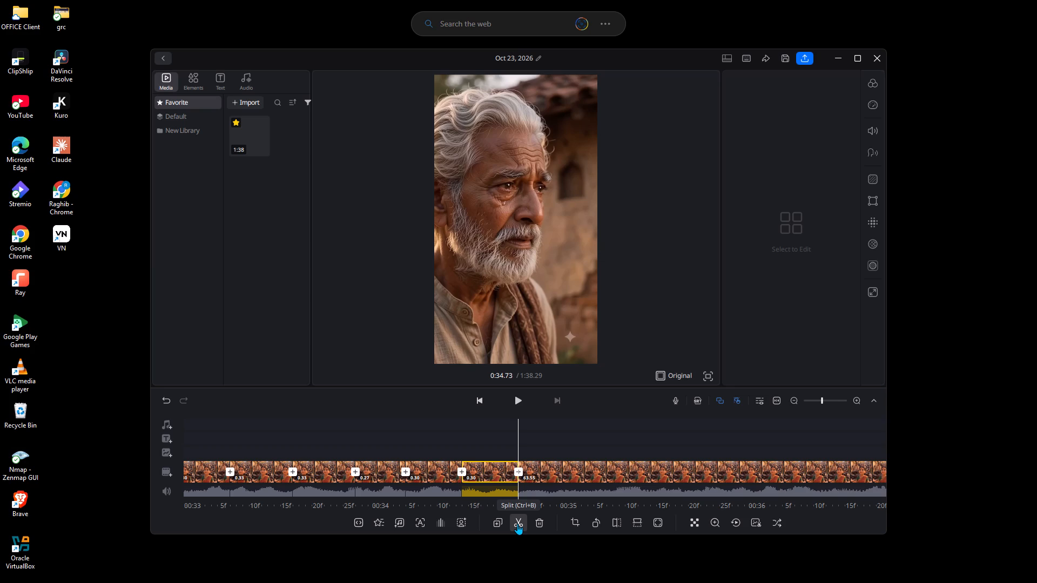
{"action": "key", "text": "Right"}
{"action": "key", "text": "Right"}
{"action": "key", "text": "Right"}
{"action": "key", "text": "Right"}
{"action": "key", "text": "Right"}
{"action": "key", "text": "Right"}
{"action": "key", "text": "Right"}
{"action": "left_click", "coordinate": [517, 524]}
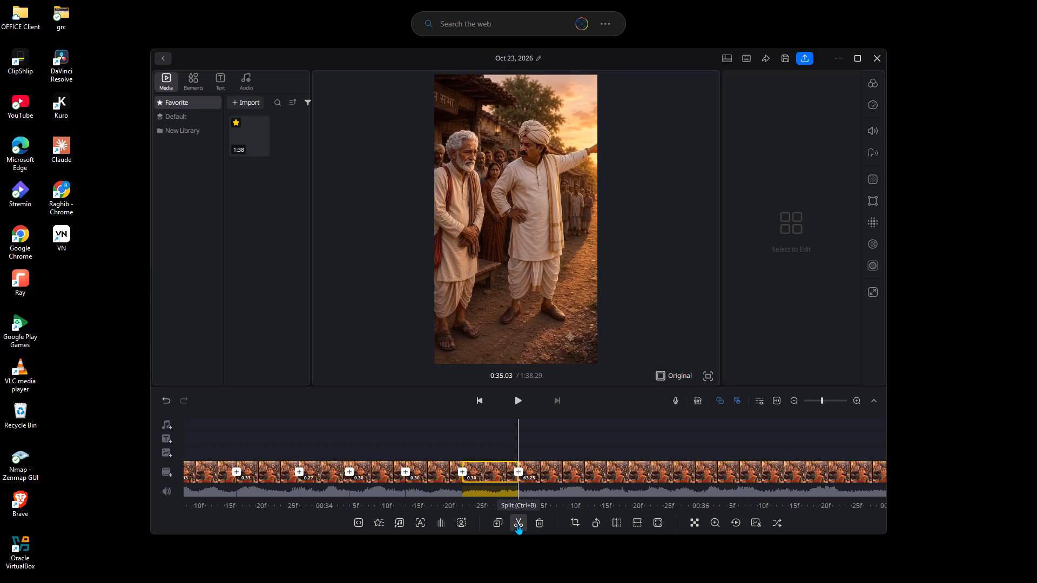
Split the remaining clip at 0:35.33 to cut off a 0.30-second segment.
{"action": "key", "text": "Right"}
{"action": "key", "text": "Right"}
{"action": "key", "text": "Right"}
{"action": "key", "text": "Right"}
{"action": "key", "text": "Right"}
{"action": "key", "text": "Right"}
{"action": "key", "text": "Right"}
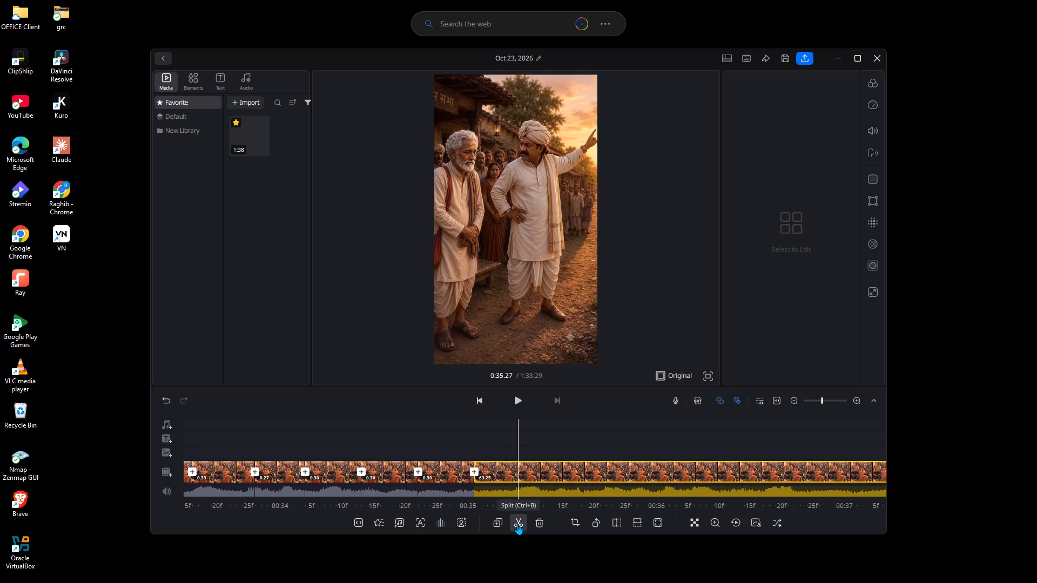
{"action": "key", "text": "Right"}
{"action": "key", "text": "Right"}
{"action": "left_click", "coordinate": [517, 524]}
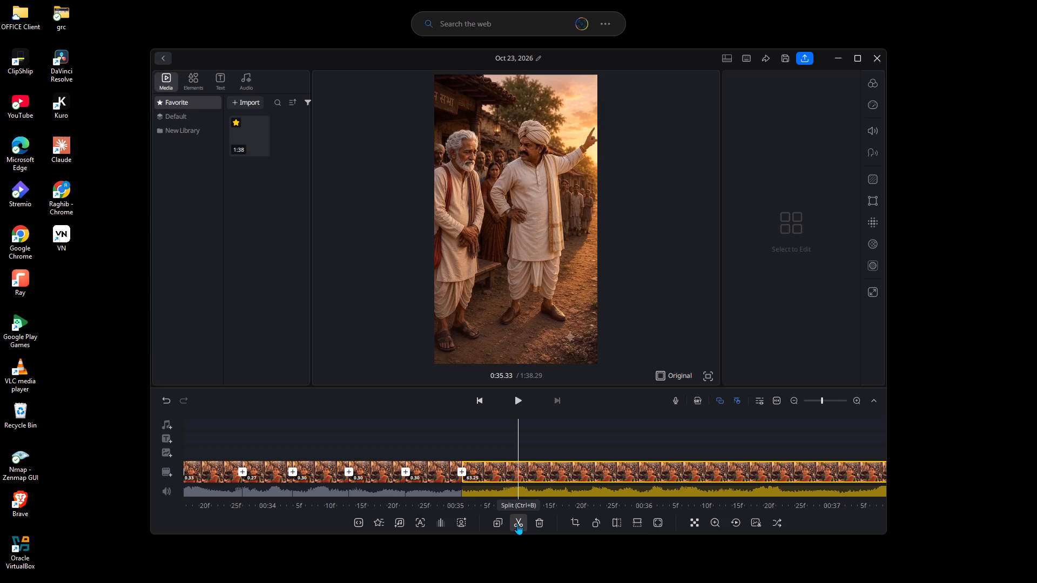
Split the remaining clip at 0:35.70 to cut off a 0.37-second segment.
{"action": "key", "text": "Right"}
{"action": "key", "text": "Right"}
{"action": "key", "text": "Right"}
{"action": "key", "text": "Right"}
{"action": "key", "text": "Right"}
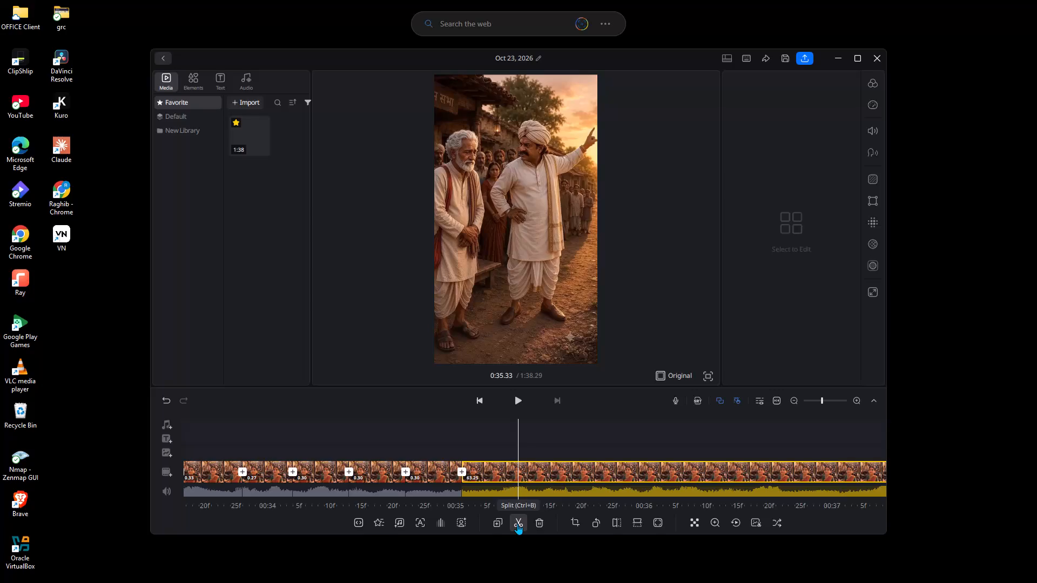
{"action": "key", "text": "Right"}
{"action": "key", "text": "Right"}
{"action": "key", "text": "Right"}
{"action": "key", "text": "Right"}
{"action": "key", "text": "Right"}
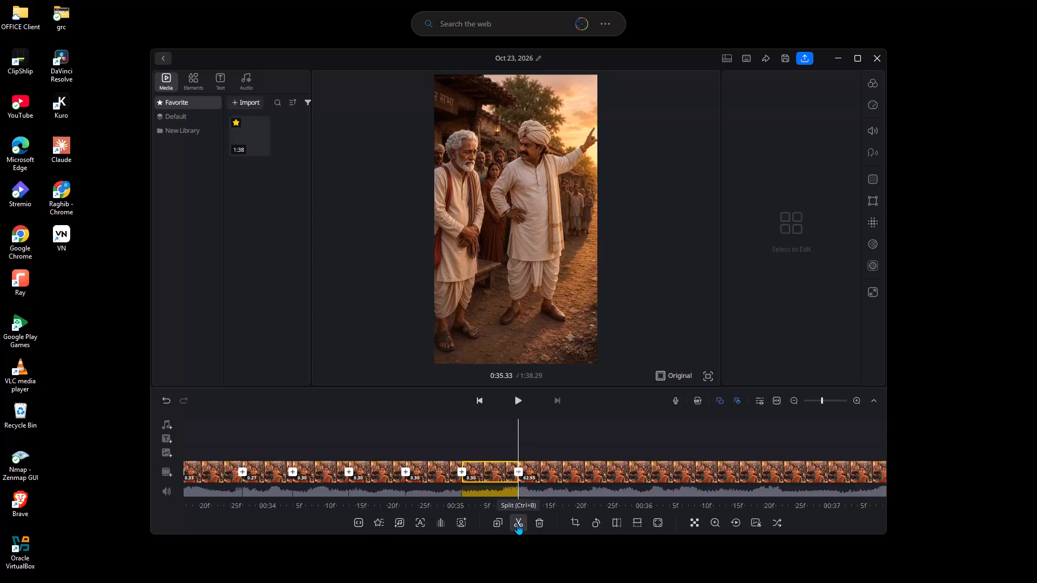
{"action": "left_click", "coordinate": [517, 524]}
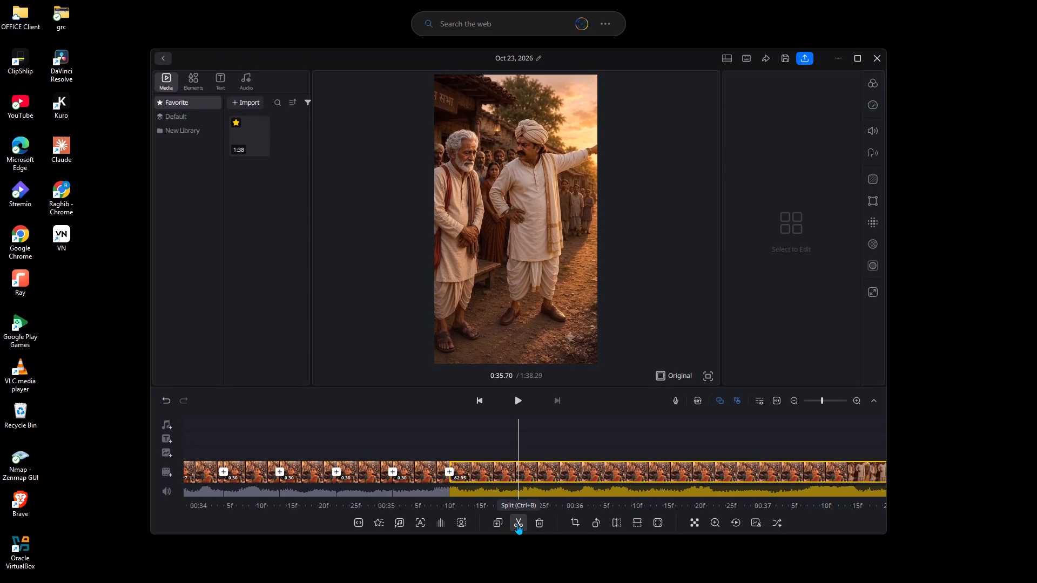
Split the remaining clip at 0:36.07 to cut off a 0.37-second segment.
{"action": "key", "text": "Right"}
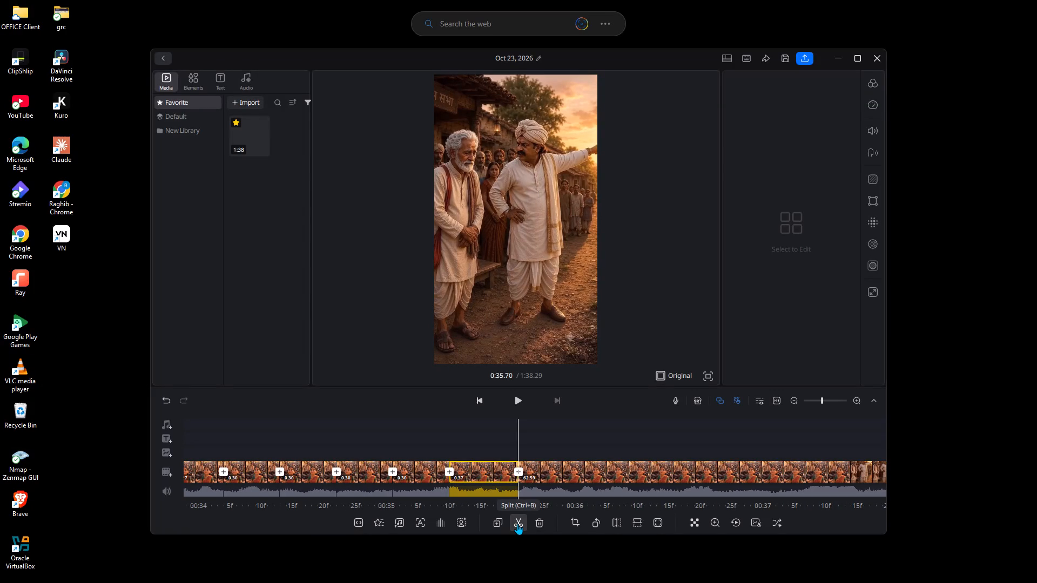
{"action": "key", "text": "Right"}
{"action": "key", "text": "Right"}
{"action": "key", "text": "Right"}
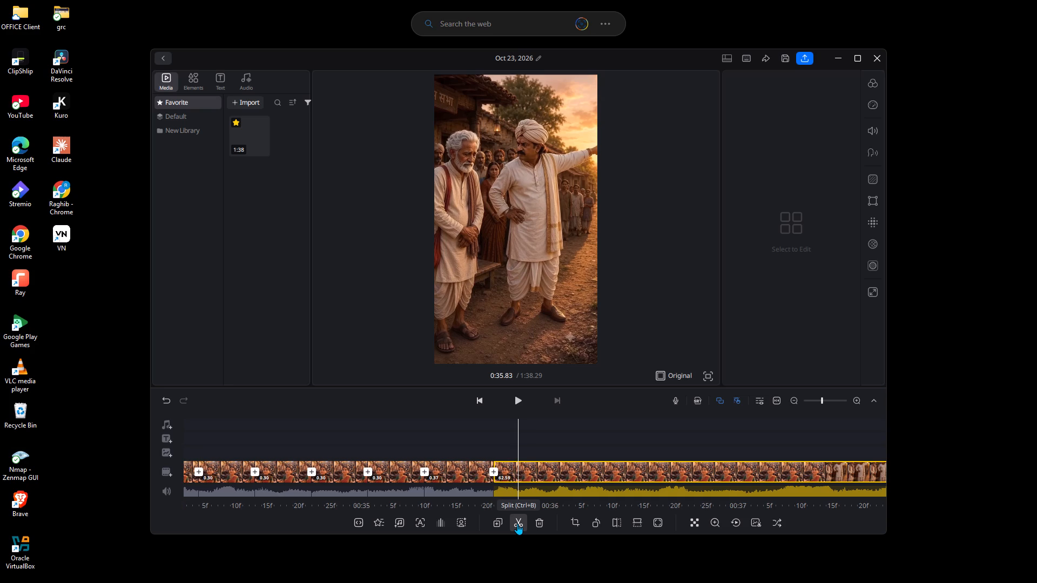
{"action": "key", "text": "Right"}
{"action": "key", "text": "Right"}
{"action": "key", "text": "Right"}
{"action": "key", "text": "Right"}
{"action": "key", "text": "Right"}
{"action": "key", "text": "Right"}
{"action": "key", "text": "Right"}
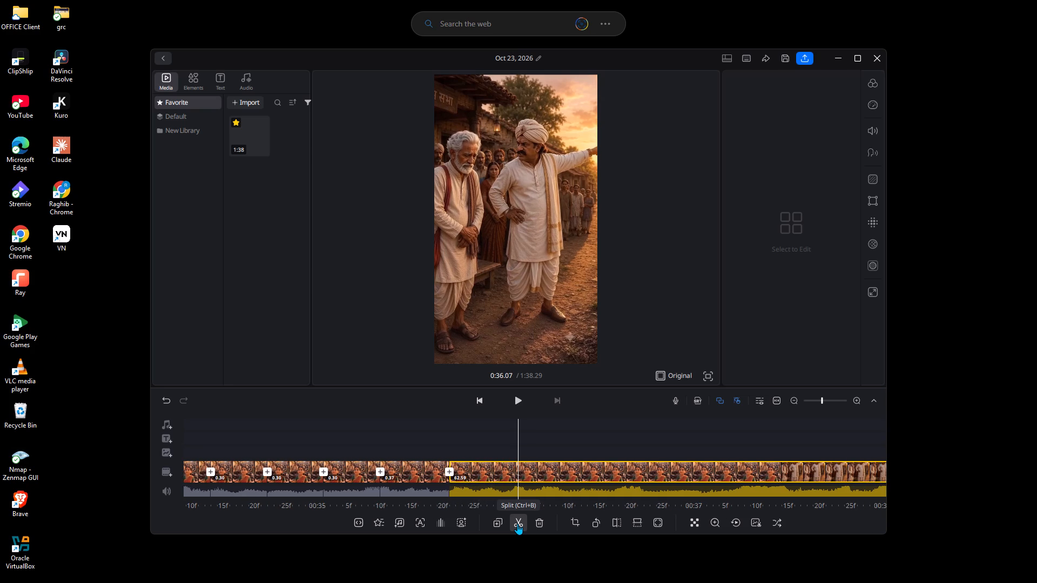
{"action": "left_click", "coordinate": [517, 524]}
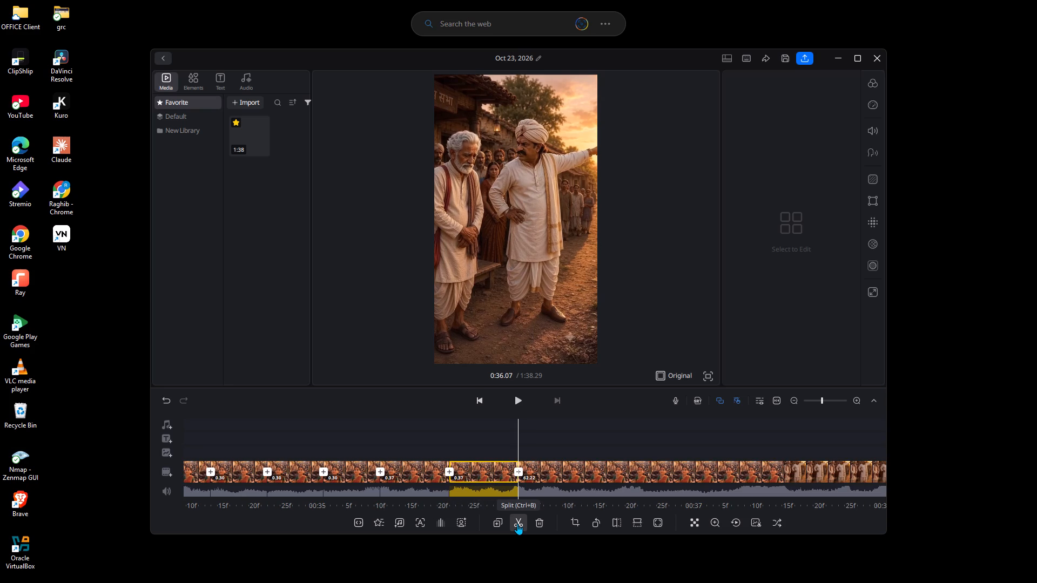
Split the remaining clip at 0:36.40 to cut off a 0.33-second segment.
{"action": "key", "text": "Right"}
{"action": "key", "text": "Right"}
{"action": "key", "text": "Right"}
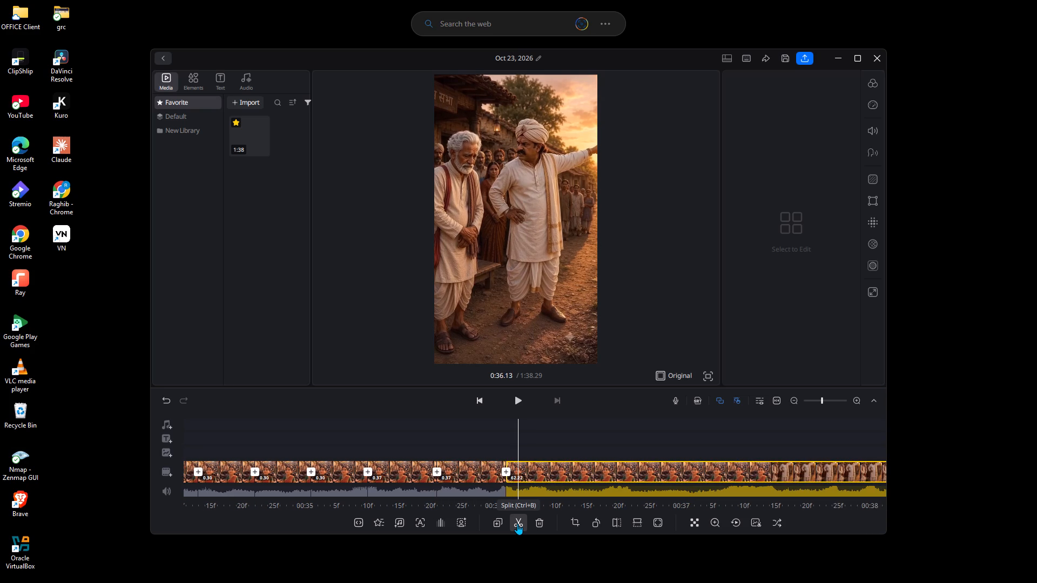
{"action": "key", "text": "Right"}
{"action": "key", "text": "Right"}
{"action": "key", "text": "Right"}
{"action": "key", "text": "Right"}
{"action": "key", "text": "Right"}
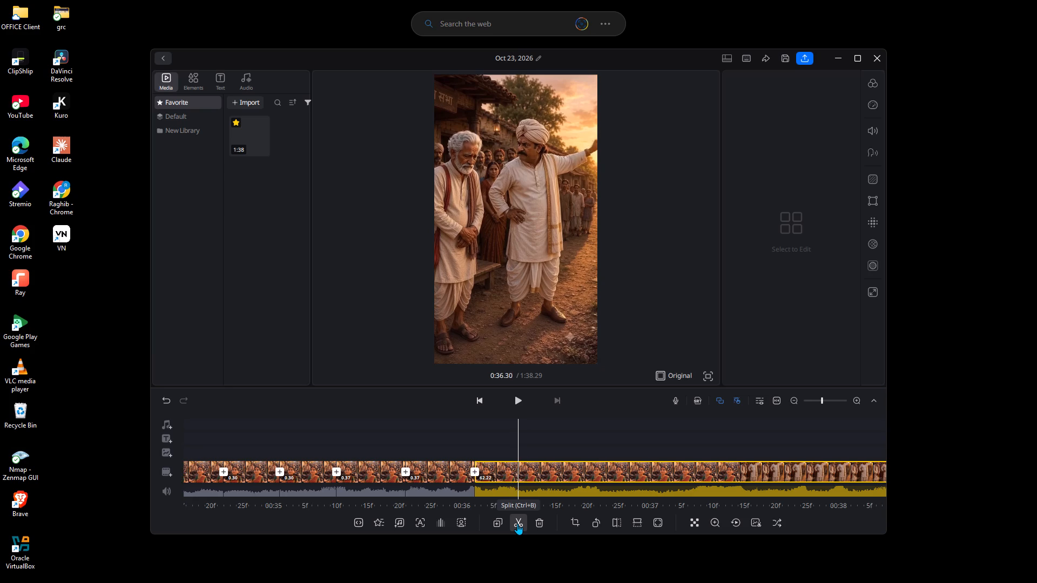
{"action": "key", "text": "Right"}
{"action": "key", "text": "Right"}
{"action": "left_click", "coordinate": [517, 524]}
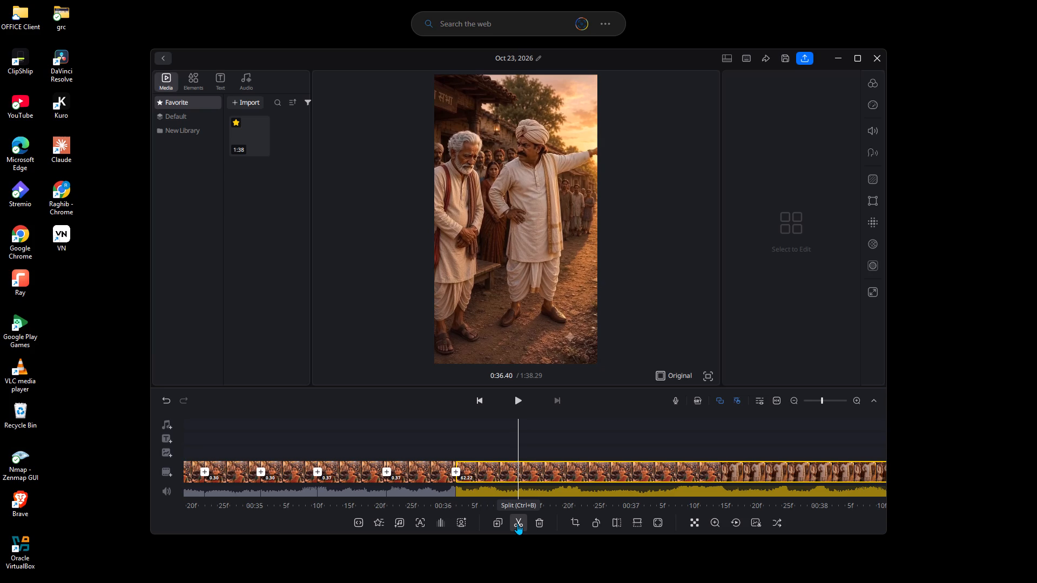
Split the remaining clip at 0:36.73 to cut off a 0.33-second segment.
{"action": "key", "text": "Right"}
{"action": "key", "text": "Right"}
{"action": "key", "text": "Right"}
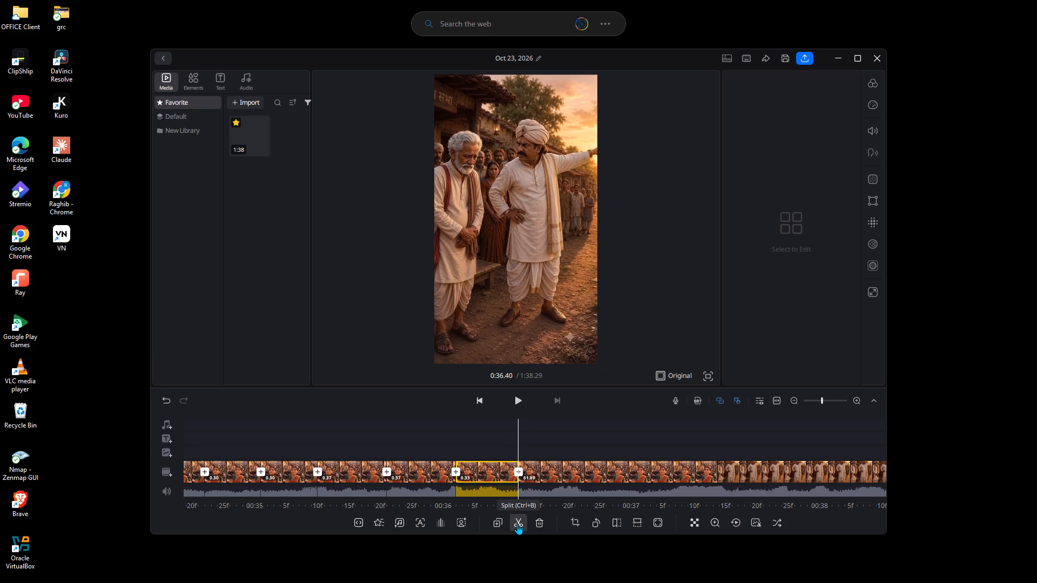
{"action": "key", "text": "Right"}
{"action": "key", "text": "Right"}
{"action": "key", "text": "Right"}
{"action": "key", "text": "Right"}
{"action": "key", "text": "Right"}
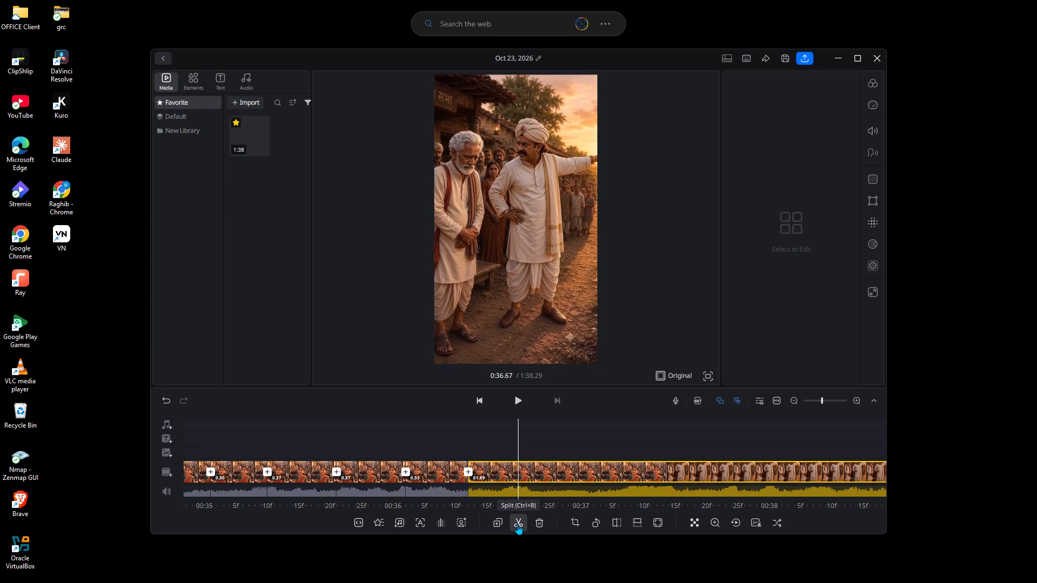
{"action": "key", "text": "Right"}
{"action": "key", "text": "Right"}
{"action": "left_click", "coordinate": [517, 524]}
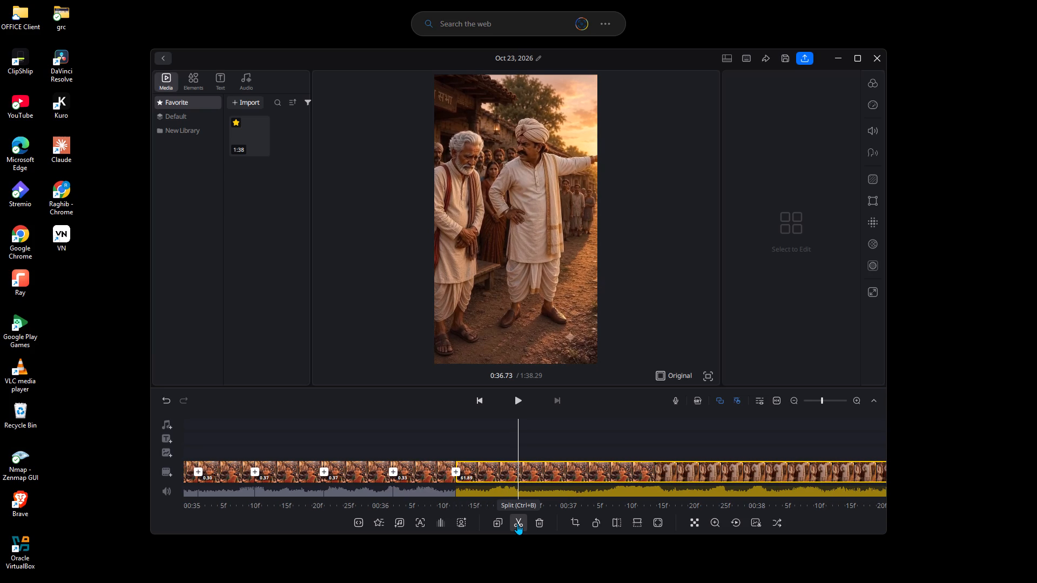
Split the remaining clip at 0:37.07 to cut off a 0.33-second segment.
{"action": "key", "text": "Right"}
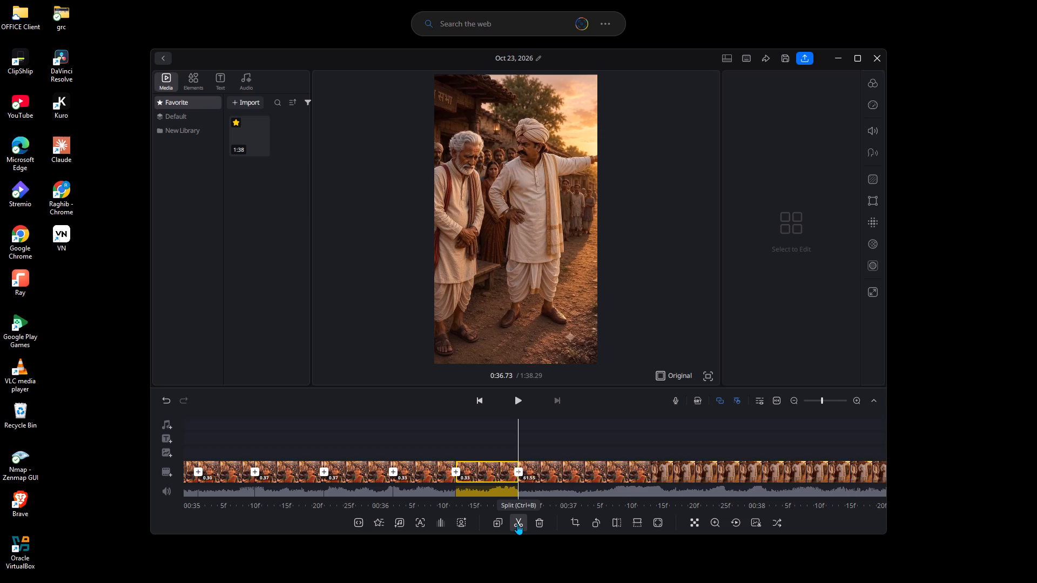
{"action": "key", "text": "Right"}
{"action": "key", "text": "Right"}
{"action": "key", "text": "Right"}
{"action": "key", "text": "Right"}
{"action": "key", "text": "Right"}
{"action": "key", "text": "Right"}
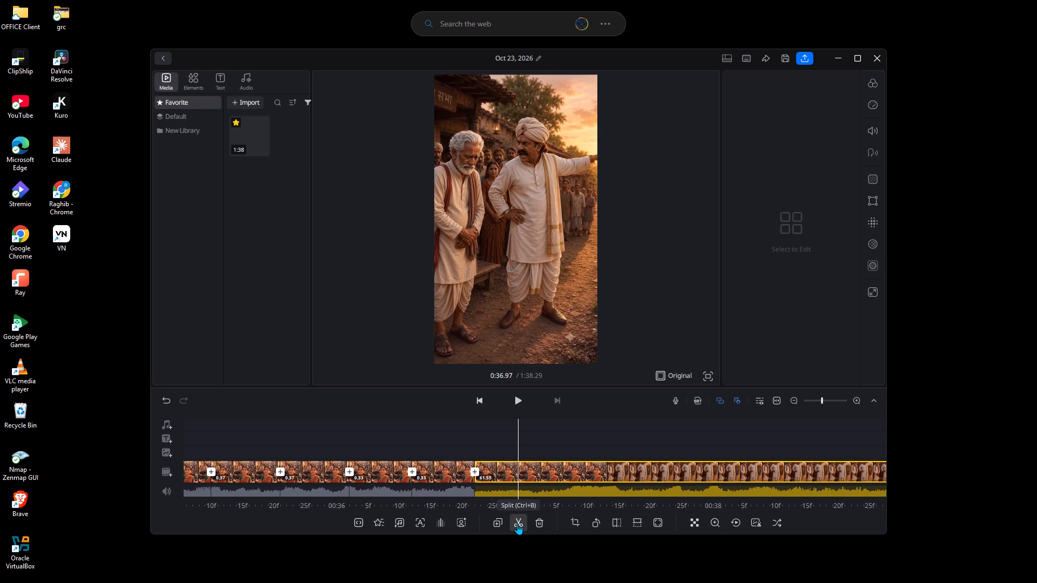
{"action": "key", "text": "Right"}
{"action": "key", "text": "Right"}
{"action": "key", "text": "Right"}
{"action": "left_click", "coordinate": [517, 524]}
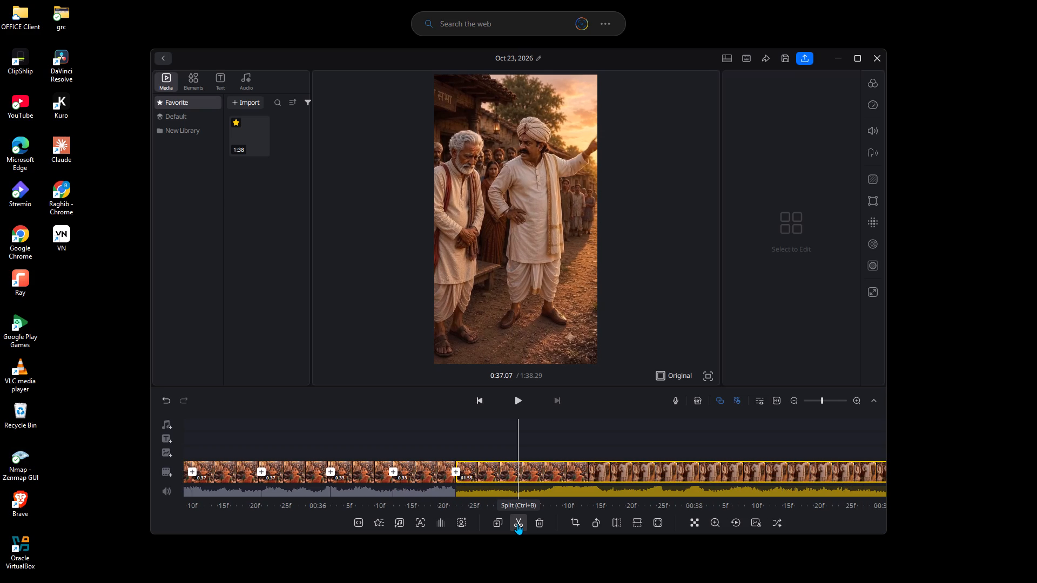
Split the remaining clip at 0:37.37 to cut off a 0.30-second segment.
{"action": "key", "text": "Right"}
{"action": "key", "text": "Right"}
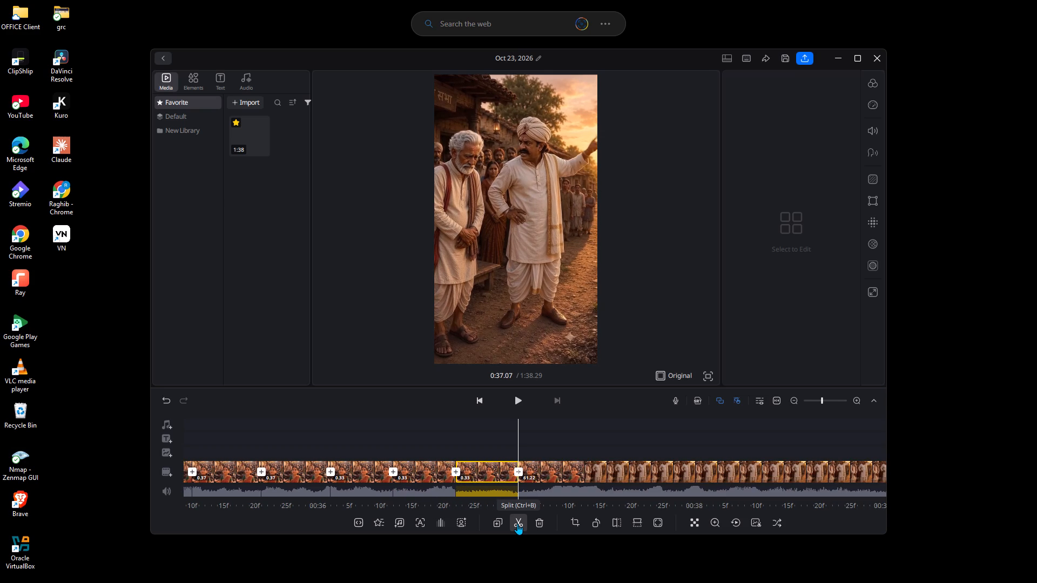
{"action": "key", "text": "Right"}
{"action": "key", "text": "Right"}
{"action": "key", "text": "Right"}
{"action": "key", "text": "Right"}
{"action": "key", "text": "Right"}
{"action": "key", "text": "Right"}
{"action": "key", "text": "Right"}
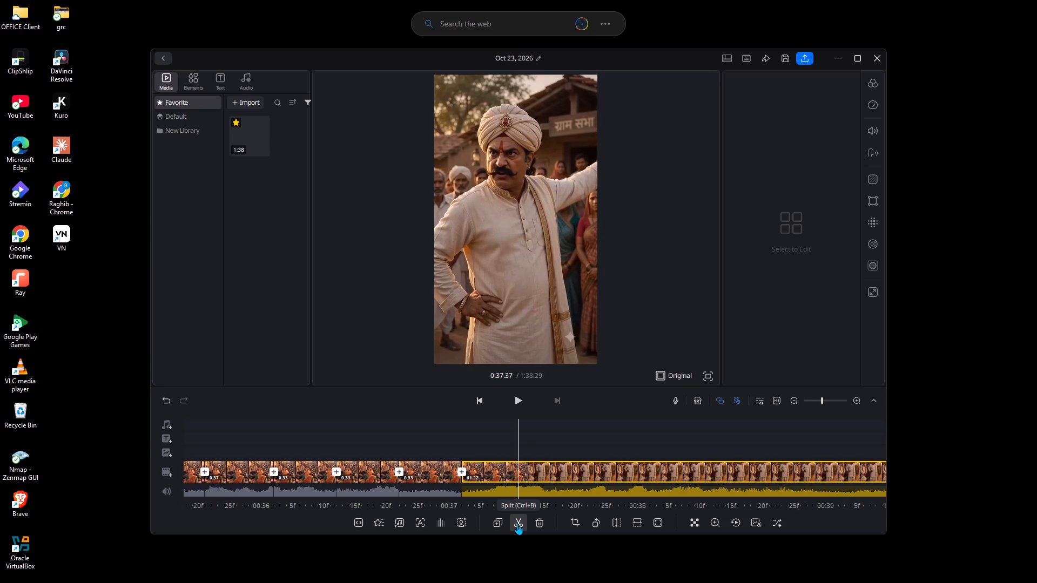
{"action": "left_click", "coordinate": [517, 524]}
Split the remaining clip at 0:37.73 to cut off a 0.37-second segment.
{"action": "key", "text": "Right"}
{"action": "key", "text": "Right"}
{"action": "key", "text": "Right"}
{"action": "key", "text": "Right"}
{"action": "key", "text": "Right"}
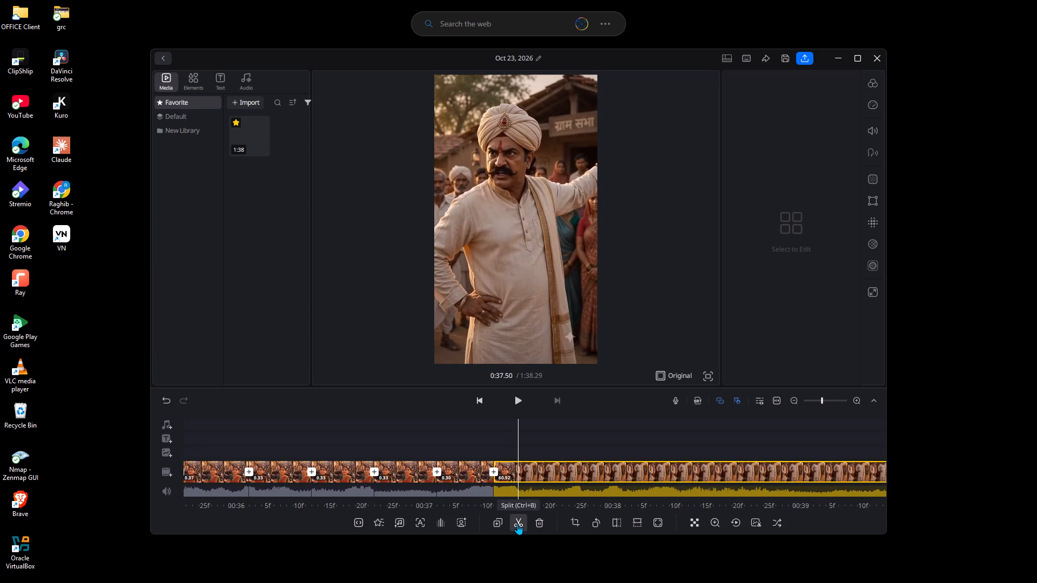
{"action": "key", "text": "Right"}
{"action": "key", "text": "Right"}
{"action": "key", "text": "Right"}
{"action": "key", "text": "Right"}
{"action": "key", "text": "Right"}
{"action": "key", "text": "Right"}
{"action": "left_click", "coordinate": [517, 524]}
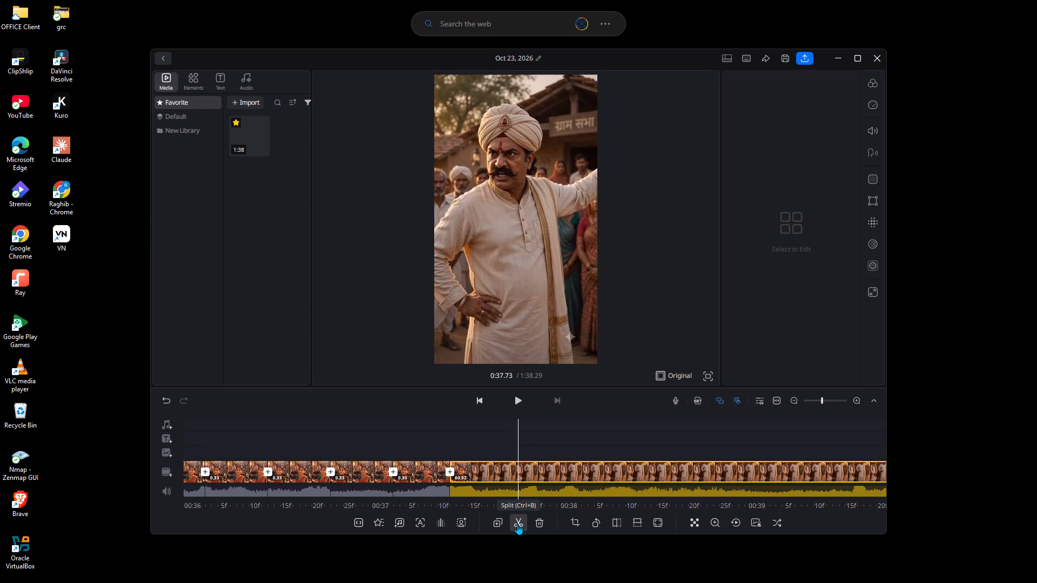
Split the remaining clip at 0:38.07 to cut off a 0.33-second segment.
{"action": "key", "text": "Right"}
{"action": "key", "text": "Right"}
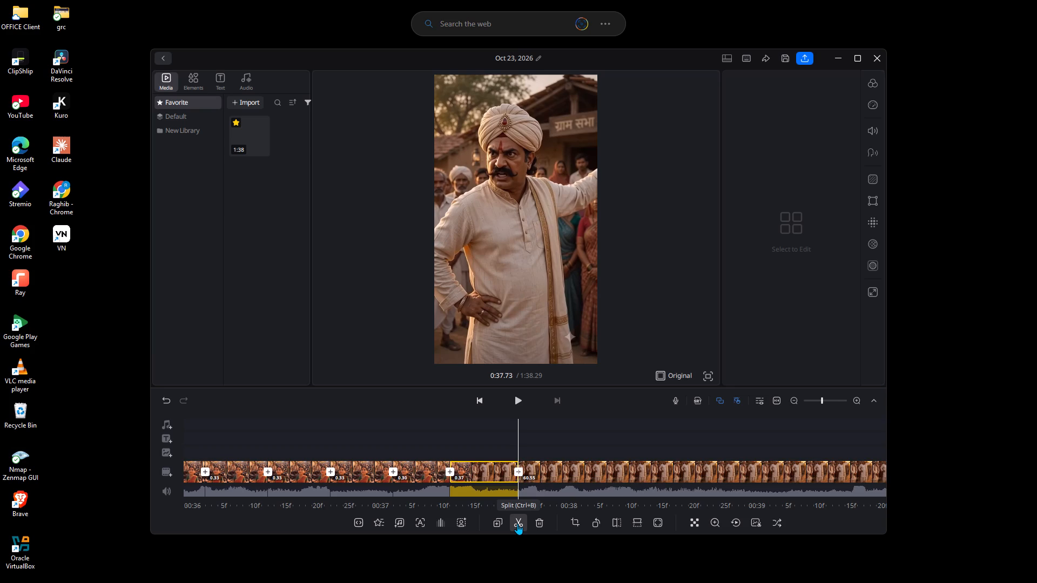
{"action": "key", "text": "Right"}
{"action": "key", "text": "Right"}
{"action": "key", "text": "Right"}
{"action": "key", "text": "Right"}
{"action": "key", "text": "Right"}
{"action": "key", "text": "Right"}
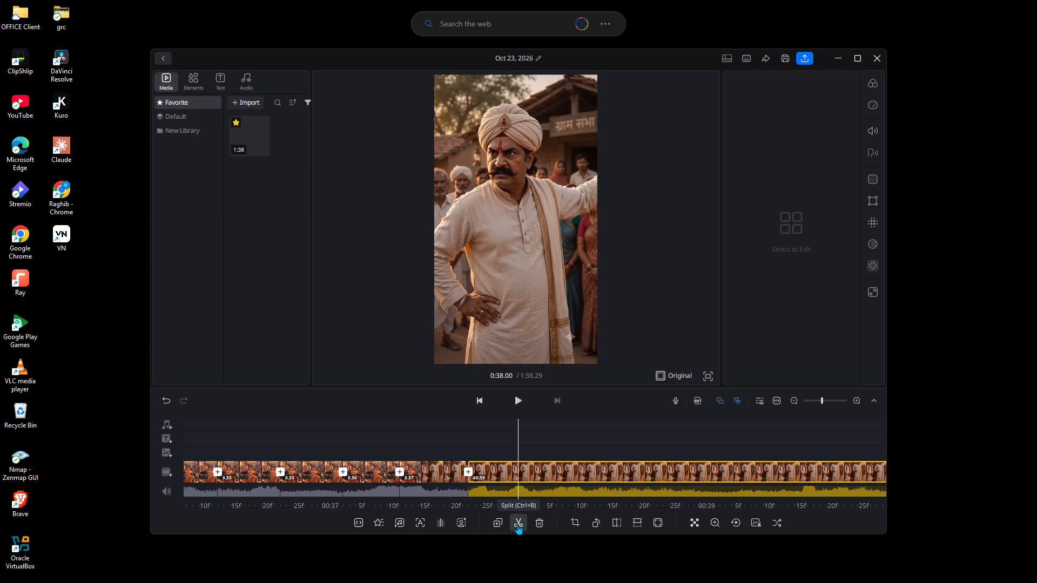
{"action": "key", "text": "Right"}
{"action": "key", "text": "Right"}
{"action": "left_click", "coordinate": [517, 524]}
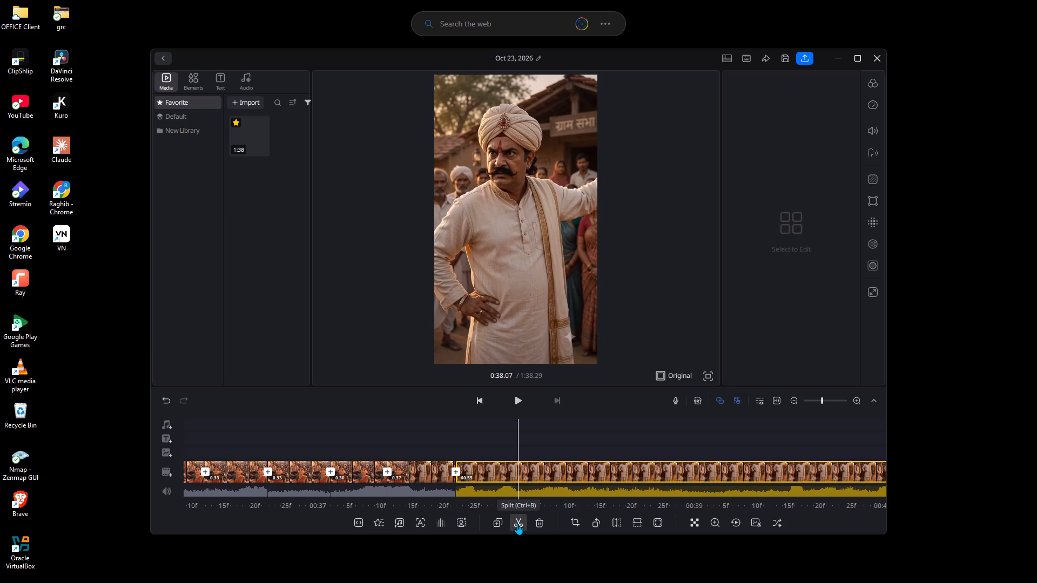
Split the remaining clip at 0:38.40 to cut off a 0.33-second segment.
{"action": "key", "text": "Right"}
{"action": "key", "text": "Right"}
{"action": "key", "text": "Right"}
{"action": "key", "text": "Right"}
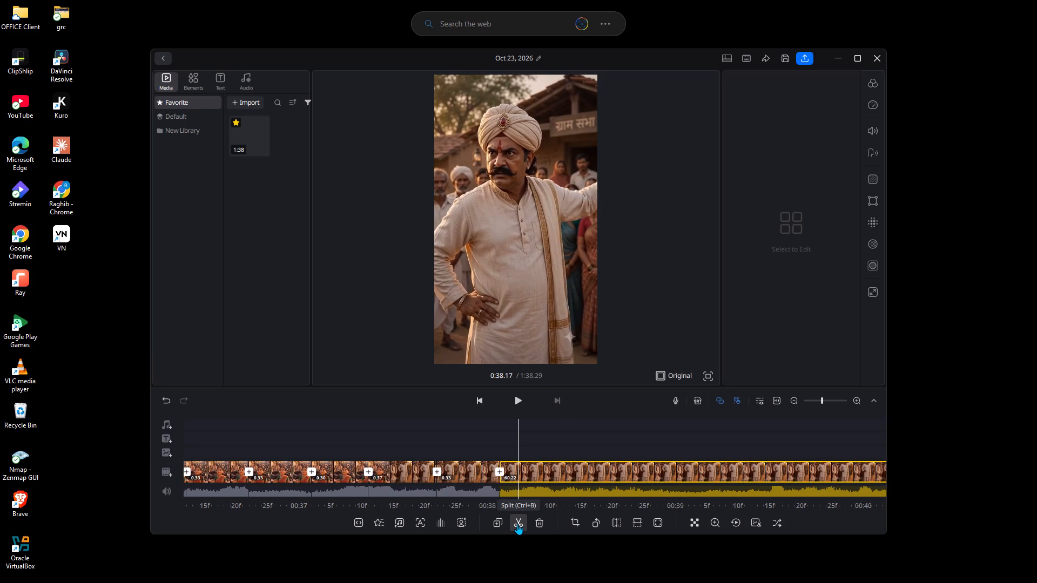
{"action": "key", "text": "Right"}
{"action": "key", "text": "Right"}
{"action": "key", "text": "Right"}
{"action": "key", "text": "Right"}
{"action": "key", "text": "Right"}
{"action": "key", "text": "Right"}
{"action": "left_click", "coordinate": [517, 524]}
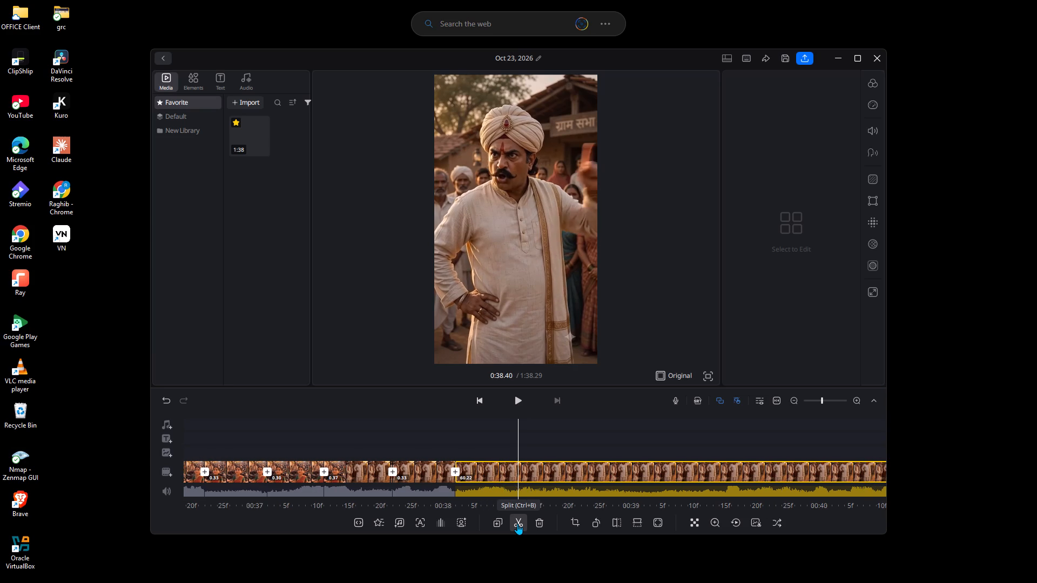
Split the remaining clip at 0:38.73 to cut off a 0.33-second segment.
{"action": "key", "text": "Right"}
{"action": "key", "text": "Right"}
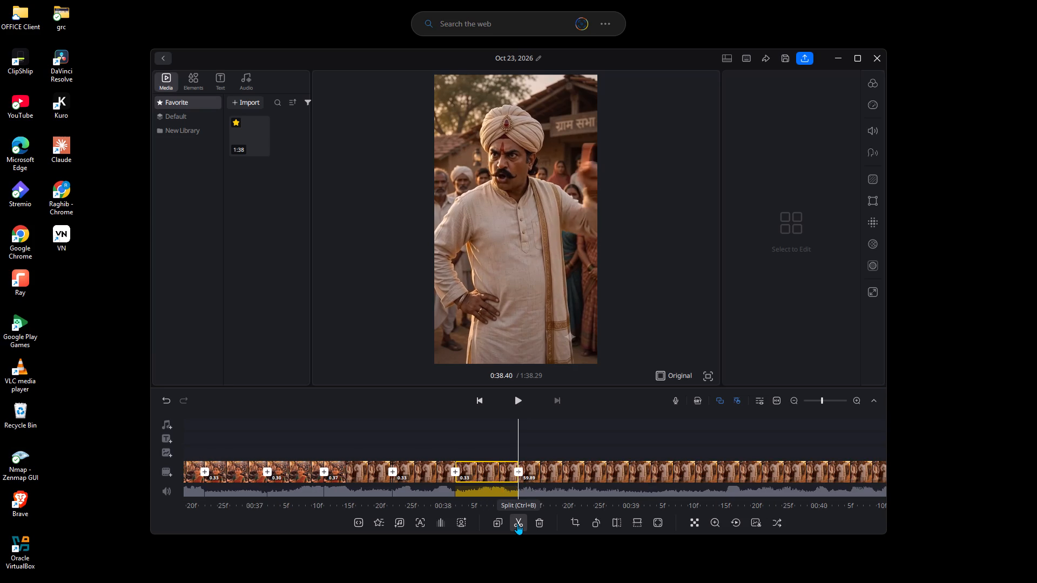
{"action": "key", "text": "Right"}
{"action": "key", "text": "Right"}
{"action": "key", "text": "Right"}
{"action": "key", "text": "Right"}
{"action": "key", "text": "Right"}
{"action": "key", "text": "Right"}
{"action": "key", "text": "Right"}
{"action": "key", "text": "Right"}
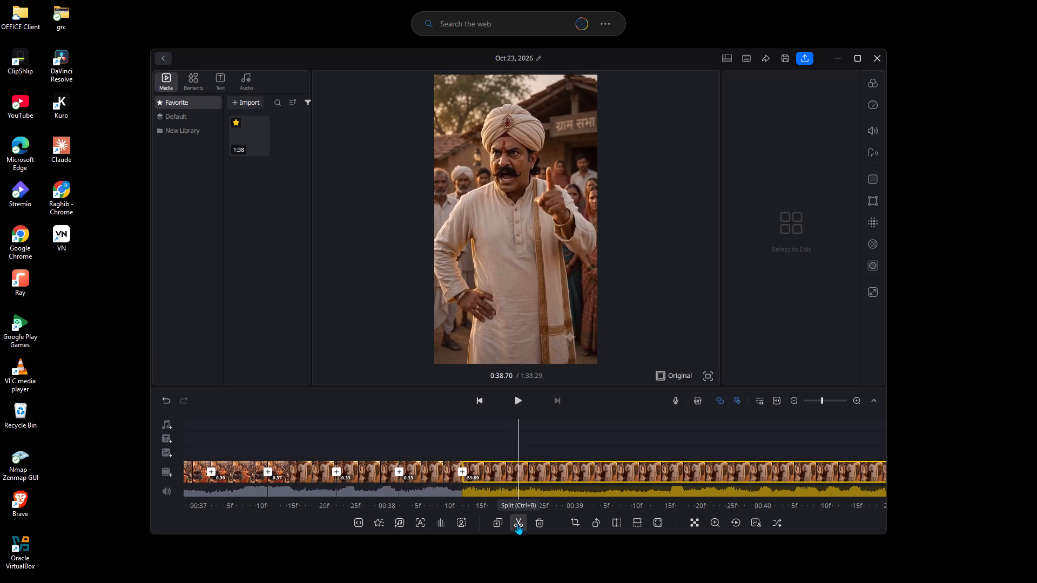
{"action": "left_click", "coordinate": [517, 524]}
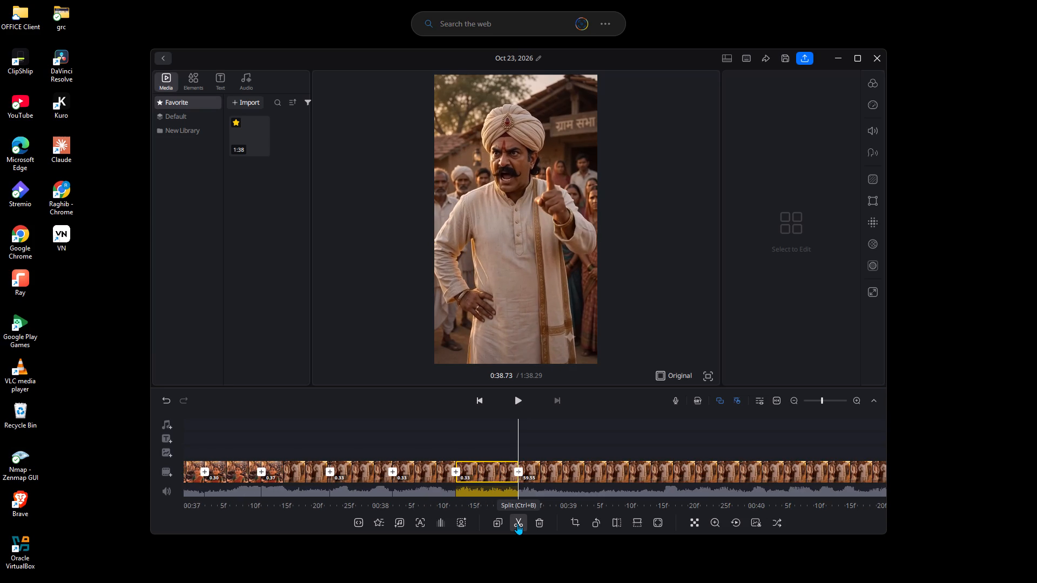
Split the remaining clip at 0:39.03 to cut off a 0.30-second segment.
{"action": "key", "text": "Right"}
{"action": "key", "text": "Right"}
{"action": "key", "text": "Right"}
{"action": "key", "text": "Right"}
{"action": "key", "text": "Right"}
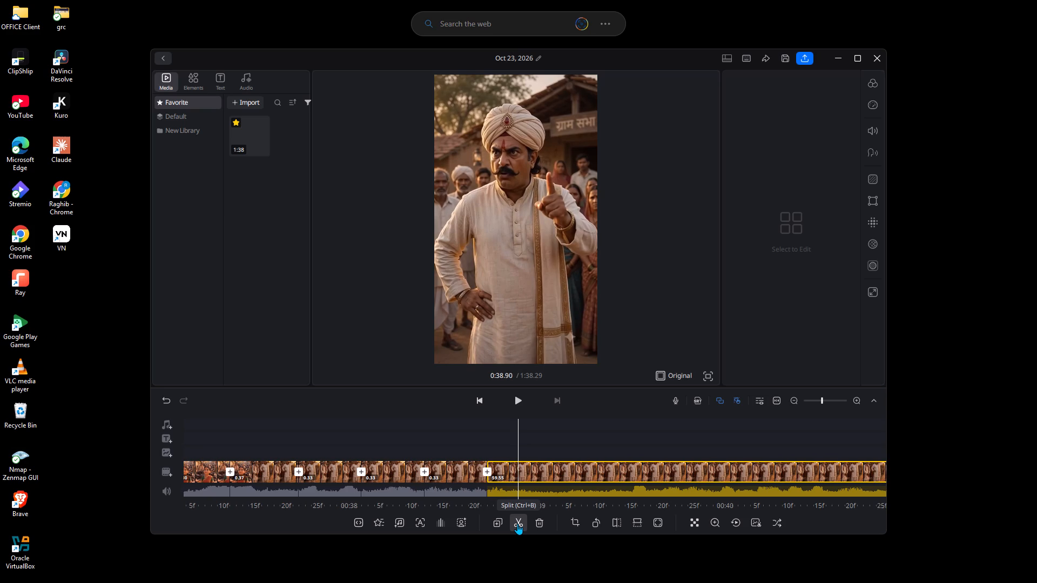
{"action": "key", "text": "Right"}
{"action": "key", "text": "Right"}
{"action": "key", "text": "Right"}
{"action": "key", "text": "Right"}
{"action": "left_click", "coordinate": [517, 524]}
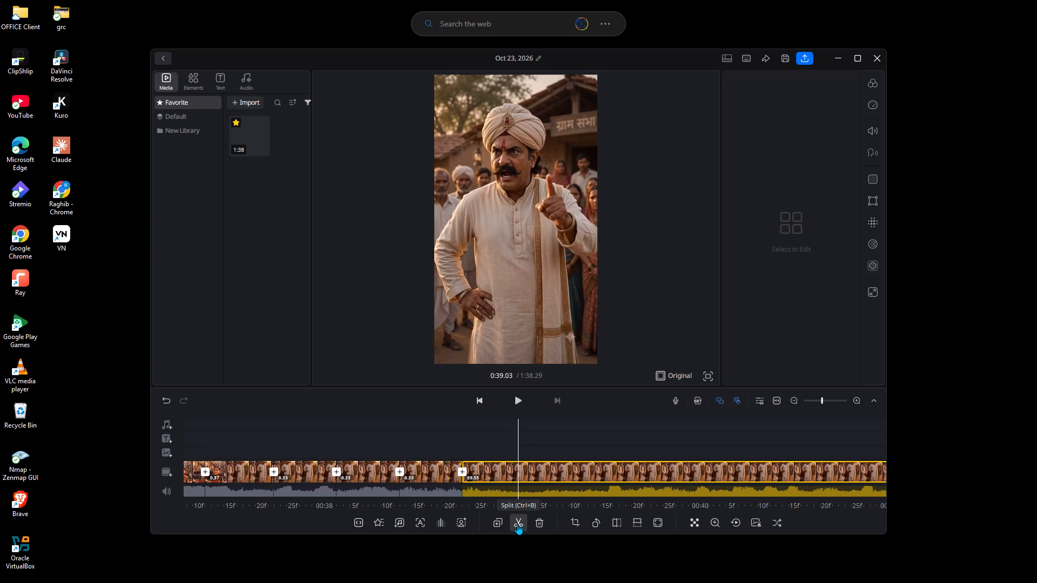
Split the remaining clip at 0:39.33 to cut off a 0.30-second segment.
{"action": "key", "text": "Right"}
{"action": "key", "text": "Right"}
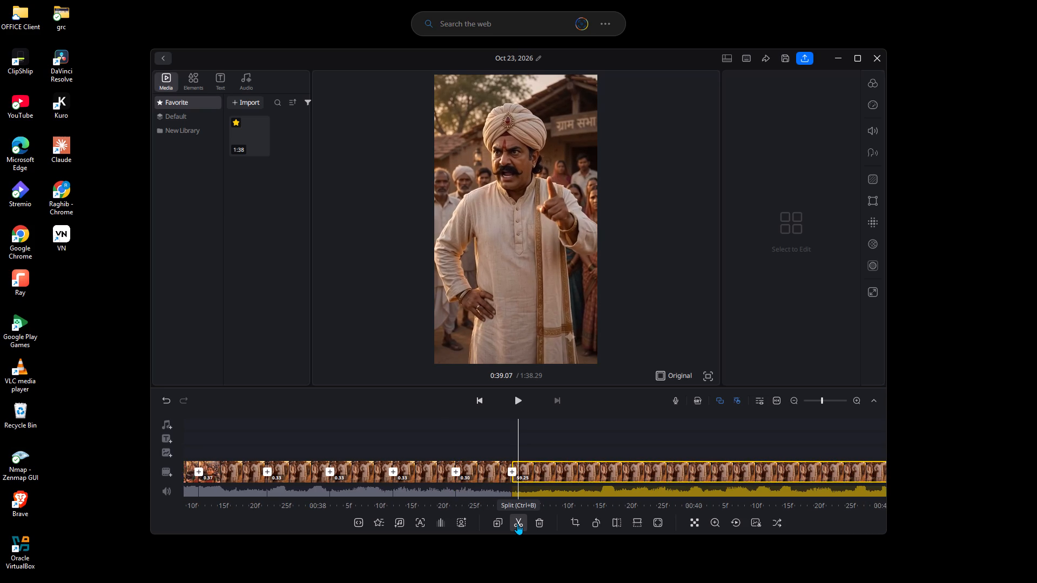
{"action": "key", "text": "Right"}
{"action": "key", "text": "Right"}
{"action": "key", "text": "Right"}
{"action": "key", "text": "Right"}
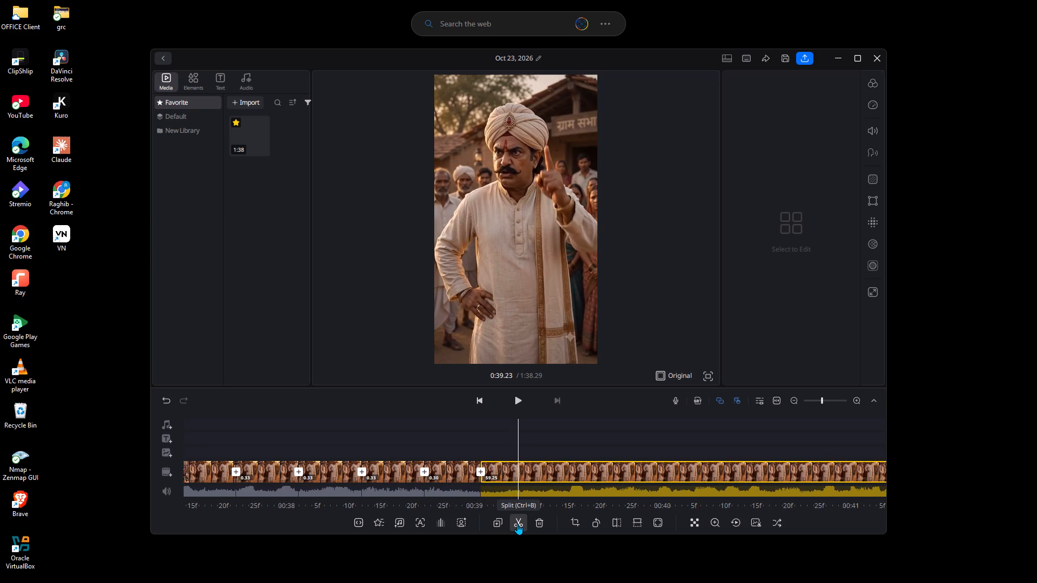
{"action": "key", "text": "Right"}
{"action": "key", "text": "Right"}
{"action": "key", "text": "Right"}
{"action": "left_click", "coordinate": [517, 524]}
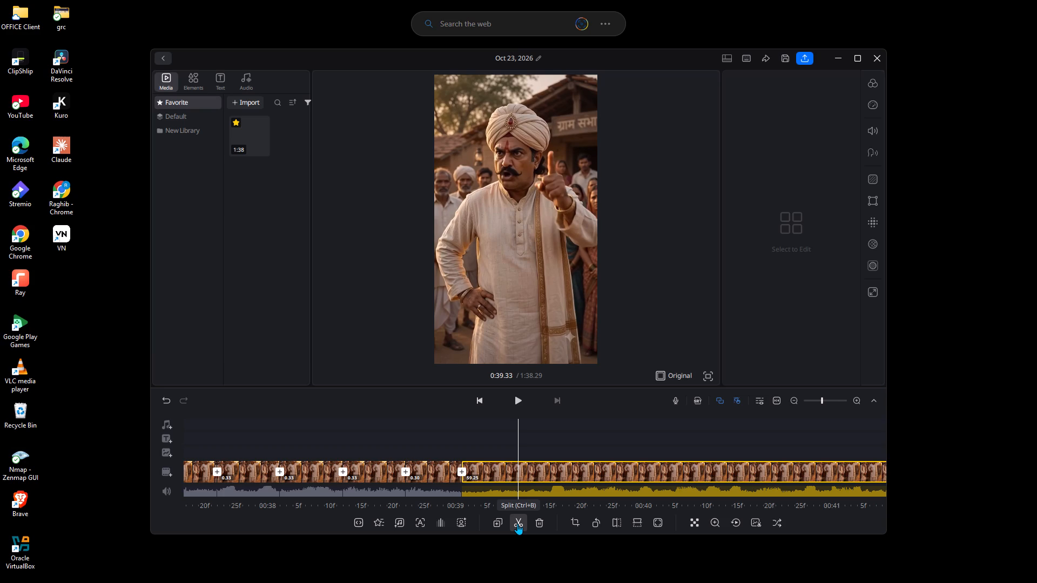
Split the remaining clip at 0:39.63 to cut off a 0.30-second segment.
{"action": "key", "text": "Right"}
{"action": "key", "text": "Right"}
{"action": "key", "text": "Right"}
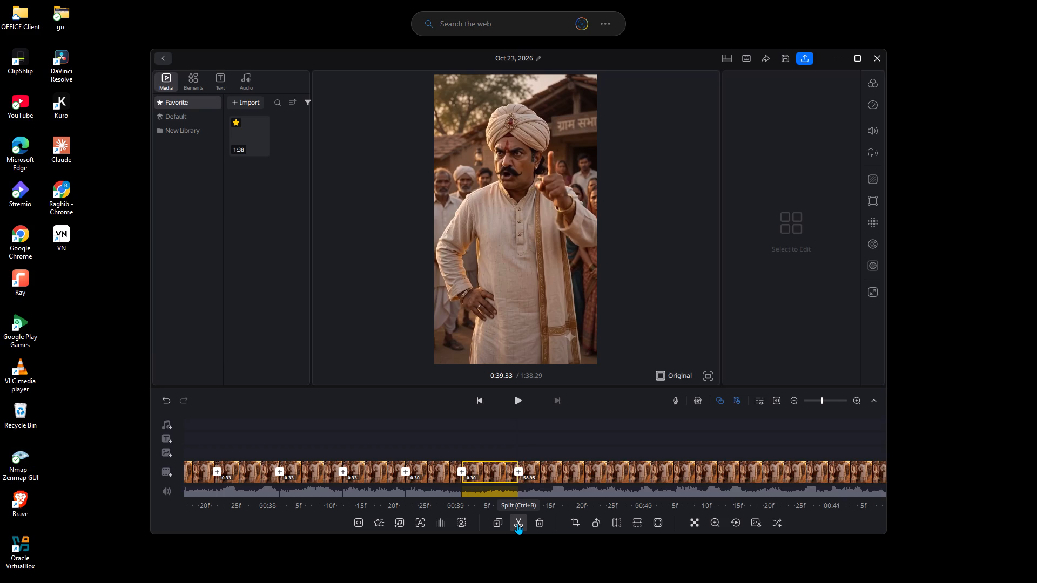
{"action": "key", "text": "Right"}
{"action": "key", "text": "Right"}
{"action": "key", "text": "Right"}
{"action": "key", "text": "Right"}
{"action": "key", "text": "Right"}
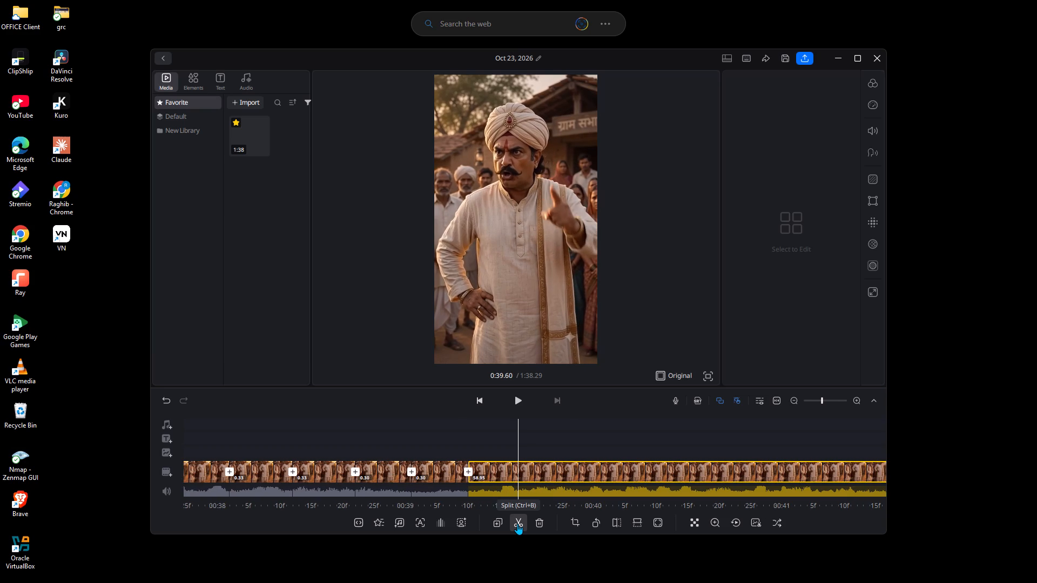
{"action": "key", "text": "Right"}
{"action": "left_click", "coordinate": [517, 524]}
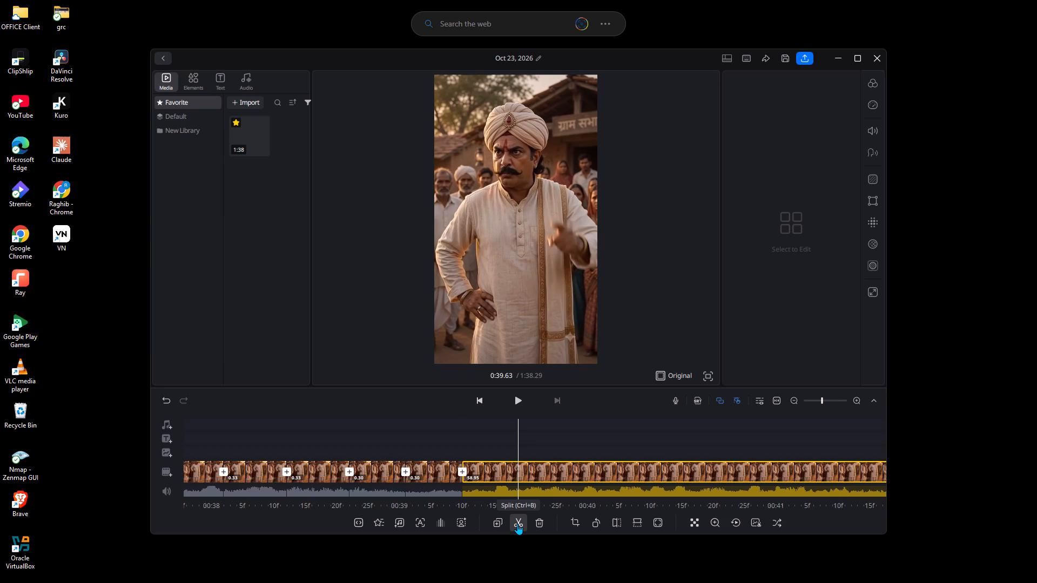
Split the remaining clip at 0:39.97 to cut off a 0.33-second segment.
{"action": "key", "text": "Right"}
{"action": "key", "text": "Right"}
{"action": "key", "text": "Right"}
{"action": "key", "text": "Right"}
{"action": "key", "text": "Right"}
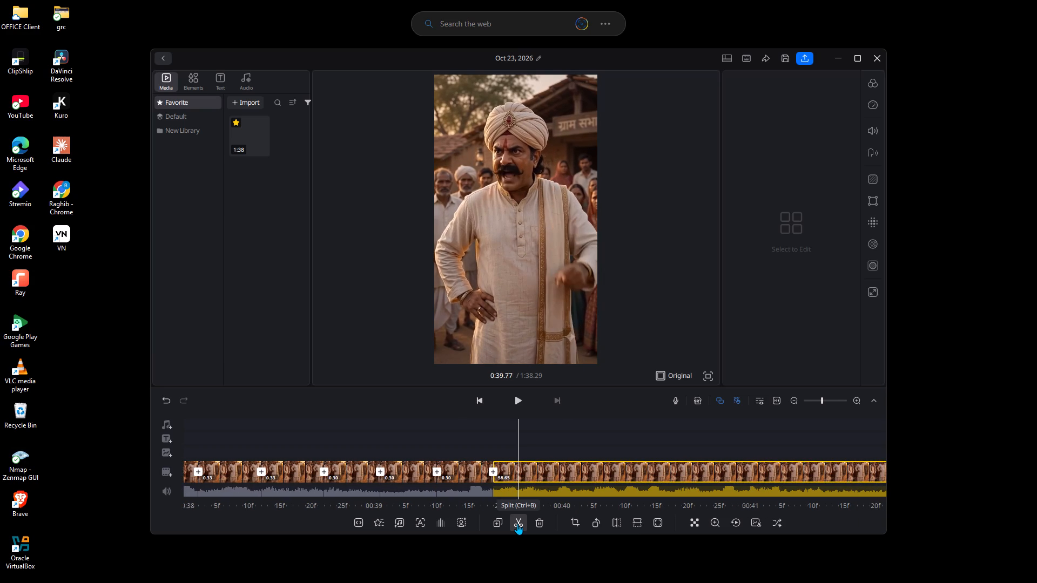
{"action": "key", "text": "Right"}
{"action": "key", "text": "Right"}
{"action": "key", "text": "Right"}
{"action": "key", "text": "Right"}
{"action": "key", "text": "Right"}
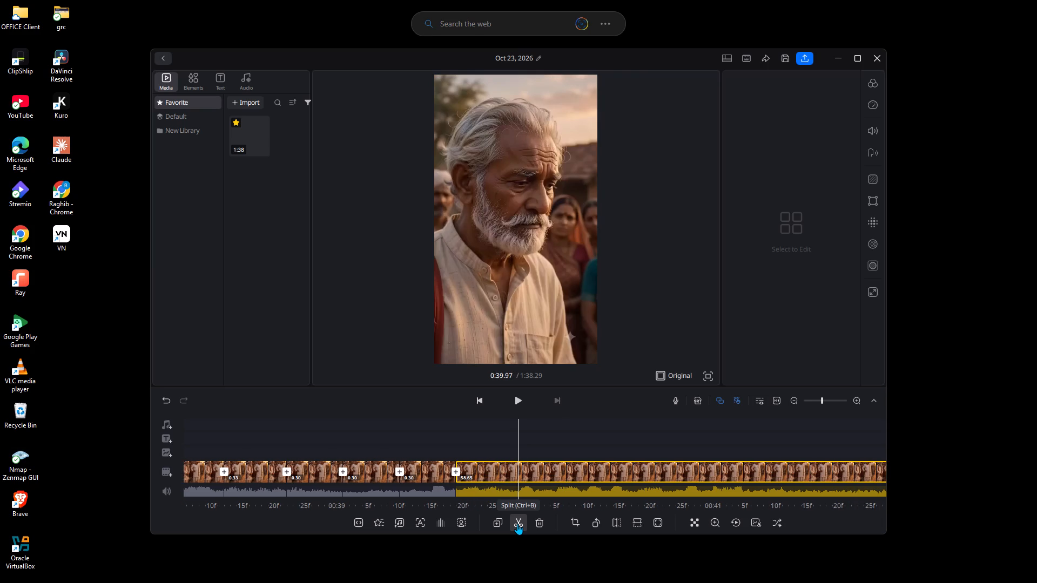
{"action": "left_click", "coordinate": [517, 524]}
Split the remaining clip at 0:40.27 to cut off a 0.30-second segment.
{"action": "key", "text": "Right"}
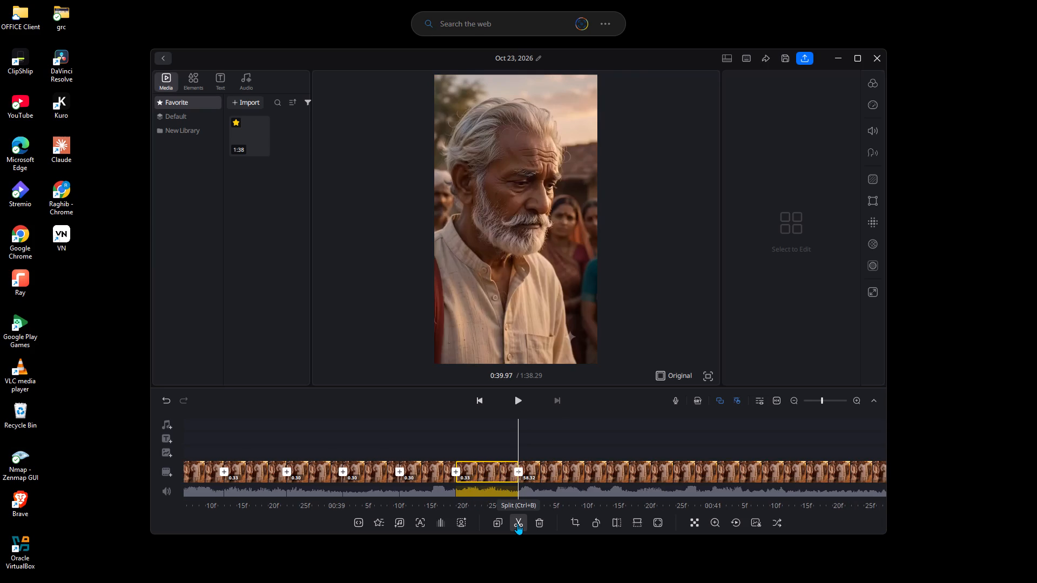
{"action": "key", "text": "Right"}
{"action": "key", "text": "Right"}
{"action": "key", "text": "Right"}
{"action": "key", "text": "Right"}
{"action": "key", "text": "Right"}
{"action": "key", "text": "Right"}
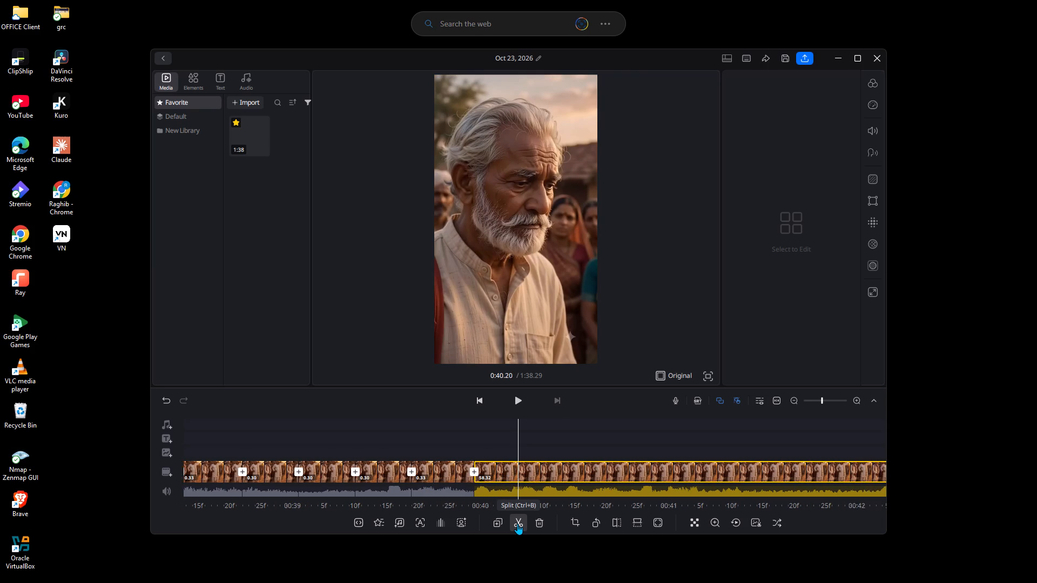
{"action": "key", "text": "Right"}
{"action": "key", "text": "Right"}
{"action": "left_click", "coordinate": [517, 524]}
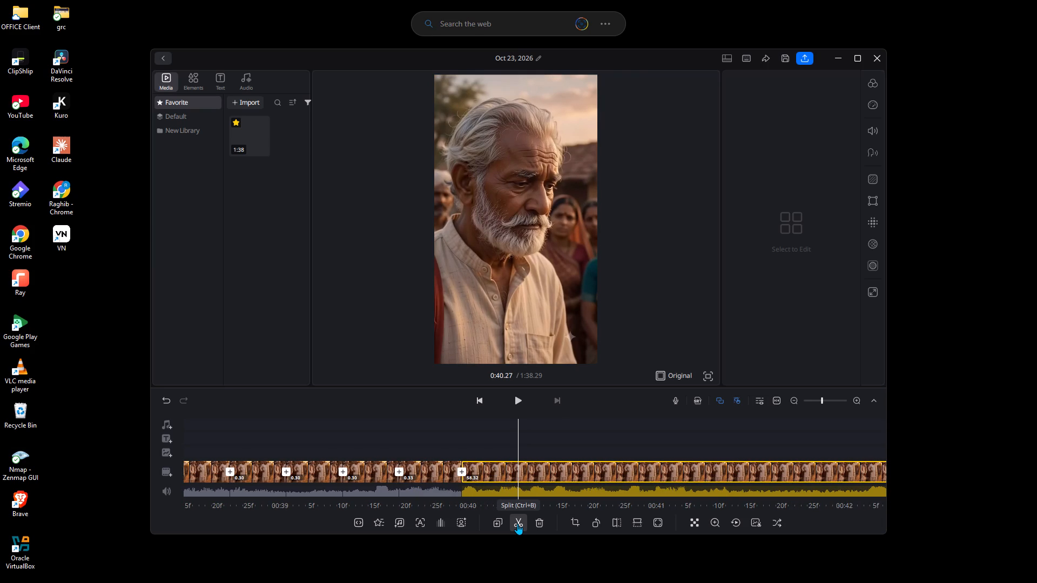
Split the remaining clip at 0:40.57 to cut off a 0.30-second segment.
{"action": "key", "text": "Right"}
{"action": "key", "text": "Right"}
{"action": "key", "text": "Right"}
{"action": "key", "text": "Right"}
{"action": "key", "text": "Right"}
{"action": "key", "text": "Right"}
{"action": "key", "text": "Right"}
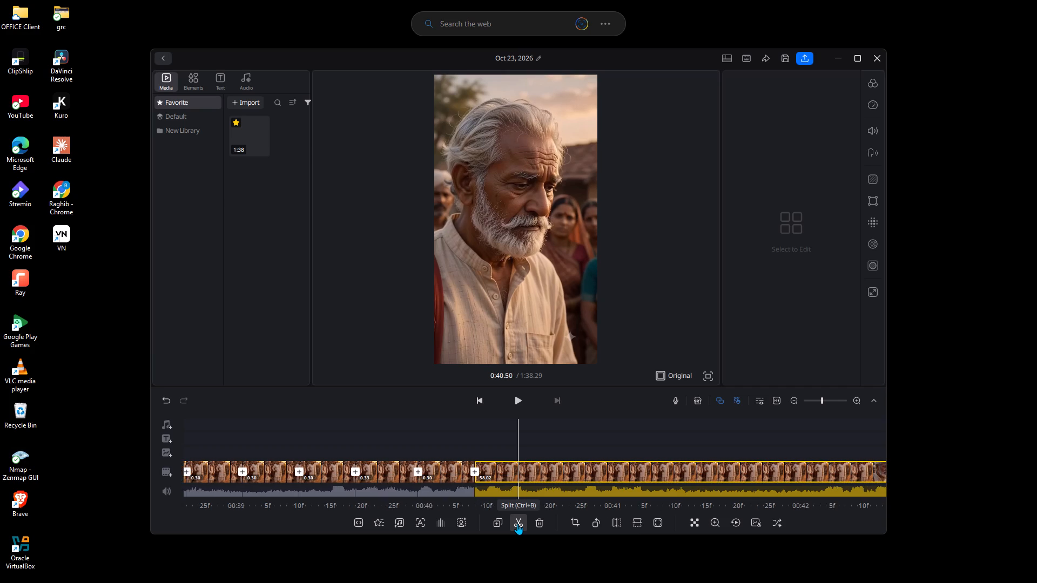
{"action": "key", "text": "Right"}
{"action": "key", "text": "Right"}
{"action": "left_click", "coordinate": [517, 524]}
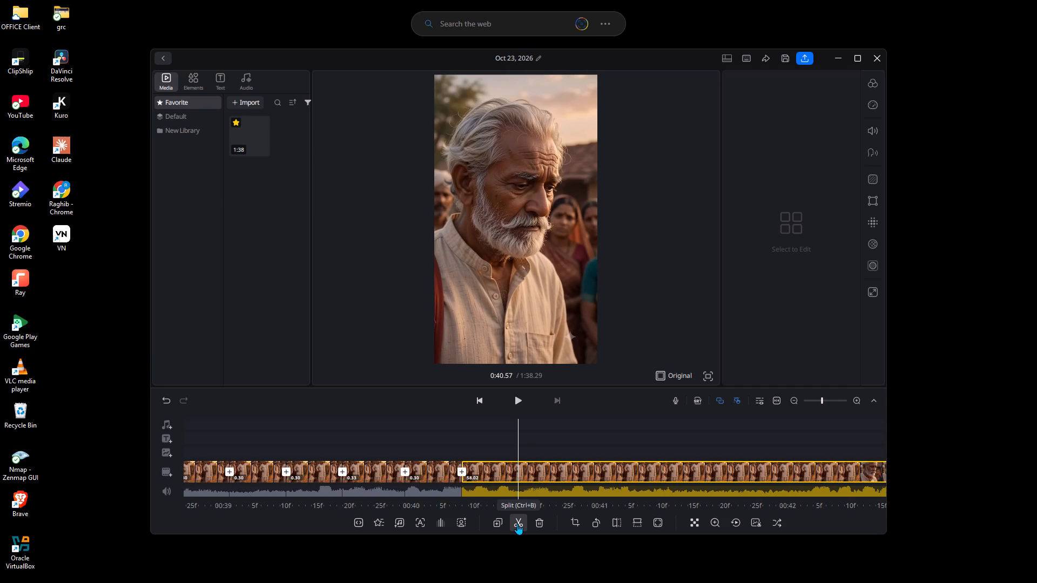
Split the remaining clip at 0:40.87 to cut off a 0.30-second segment.
{"action": "key", "text": "Right"}
{"action": "key", "text": "Right"}
{"action": "key", "text": "Right"}
{"action": "key", "text": "Right"}
{"action": "key", "text": "Right"}
{"action": "key", "text": "Right"}
{"action": "key", "text": "Right"}
{"action": "key", "text": "Right"}
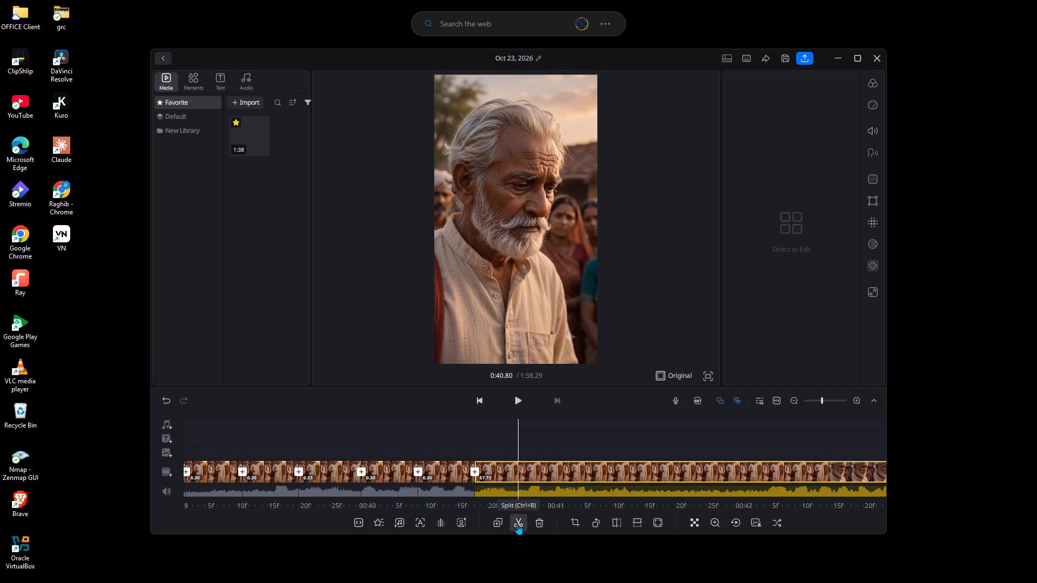
{"action": "key", "text": "Right"}
{"action": "left_click", "coordinate": [517, 524]}
Split the remaining clip at 0:41.23 to cut off a 0.37-second segment.
{"action": "key", "text": "Right"}
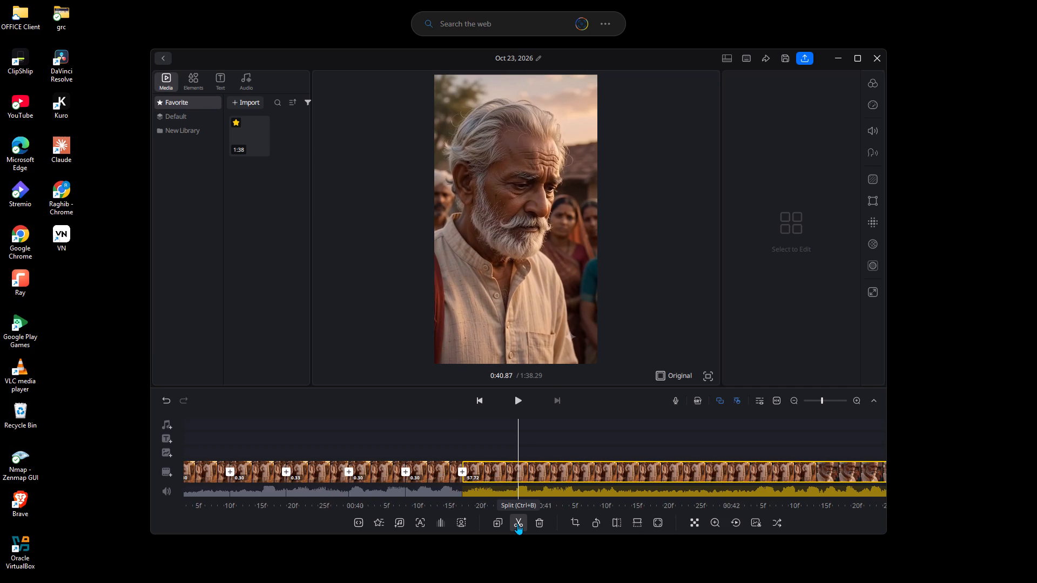
{"action": "key", "text": "Right"}
{"action": "key", "text": "Right"}
{"action": "key", "text": "Right"}
{"action": "key", "text": "Right"}
{"action": "key", "text": "Right"}
{"action": "key", "text": "Right"}
{"action": "key", "text": "Right"}
{"action": "key", "text": "Right"}
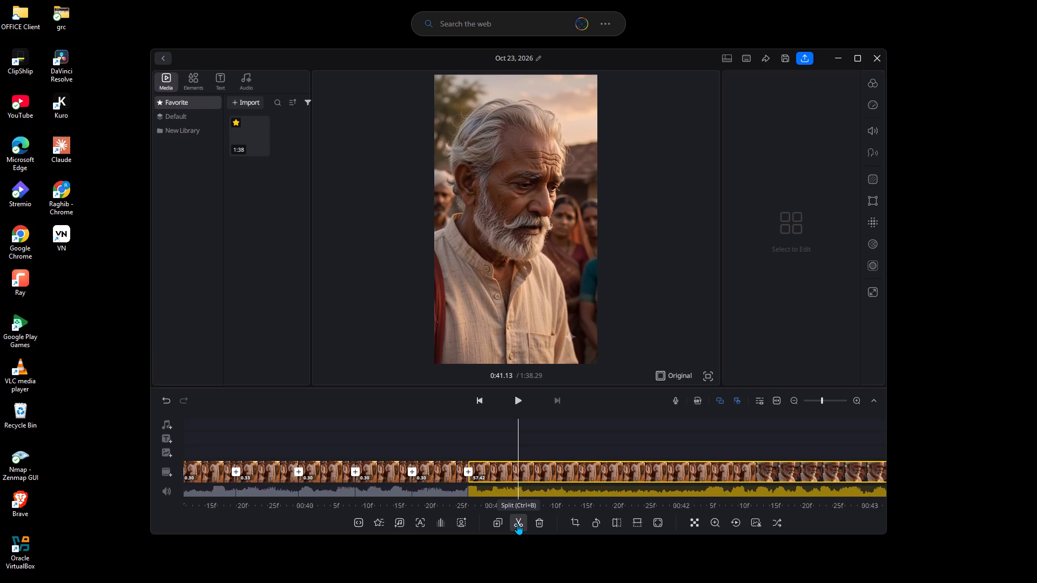
{"action": "key", "text": "Right"}
{"action": "key", "text": "Right"}
{"action": "left_click", "coordinate": [517, 524]}
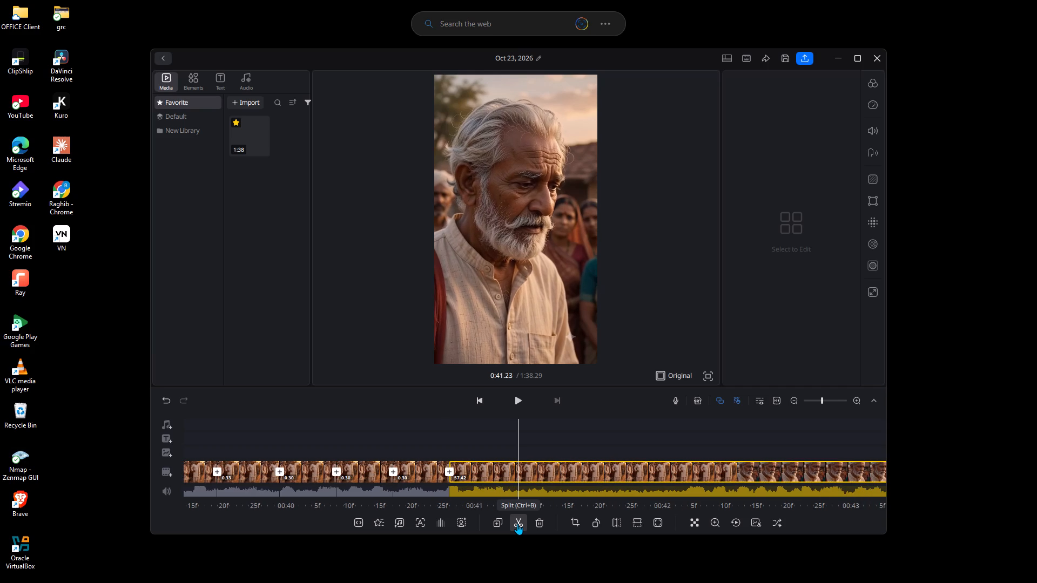
Split the remaining clip at 0:41.53 to cut off a 0.30-second segment.
{"action": "key", "text": "Right"}
{"action": "key", "text": "Right"}
{"action": "key", "text": "Right"}
{"action": "key", "text": "Right"}
{"action": "key", "text": "Right"}
{"action": "key", "text": "Right"}
{"action": "key", "text": "Right"}
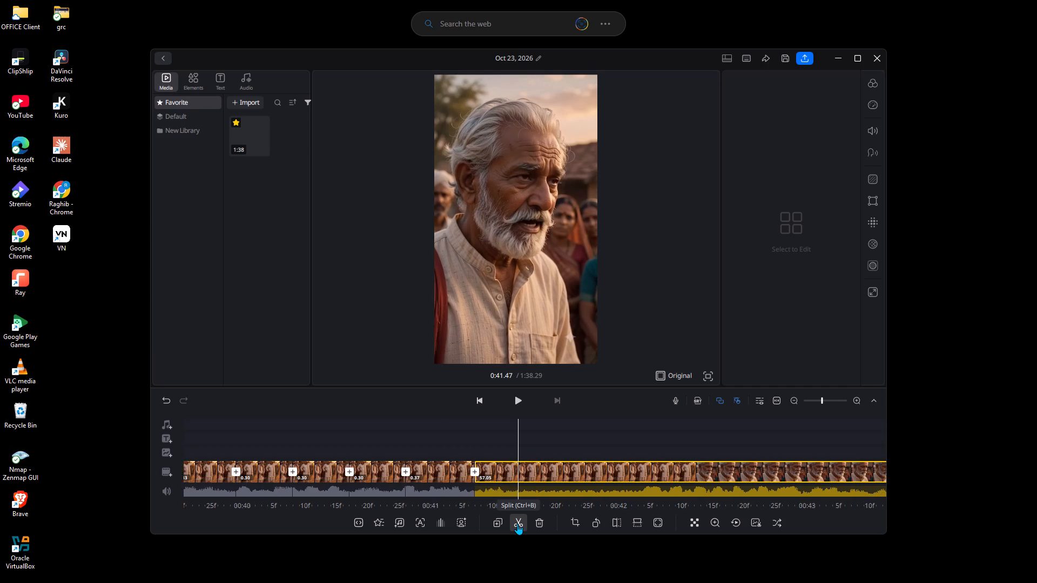
{"action": "key", "text": "Right"}
{"action": "key", "text": "Right"}
{"action": "left_click", "coordinate": [517, 524]}
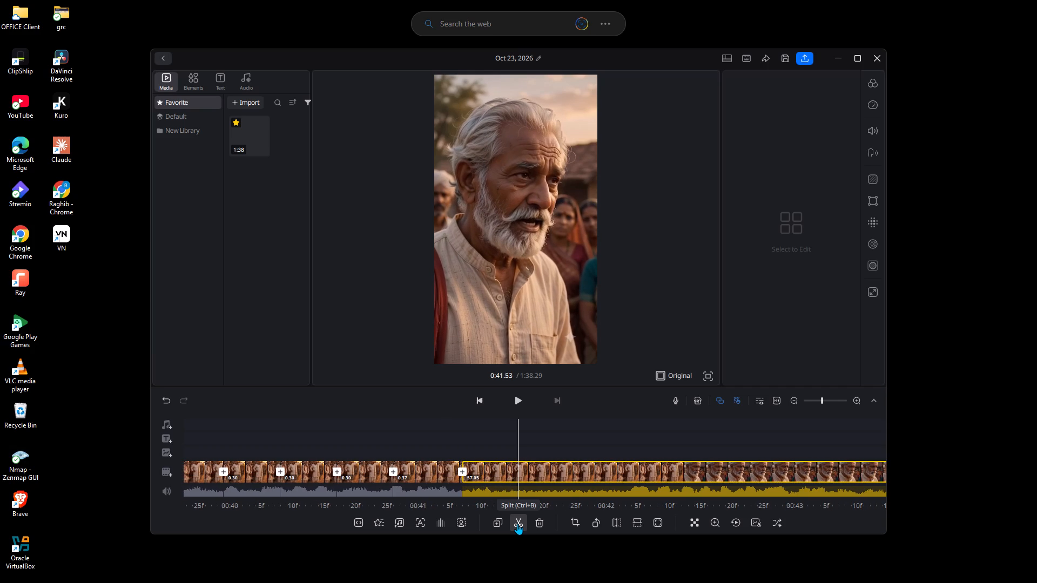
Split the remaining clip at 0:41.83 to cut off a 0.30-second segment.
{"action": "key", "text": "Right"}
{"action": "key", "text": "Right"}
{"action": "key", "text": "Right"}
{"action": "key", "text": "Right"}
{"action": "key", "text": "Right"}
{"action": "key", "text": "Right"}
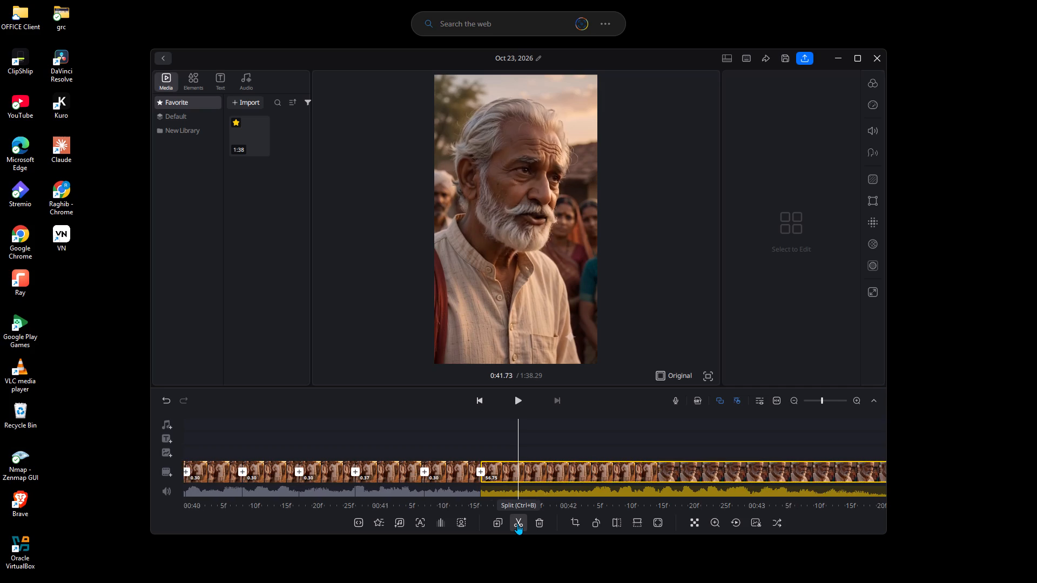
{"action": "key", "text": "Right"}
{"action": "key", "text": "Right"}
{"action": "key", "text": "Right"}
{"action": "left_click", "coordinate": [517, 524]}
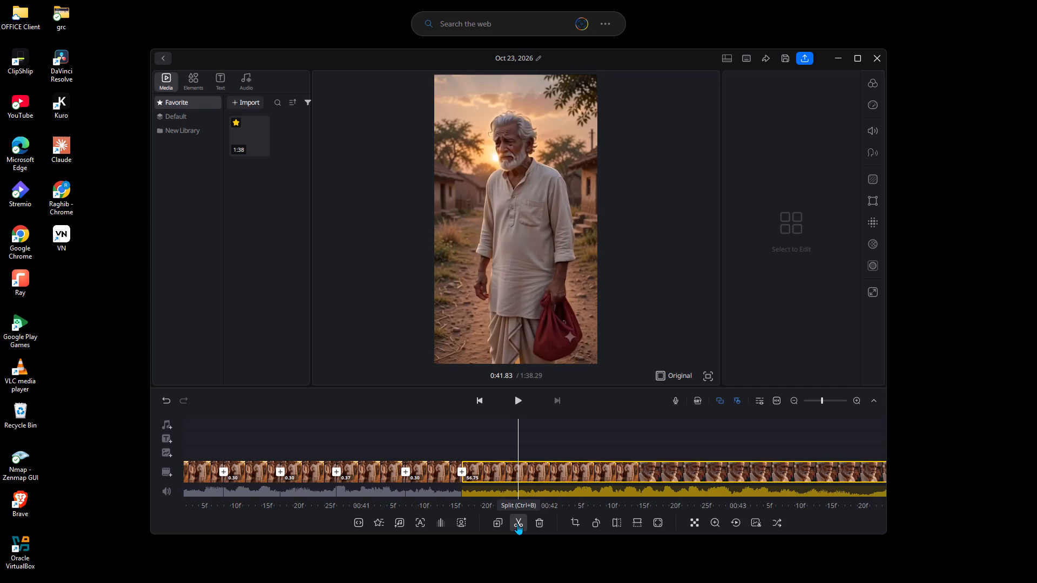
Split the remaining clip at 0:42.10 to cut off a 0.27-second segment.
{"action": "key", "text": "Right"}
{"action": "key", "text": "Right"}
{"action": "key", "text": "Right"}
{"action": "key", "text": "Right"}
{"action": "key", "text": "Right"}
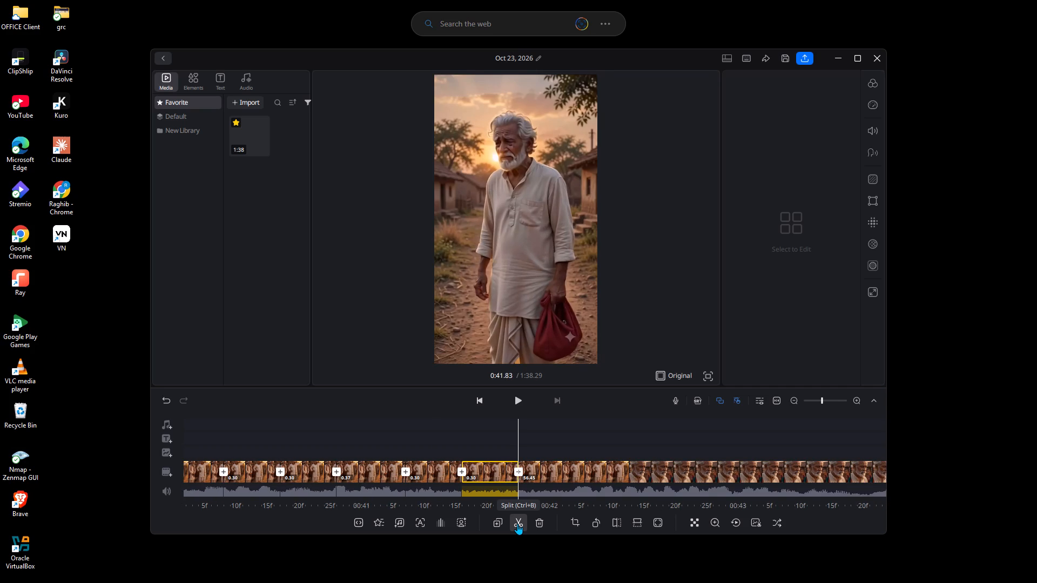
{"action": "key", "text": "Right"}
{"action": "key", "text": "Right"}
{"action": "key", "text": "Right"}
{"action": "left_click", "coordinate": [517, 524]}
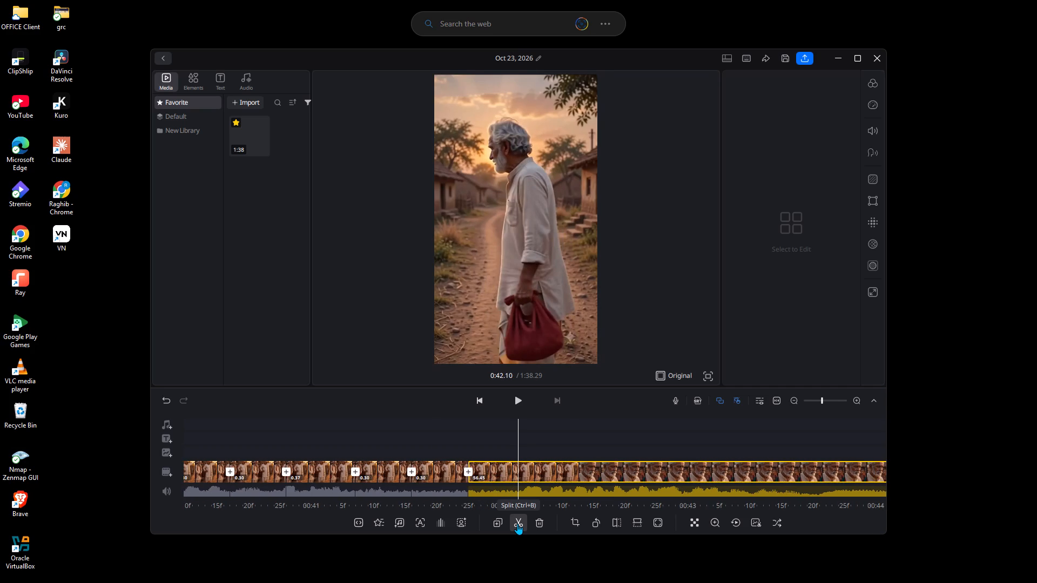
Split the remaining clip at 0:42.40 to cut off a 0.30-second segment.
{"action": "key", "text": "Right"}
{"action": "key", "text": "Right"}
{"action": "key", "text": "Right"}
{"action": "key", "text": "Right"}
{"action": "key", "text": "Right"}
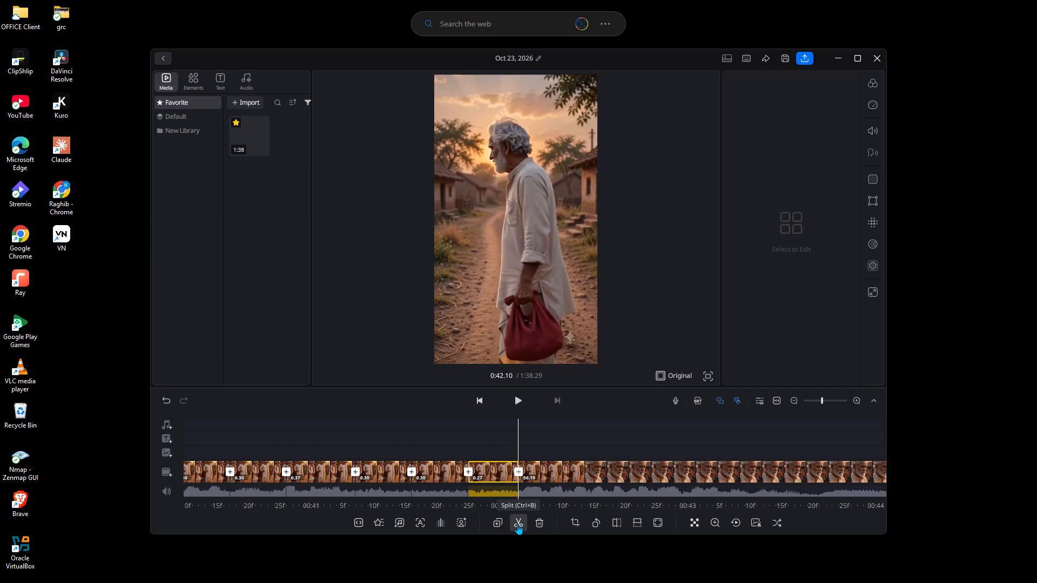
{"action": "key", "text": "Right"}
{"action": "key", "text": "Right"}
{"action": "key", "text": "Right"}
{"action": "key", "text": "Right"}
{"action": "left_click", "coordinate": [517, 524]}
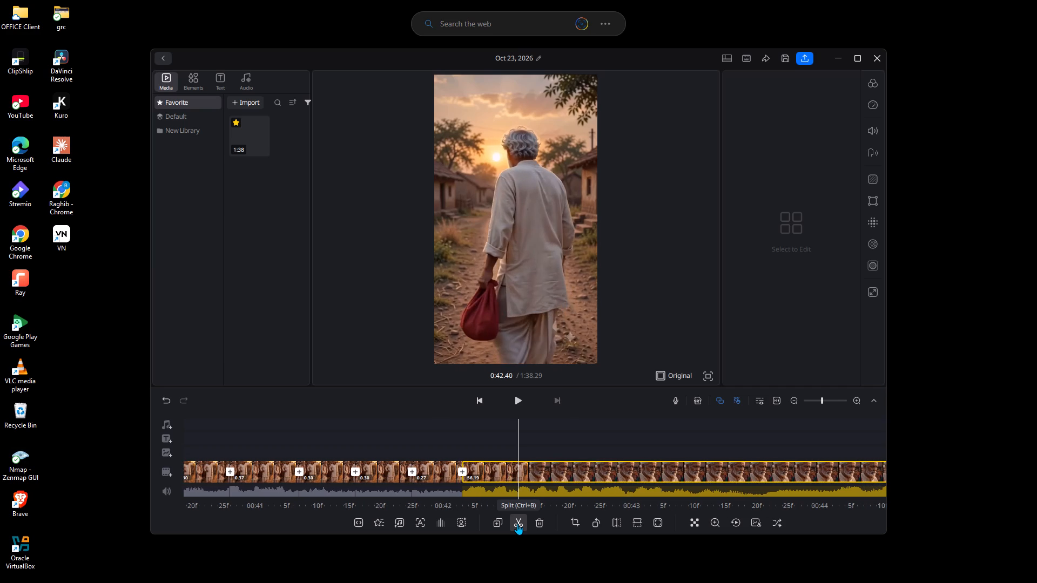
Split the remaining clip at 0:42.67 to cut off a 0.27-second segment.
{"action": "key", "text": "Right"}
{"action": "key", "text": "Right"}
{"action": "key", "text": "Right"}
{"action": "key", "text": "Right"}
{"action": "key", "text": "Right"}
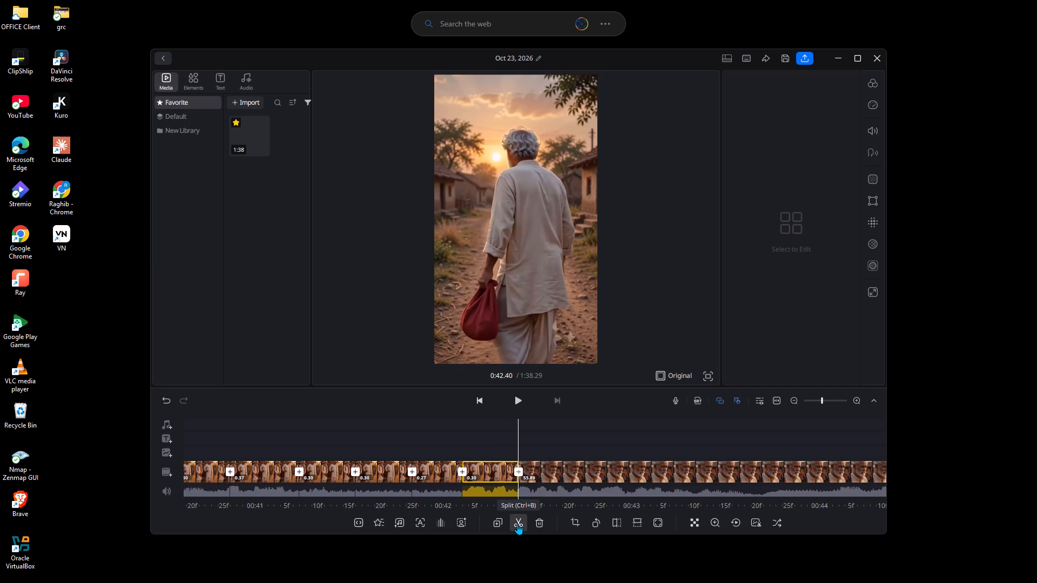
{"action": "key", "text": "Right"}
{"action": "key", "text": "Right"}
{"action": "key", "text": "Right"}
{"action": "left_click", "coordinate": [517, 524]}
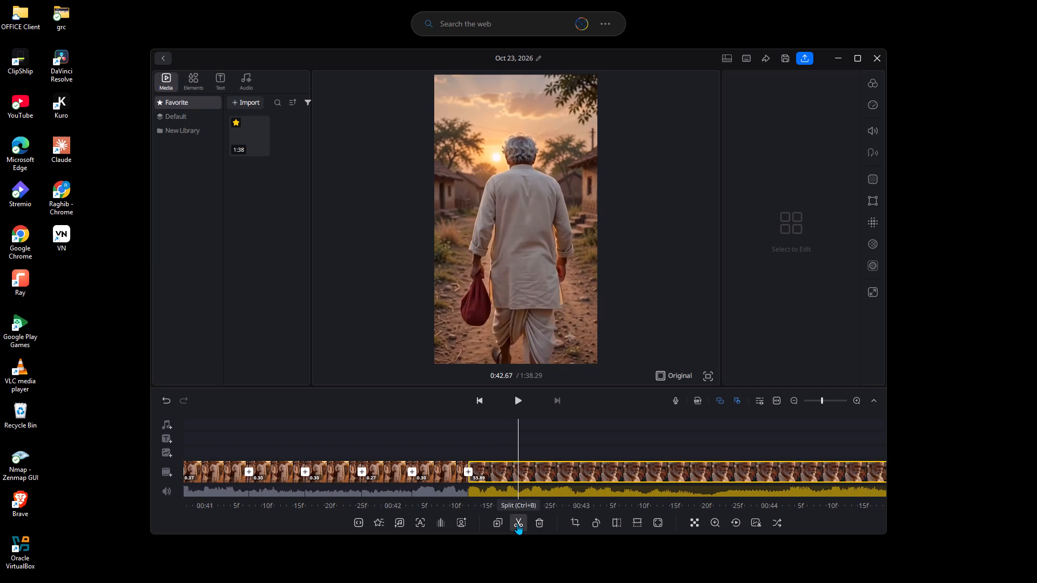
Split the remaining clip at 0:43.00 to cut off a 0.33-second segment.
{"action": "key", "text": "Right"}
{"action": "key", "text": "Right"}
{"action": "key", "text": "Right"}
{"action": "key", "text": "Right"}
{"action": "key", "text": "Right"}
{"action": "key", "text": "Right"}
{"action": "key", "text": "Right"}
{"action": "key", "text": "Right"}
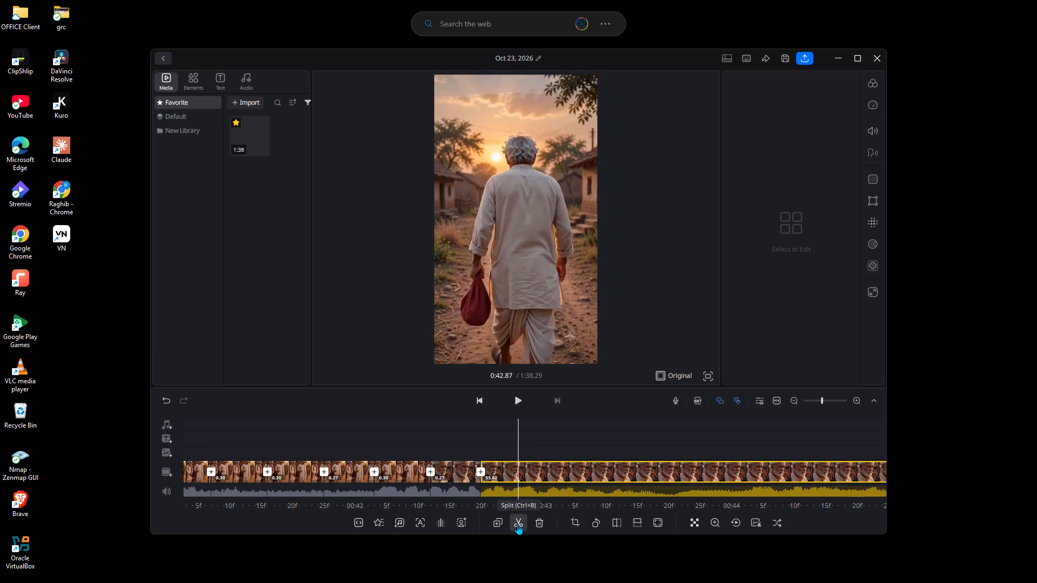
{"action": "key", "text": "Right"}
{"action": "key", "text": "Right"}
{"action": "left_click", "coordinate": [517, 524]}
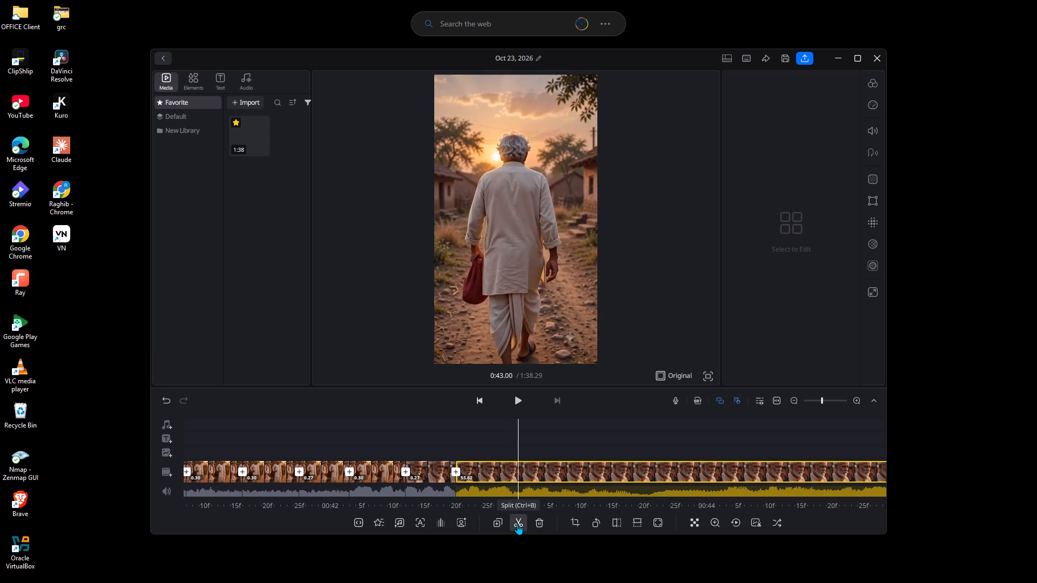
Split the remaining clip at 0:43.27 to cut off a 0.27-second segment.
{"action": "key", "text": "Right"}
{"action": "key", "text": "Right"}
{"action": "key", "text": "Right"}
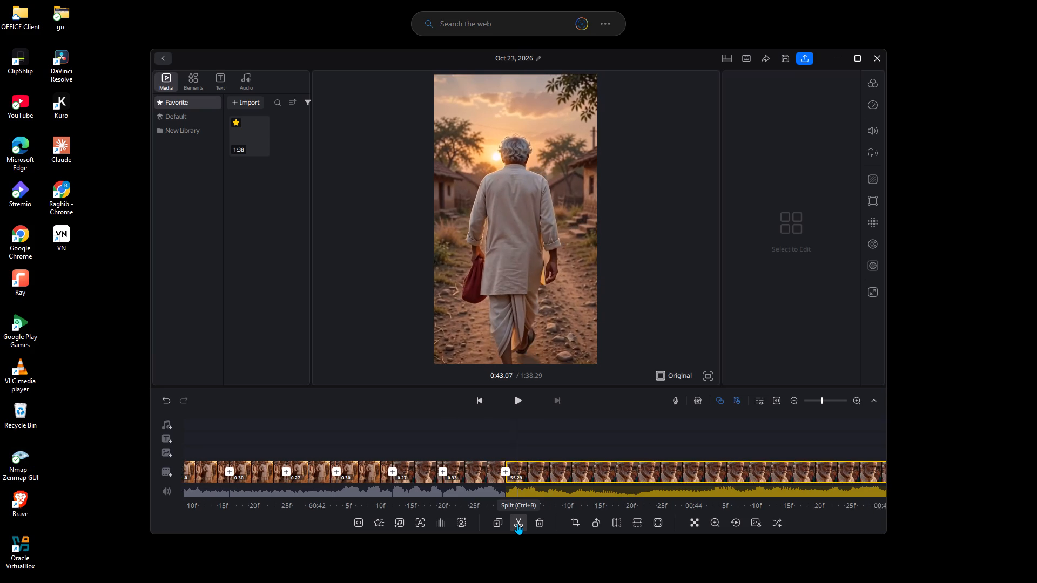
{"action": "key", "text": "Right"}
{"action": "key", "text": "Right"}
{"action": "key", "text": "Right"}
{"action": "key", "text": "Right"}
{"action": "key", "text": "Right"}
{"action": "left_click", "coordinate": [517, 524]}
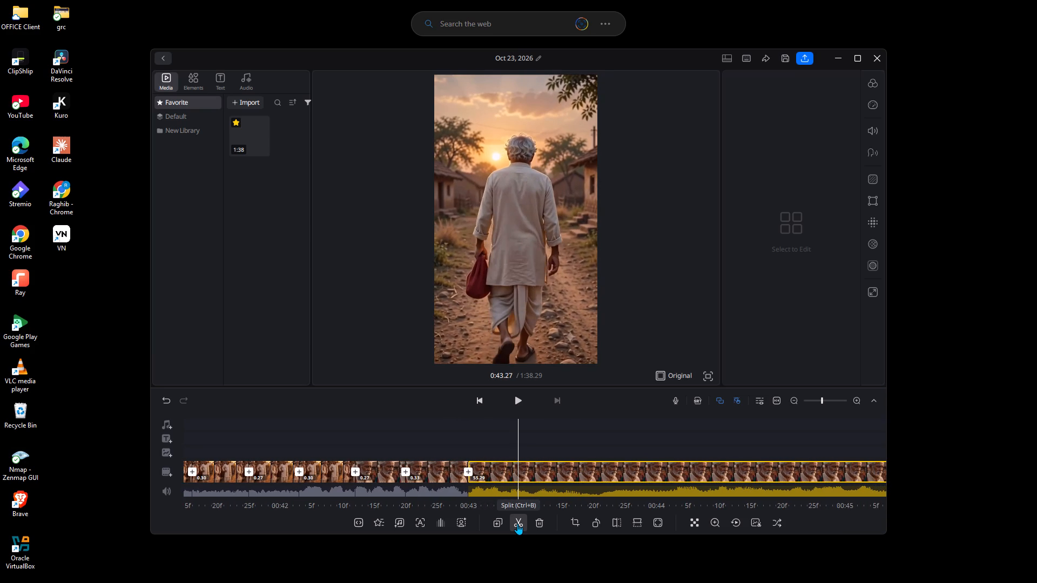
Split the remaining clip at 0:43.53 to cut off a 0.27-second segment.
{"action": "key", "text": "Right"}
{"action": "key", "text": "Right"}
{"action": "key", "text": "Right"}
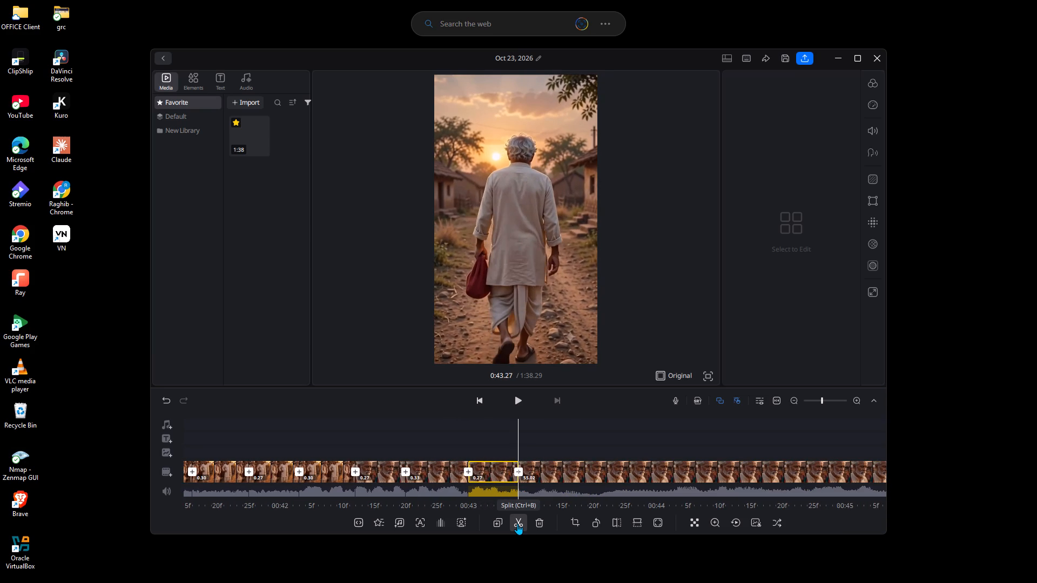
{"action": "key", "text": "Right"}
{"action": "key", "text": "Right"}
{"action": "key", "text": "Right"}
{"action": "key", "text": "Right"}
{"action": "key", "text": "Right"}
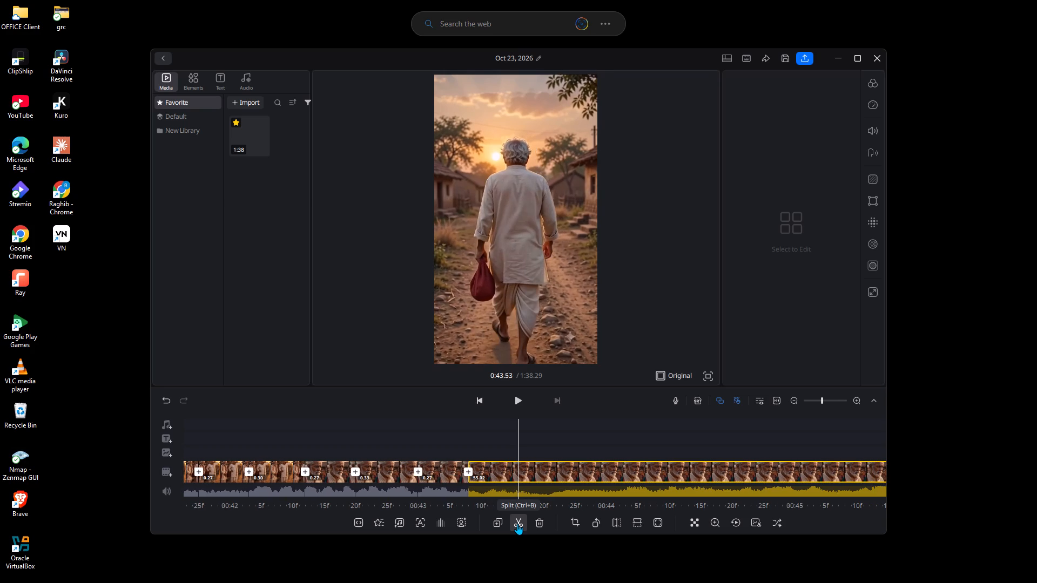
{"action": "left_click", "coordinate": [517, 524]}
Split the remaining clip at 0:43.87 to cut off a 0.33-second segment.
{"action": "key", "text": "Right"}
{"action": "key", "text": "Right"}
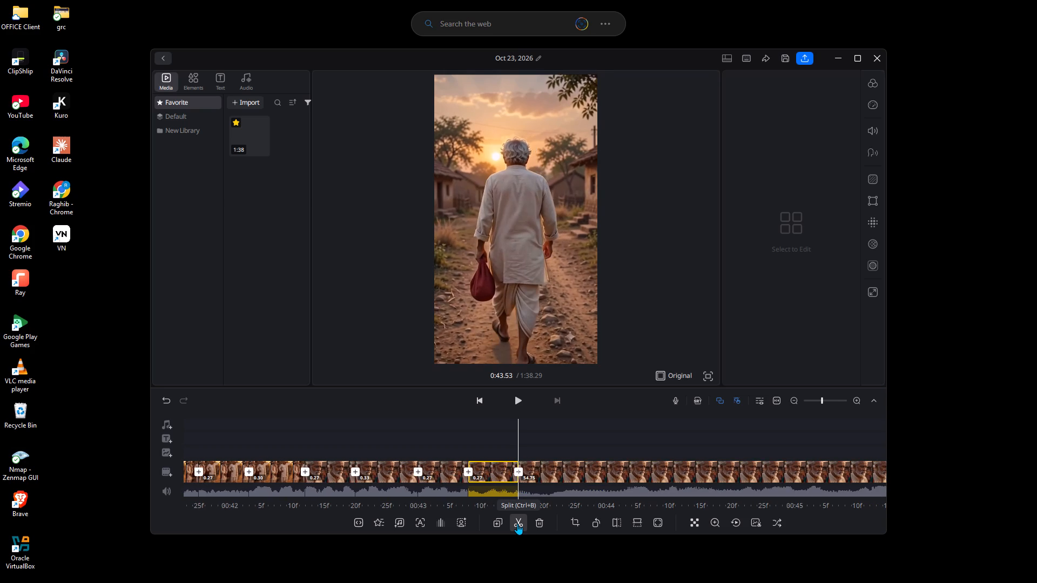
{"action": "key", "text": "Right"}
{"action": "key", "text": "Right"}
{"action": "key", "text": "Right"}
{"action": "key", "text": "Right"}
{"action": "key", "text": "Right"}
{"action": "key", "text": "Right"}
{"action": "key", "text": "Right"}
{"action": "key", "text": "Right"}
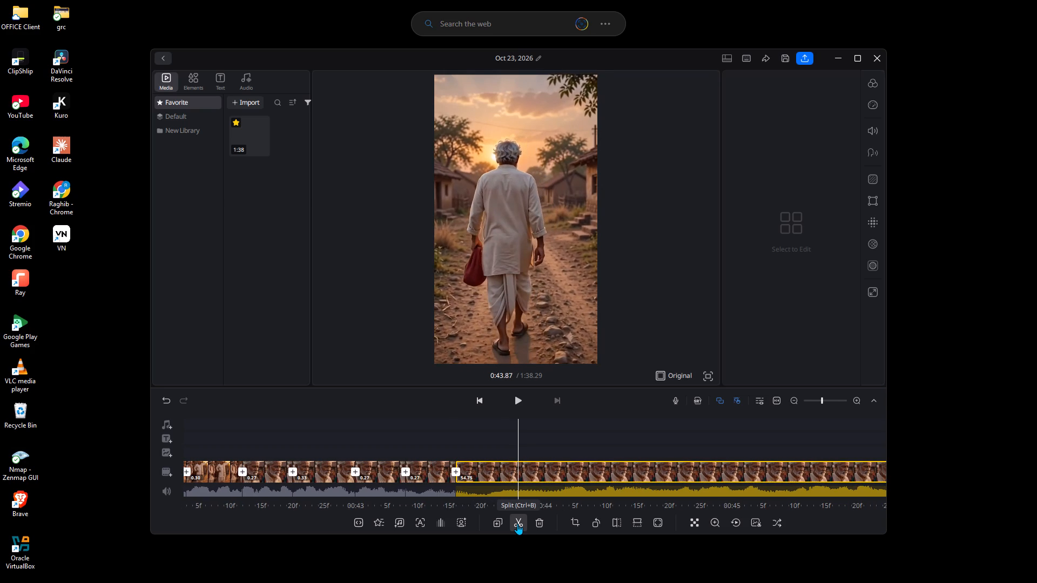
{"action": "left_click", "coordinate": [517, 524]}
Split the remaining clip at 0:44.13 to cut off a 0.27-second segment.
{"action": "key", "text": "Right"}
{"action": "key", "text": "Right"}
{"action": "key", "text": "Right"}
{"action": "key", "text": "Right"}
{"action": "key", "text": "Right"}
{"action": "key", "text": "Right"}
{"action": "key", "text": "Right"}
{"action": "key", "text": "Right"}
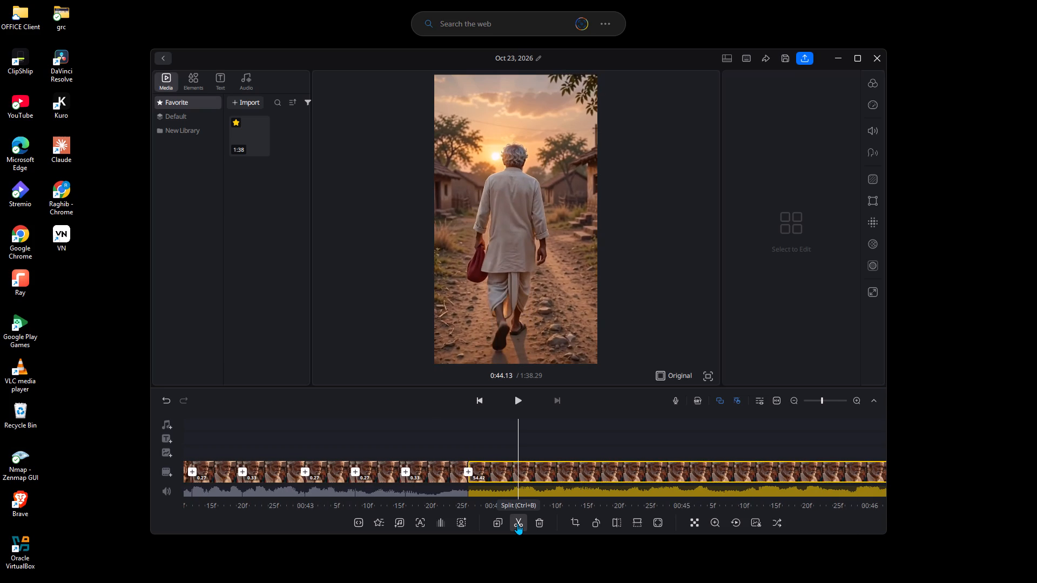
{"action": "left_click", "coordinate": [517, 524]}
Split the remaining clip at 0:44.63 to cut off a 0.50-second segment.
{"action": "key", "text": "Right"}
{"action": "key", "text": "Right"}
{"action": "key", "text": "Right"}
{"action": "key", "text": "Right"}
{"action": "key", "text": "Right"}
{"action": "key", "text": "Right"}
{"action": "key", "text": "Right"}
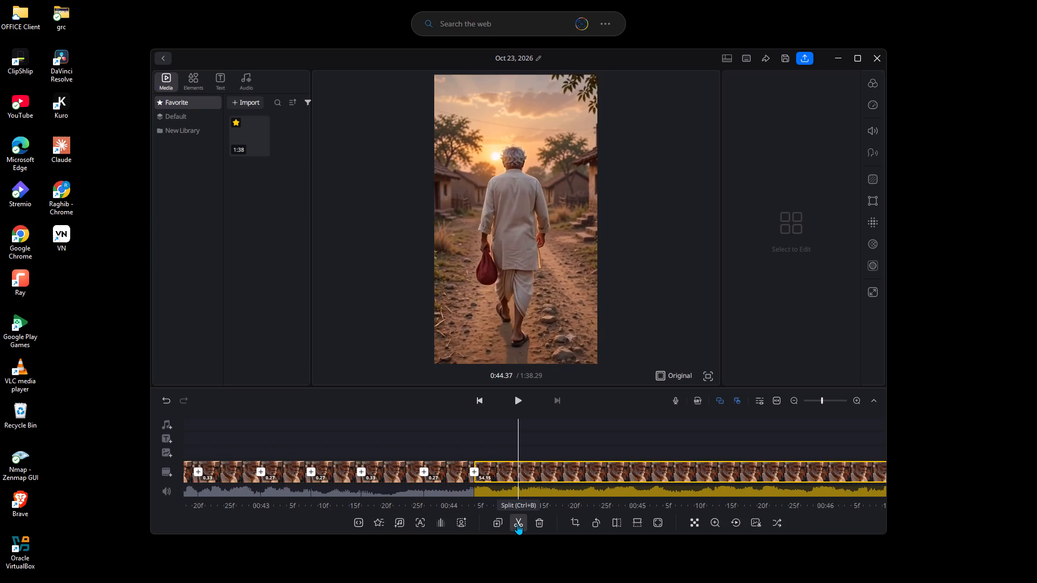
{"action": "key", "text": "Right"}
{"action": "key", "text": "Right"}
{"action": "key", "text": "Right"}
{"action": "key", "text": "Right"}
{"action": "key", "text": "Right"}
{"action": "key", "text": "Right"}
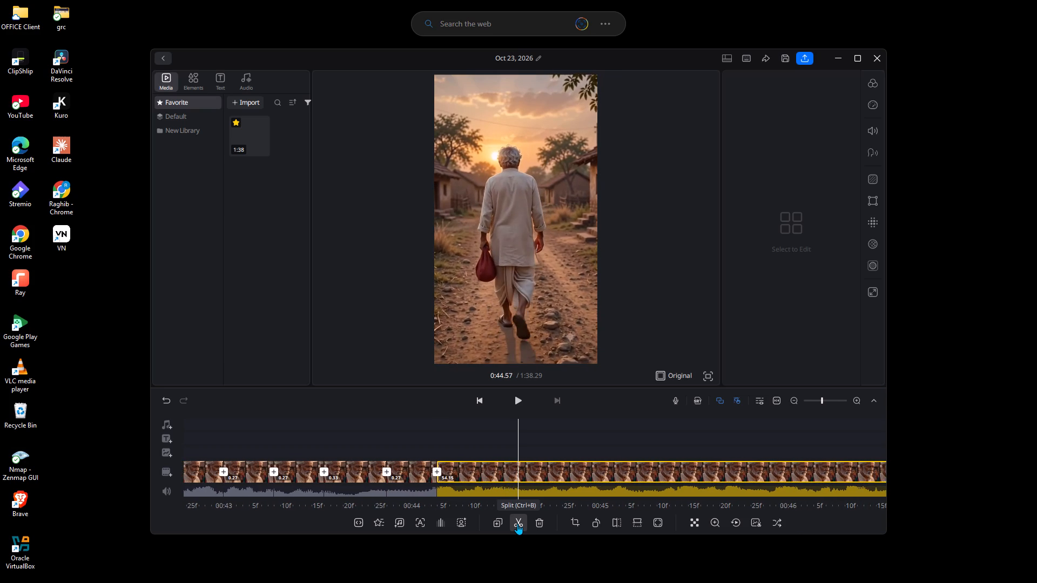
{"action": "key", "text": "Right"}
{"action": "key", "text": "Right"}
{"action": "key", "text": "Right"}
{"action": "key", "text": "Right"}
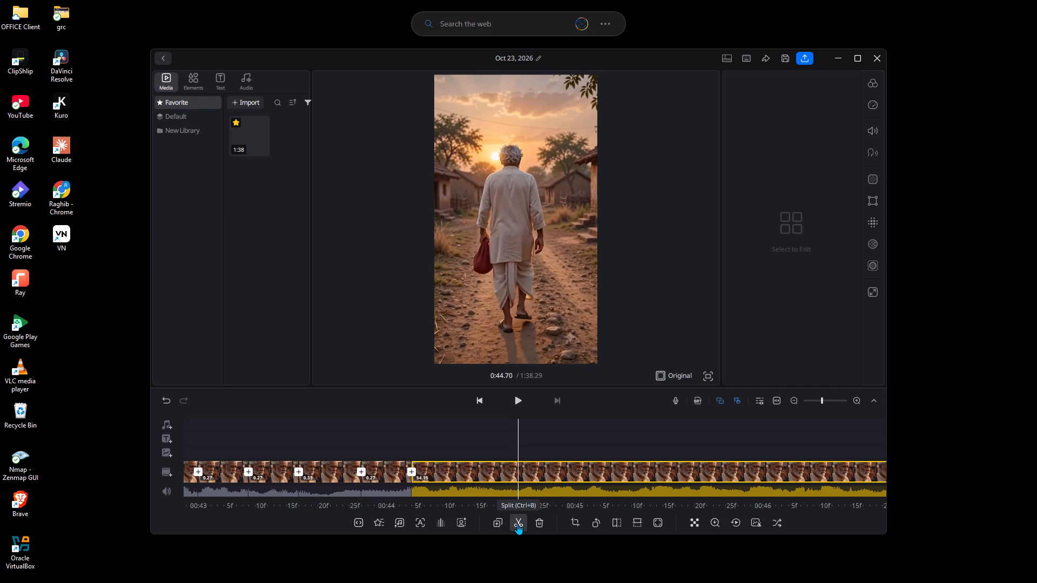
{"action": "key", "text": "Right"}
{"action": "key", "text": "Right"}
{"action": "key", "text": "Right"}
{"action": "key", "text": "Right"}
{"action": "key", "text": "Right"}
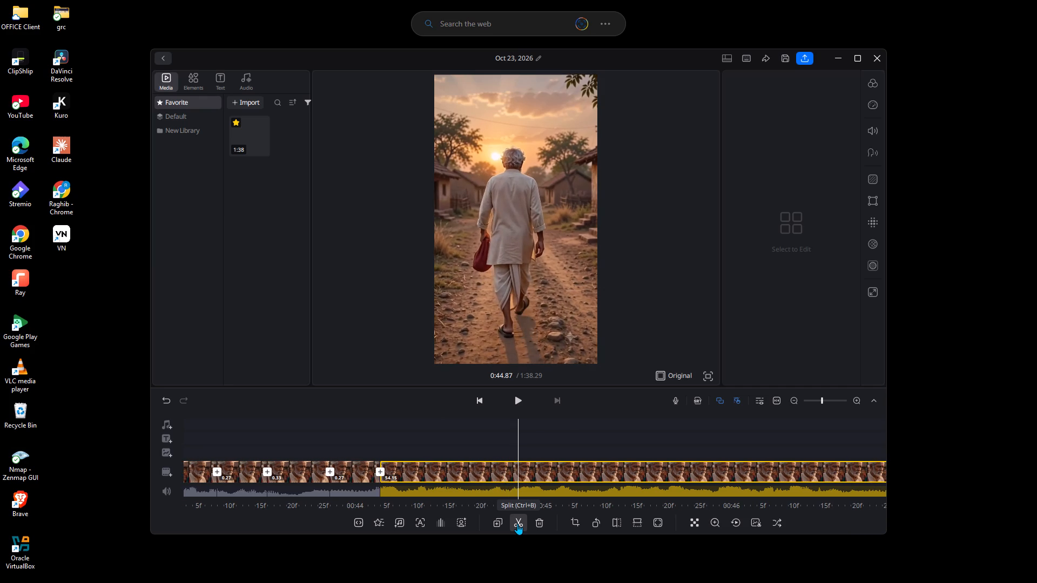
{"action": "key", "text": "Right"}
{"action": "key", "text": "Right"}
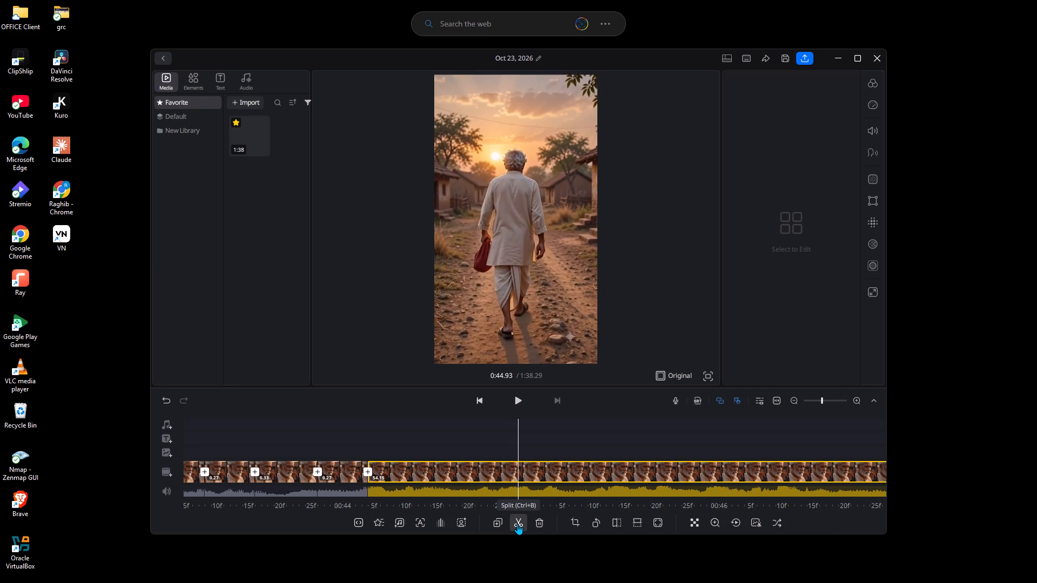
{"action": "key", "text": "Left"}
{"action": "key", "text": "Left"}
{"action": "key", "text": "Left"}
{"action": "key", "text": "Left"}
{"action": "key", "text": "Left"}
{"action": "key", "text": "Left"}
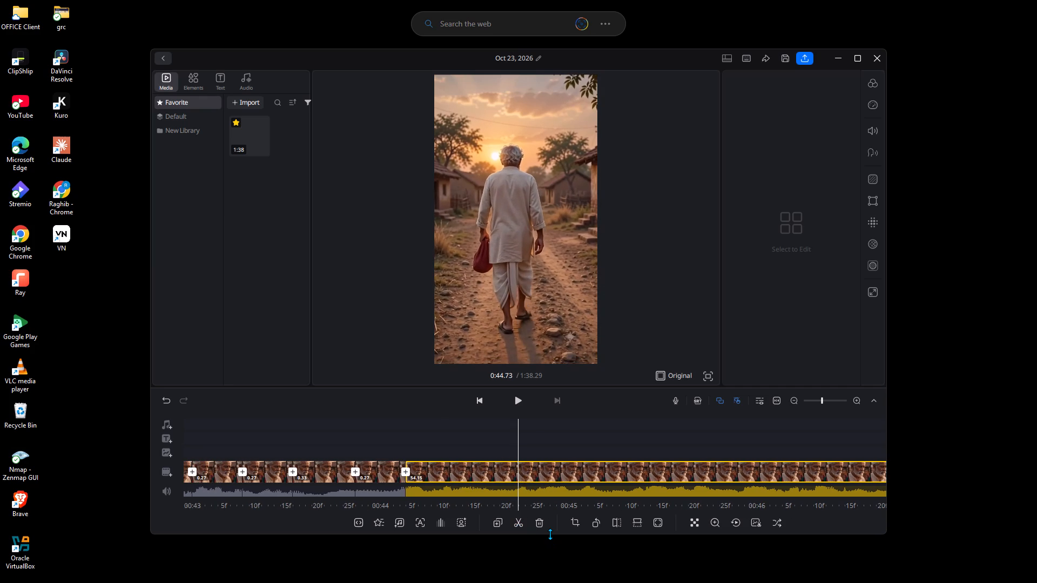
{"action": "key", "text": "Left"}
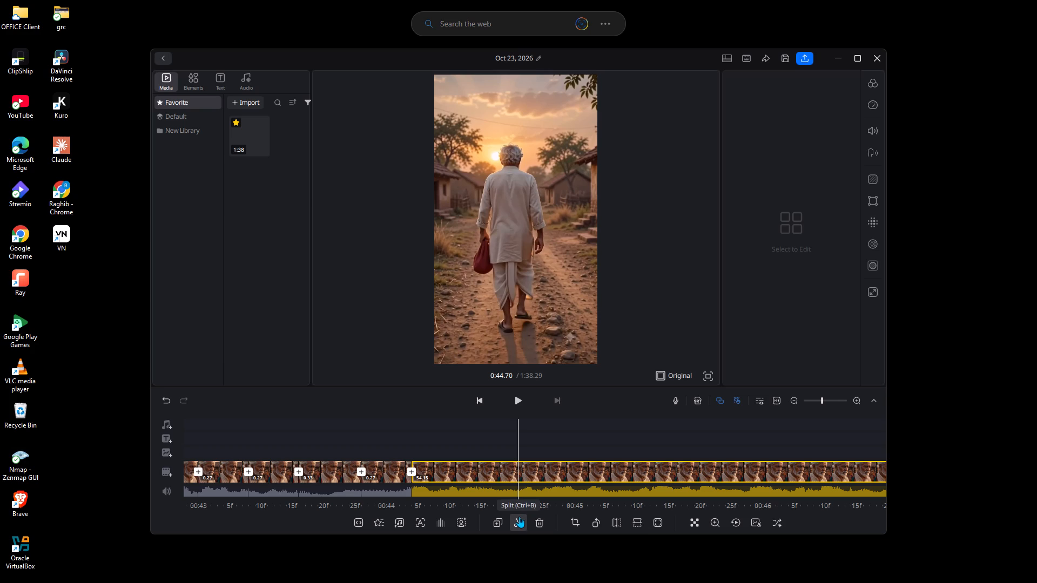
{"action": "key", "text": "Left"}
{"action": "key", "text": "Left"}
{"action": "left_click", "coordinate": [519, 517]}
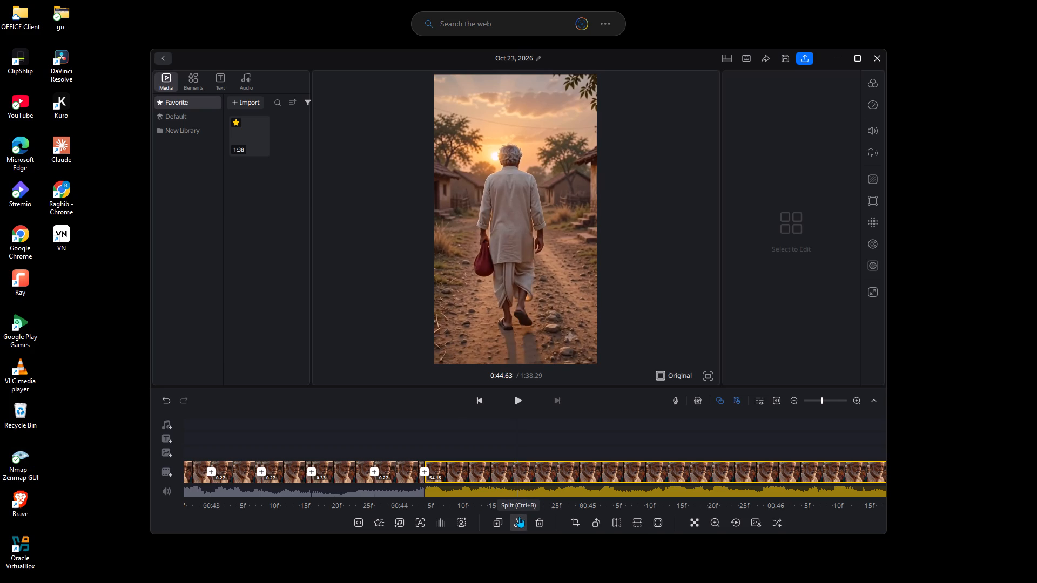
Split the remaining clip at 0:45.00 to cut off a 0.37-second segment.
{"action": "key", "text": "Right"}
{"action": "key", "text": "Right"}
{"action": "key", "text": "Right"}
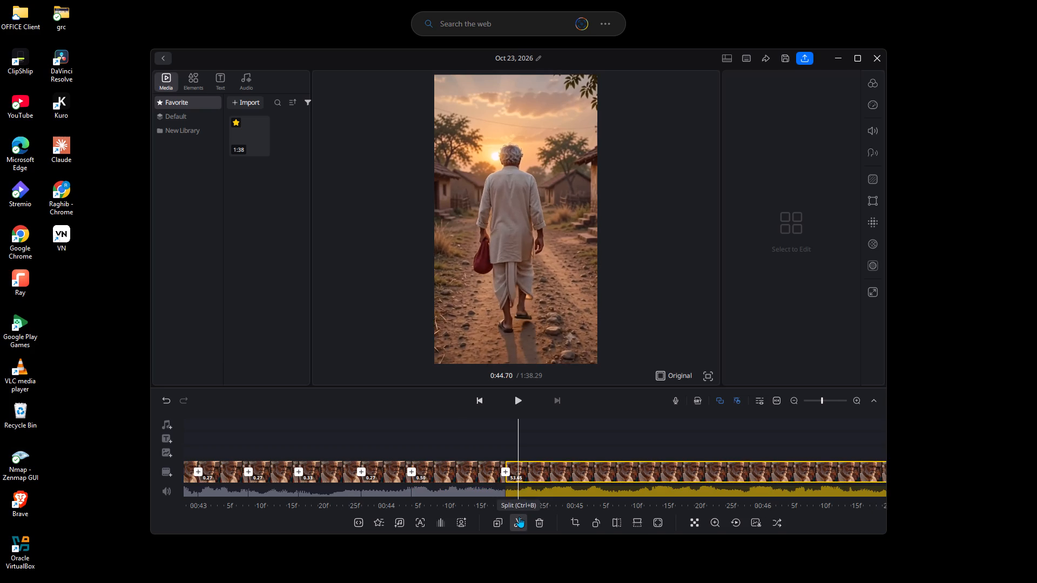
{"action": "key", "text": "Right"}
{"action": "key", "text": "Right"}
{"action": "key", "text": "Right"}
{"action": "key", "text": "Right"}
{"action": "key", "text": "Right"}
{"action": "key", "text": "Right"}
{"action": "key", "text": "Right"}
{"action": "key", "text": "Right"}
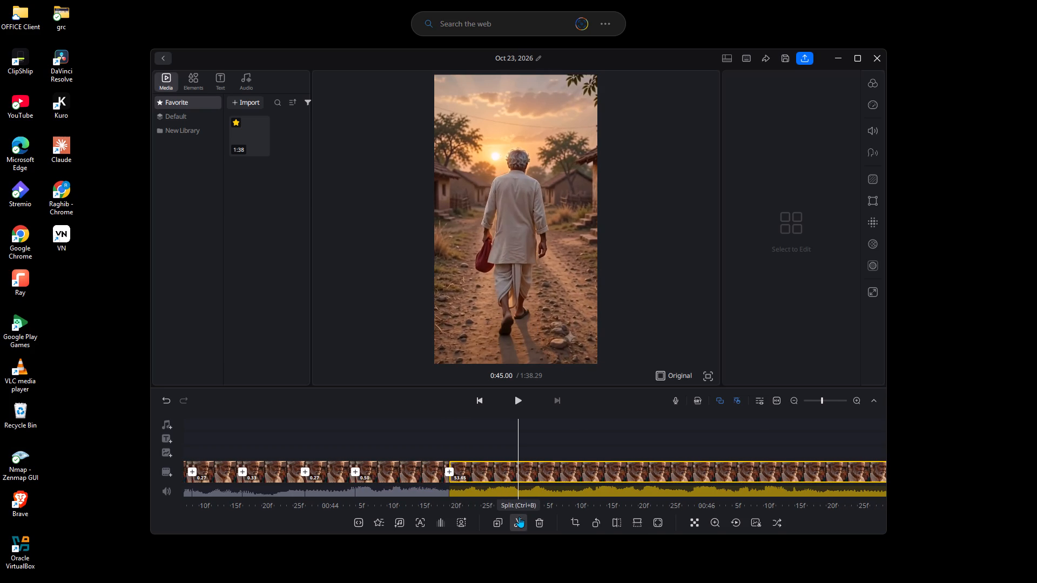
{"action": "left_click", "coordinate": [519, 517]}
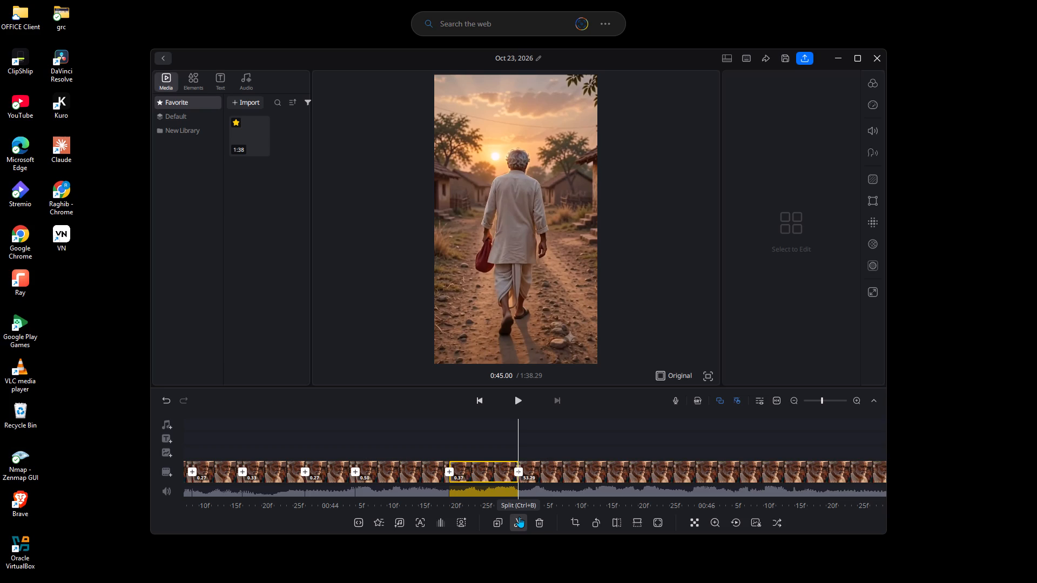
Split the remaining clip at 0:45.33 to cut off a 0.33-second segment.
{"action": "key", "text": "Right"}
{"action": "key", "text": "Right"}
{"action": "key", "text": "Right"}
{"action": "key", "text": "Right"}
{"action": "key", "text": "Right"}
{"action": "key", "text": "Right"}
{"action": "key", "text": "Right"}
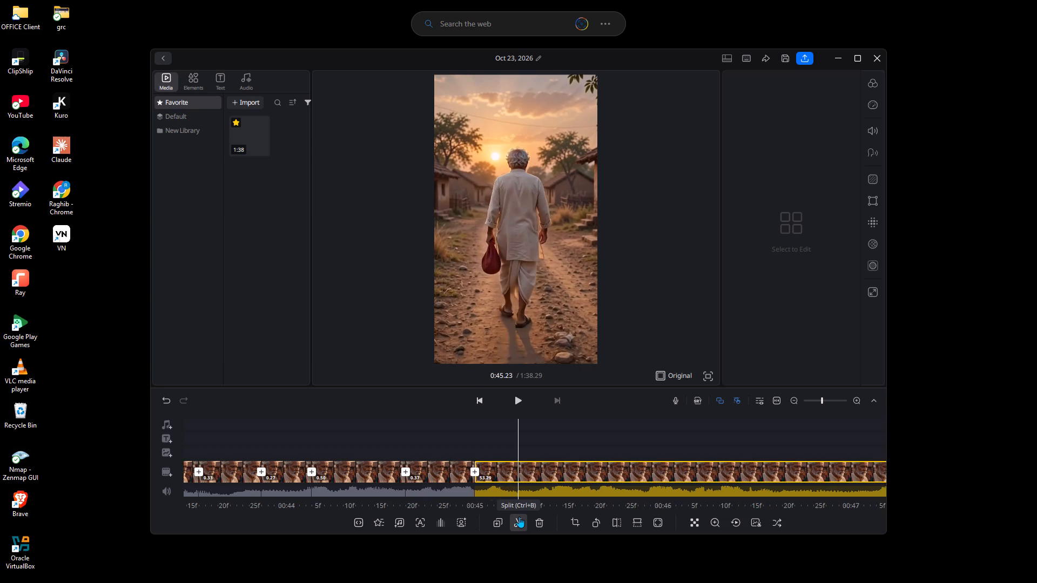
{"action": "key", "text": "Right"}
{"action": "key", "text": "Right"}
{"action": "key", "text": "Right"}
{"action": "left_click", "coordinate": [519, 517]}
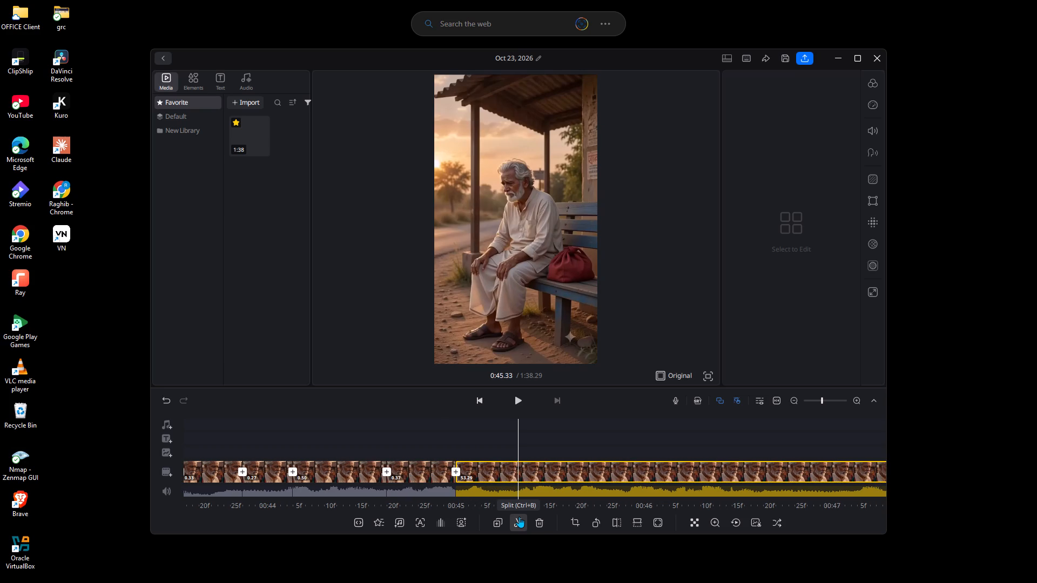
Split the remaining clip at 0:45.67 to cut off a segment of about 0.33 seconds.
{"action": "key", "text": "Right"}
{"action": "key", "text": "Right"}
{"action": "key", "text": "Right"}
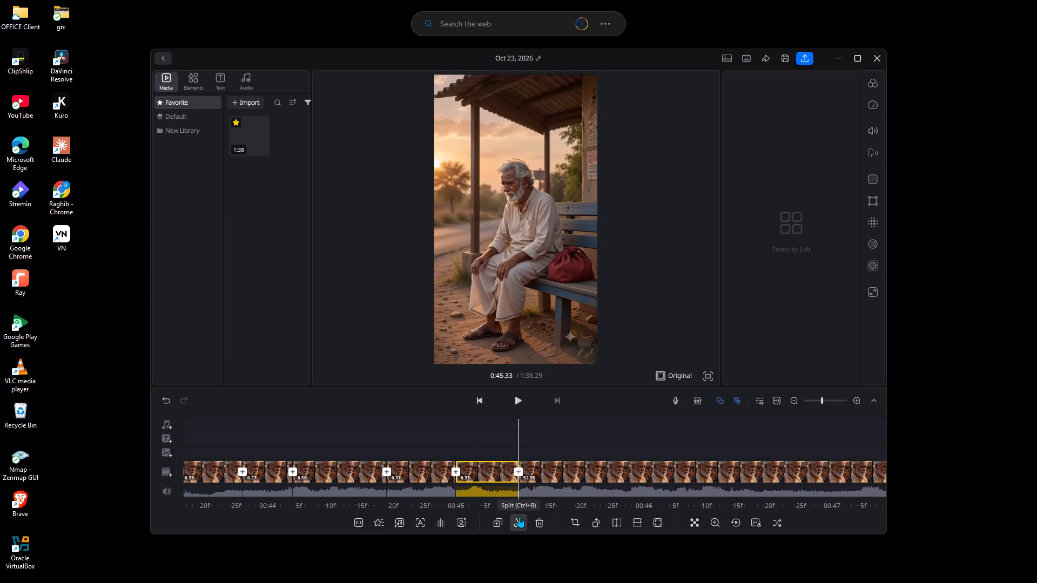
{"action": "key", "text": "Right"}
{"action": "key", "text": "Right"}
{"action": "key", "text": "Right"}
{"action": "key", "text": "Right"}
{"action": "key", "text": "Right"}
{"action": "key", "text": "Right"}
{"action": "key", "text": "Right"}
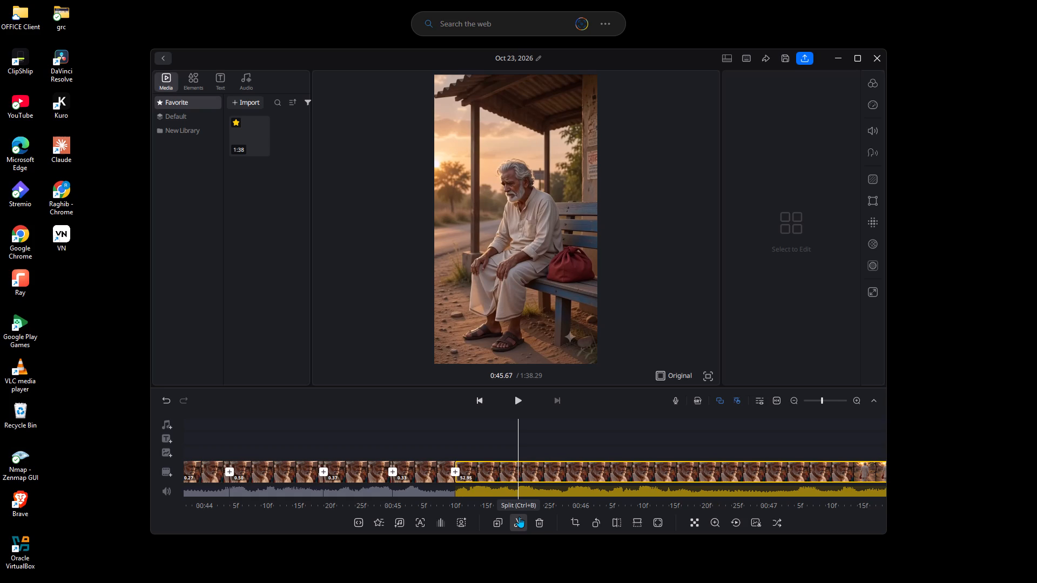
{"action": "left_click", "coordinate": [519, 517]}
Split the remaining clip at 0:46.00 to cut off a 0.33-second segment.
{"action": "key", "text": "Right"}
{"action": "key", "text": "Right"}
{"action": "key", "text": "Right"}
{"action": "key", "text": "Right"}
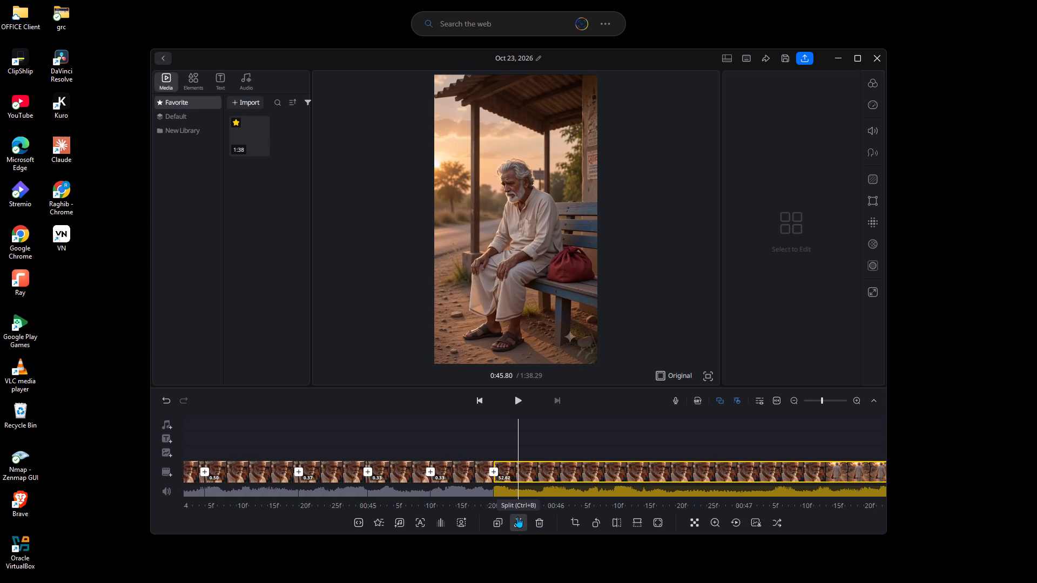
{"action": "key", "text": "Right"}
{"action": "key", "text": "Right"}
{"action": "key", "text": "Right"}
{"action": "key", "text": "Right"}
{"action": "key", "text": "Right"}
{"action": "key", "text": "Right"}
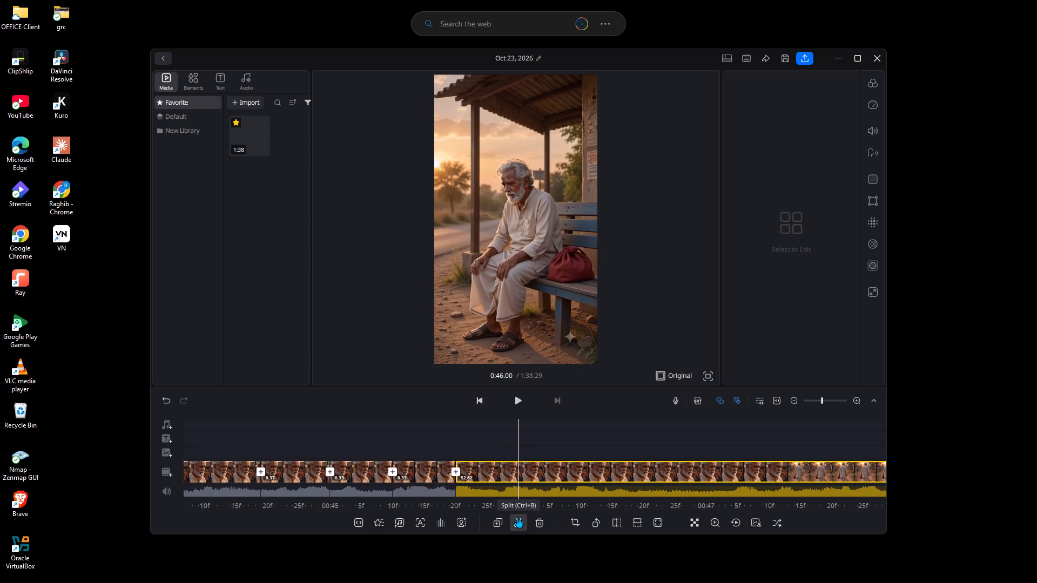
{"action": "left_click", "coordinate": [517, 517]}
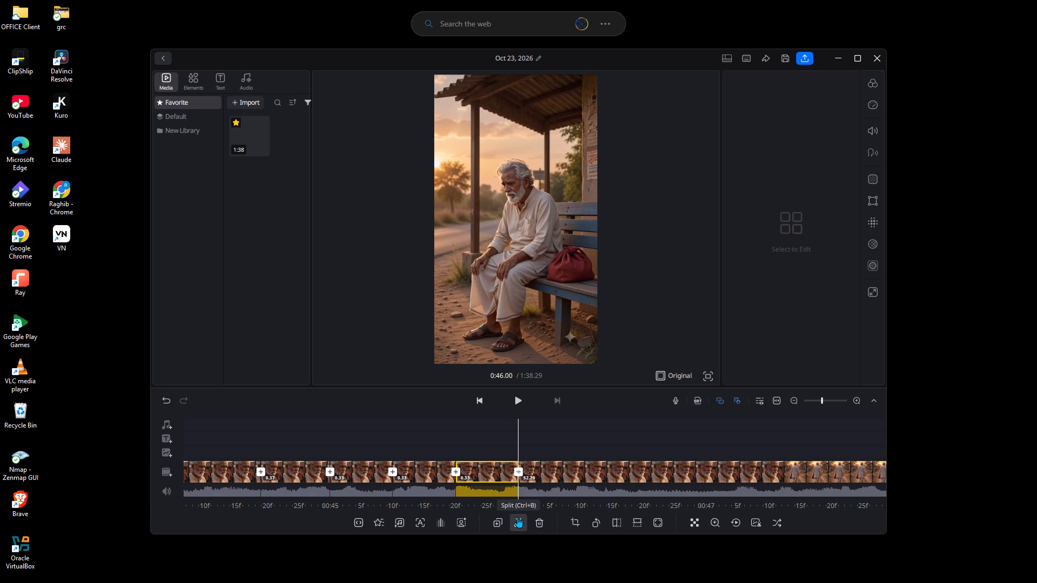
Split the remaining clip at 0:46.33 to cut off a 0.33-second segment.
{"action": "key", "text": "Right"}
{"action": "key", "text": "Right"}
{"action": "key", "text": "Right"}
{"action": "key", "text": "Right"}
{"action": "key", "text": "Right"}
{"action": "key", "text": "Right"}
{"action": "key", "text": "Right"}
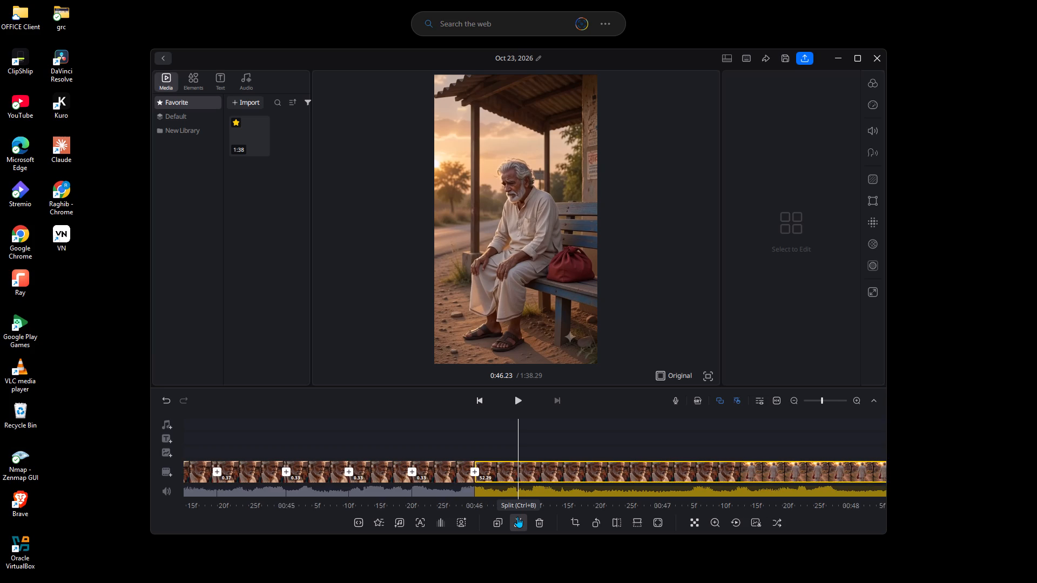
{"action": "key", "text": "Right"}
{"action": "key", "text": "Right"}
{"action": "key", "text": "Right"}
{"action": "left_click", "coordinate": [517, 517]}
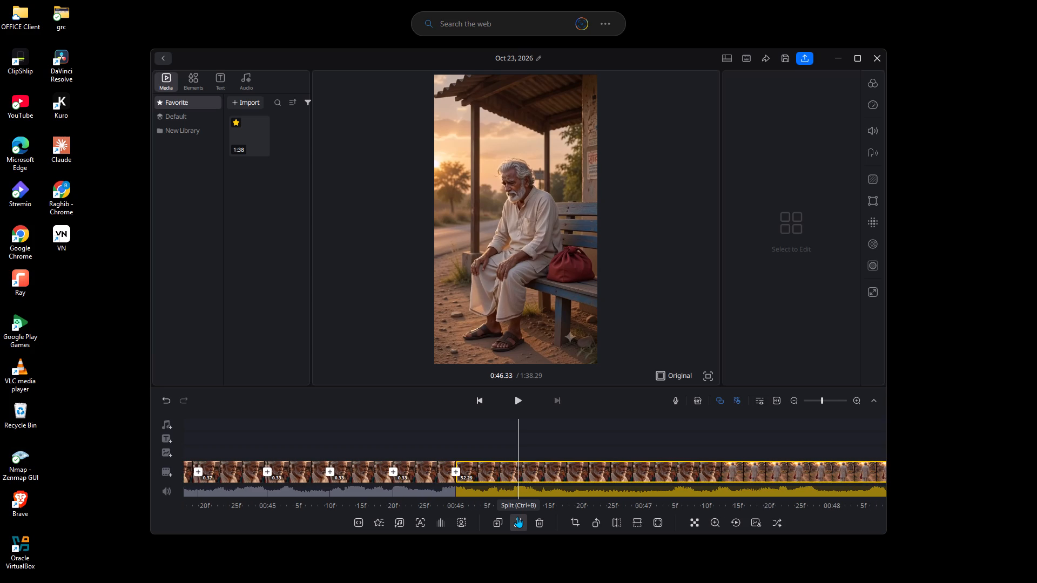
Split the remaining clip at 0:46.63 to cut off a 0.30-second segment.
{"action": "key", "text": "Right"}
{"action": "key", "text": "Right"}
{"action": "key", "text": "Right"}
{"action": "key", "text": "Right"}
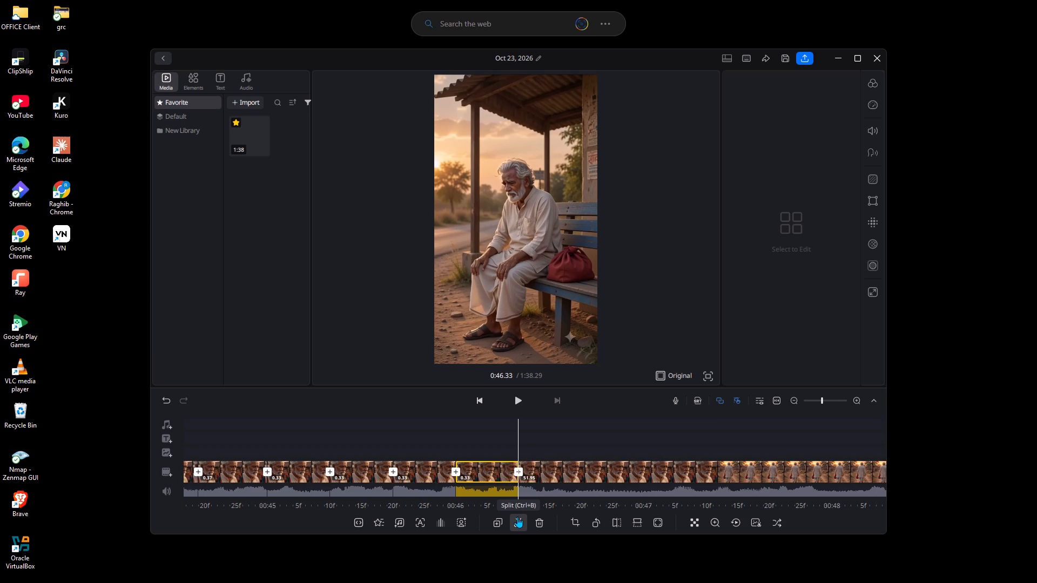
{"action": "key", "text": "Right"}
{"action": "key", "text": "Right"}
{"action": "key", "text": "Right"}
{"action": "key", "text": "Right"}
{"action": "key", "text": "Right"}
{"action": "left_click", "coordinate": [517, 517]}
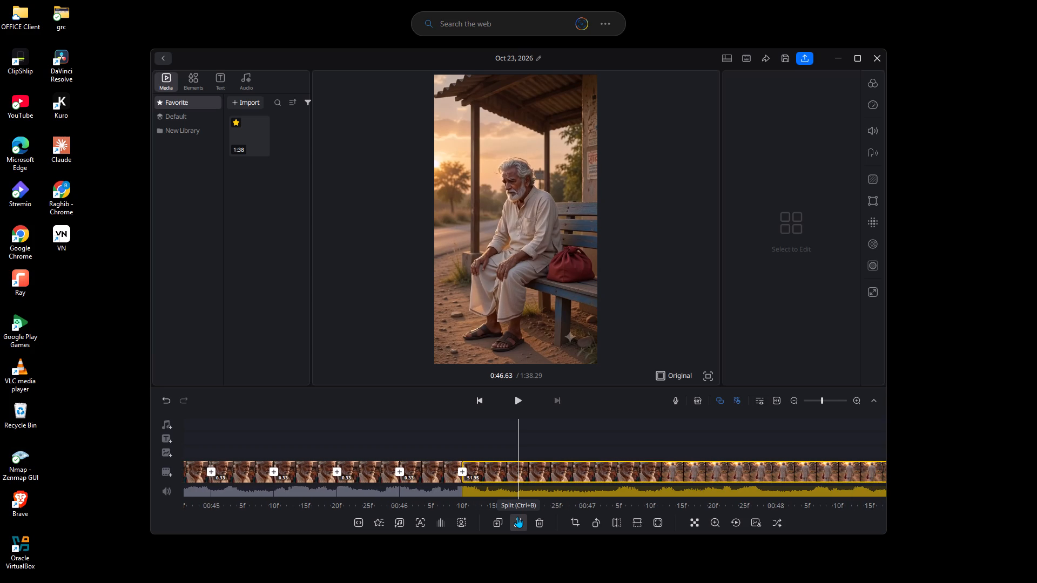
Split the remaining clip at 0:46.93 to cut off a 0.30-second segment.
{"action": "key", "text": "Right"}
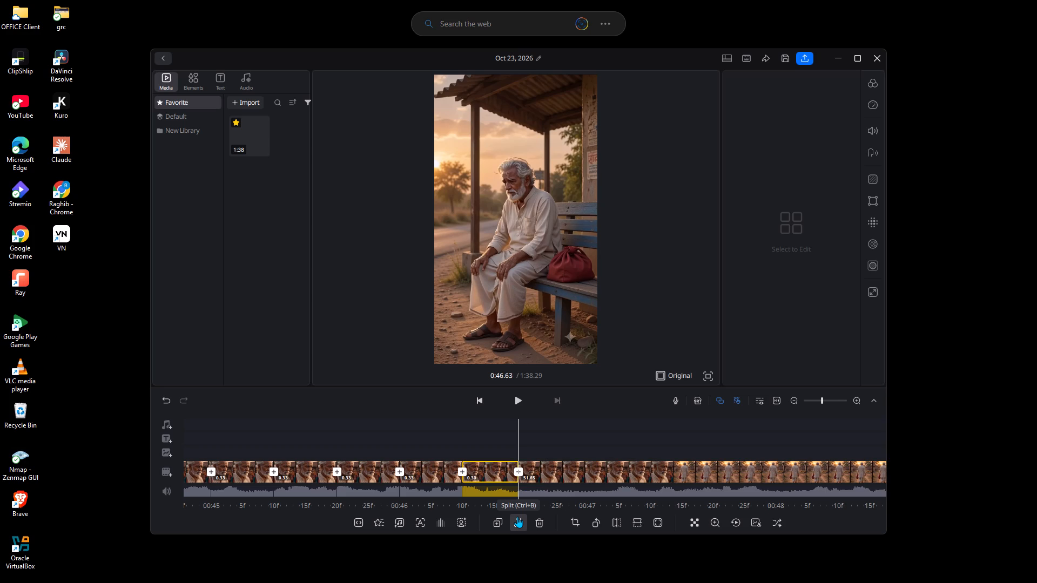
{"action": "key", "text": "Right"}
{"action": "key", "text": "Right"}
{"action": "key", "text": "Right"}
{"action": "key", "text": "Right"}
{"action": "key", "text": "Right"}
{"action": "key", "text": "Right"}
{"action": "key", "text": "Right"}
{"action": "key", "text": "Right"}
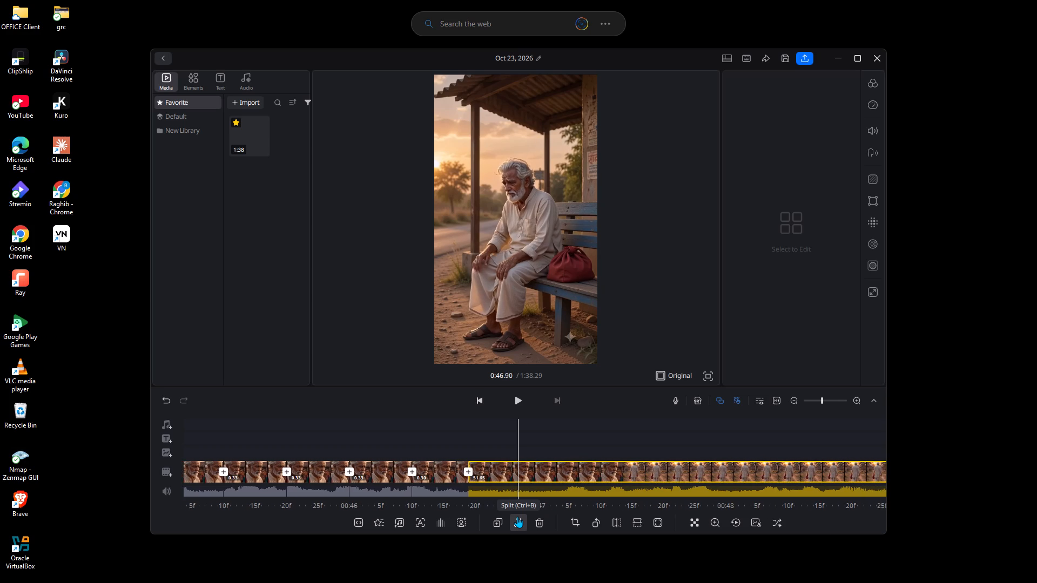
{"action": "left_click", "coordinate": [517, 517]}
Split the remaining clip at 0:47.33 to cut off a 0.40-second segment.
{"action": "key", "text": "Right"}
{"action": "key", "text": "Right"}
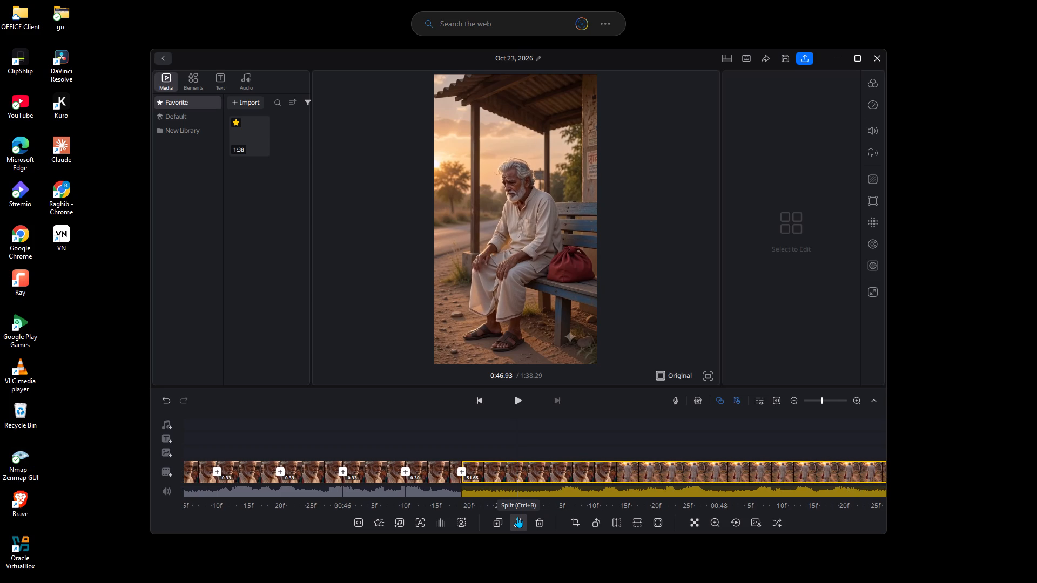
{"action": "key", "text": "Right"}
{"action": "key", "text": "Right"}
{"action": "key", "text": "Right"}
{"action": "key", "text": "Right"}
{"action": "key", "text": "Right"}
{"action": "key", "text": "Right"}
{"action": "key", "text": "Right"}
{"action": "key", "text": "Right"}
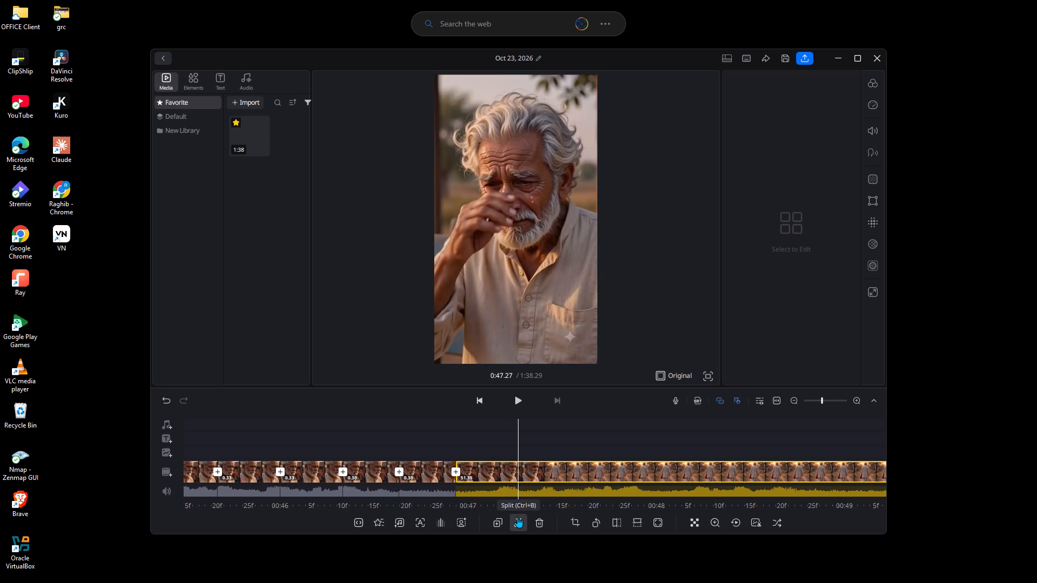
{"action": "key", "text": "Right"}
{"action": "key", "text": "Right"}
{"action": "left_click", "coordinate": [517, 517]}
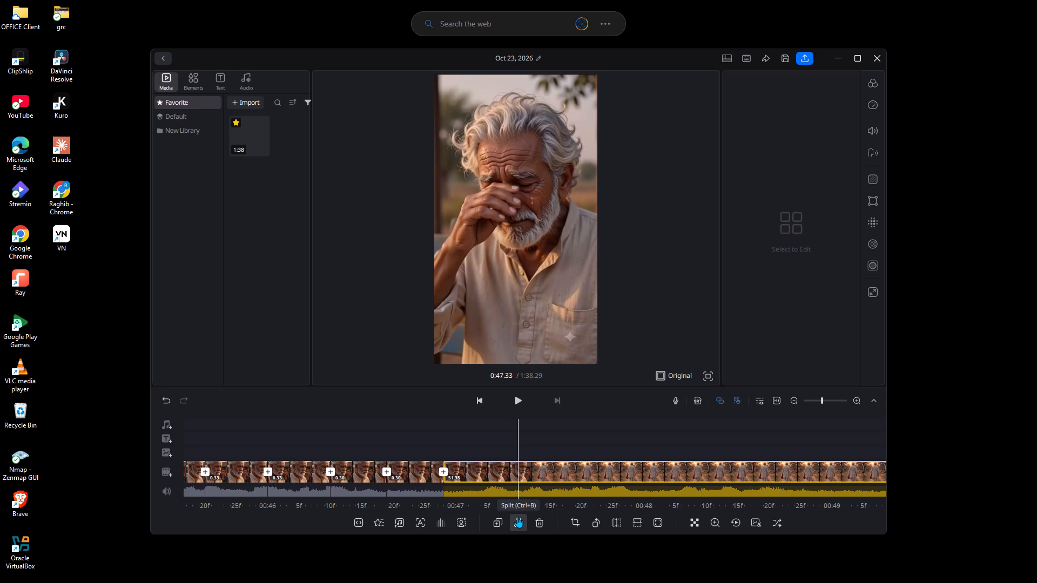
Split the remaining clip at 0:47.73 to cut off a 0.40-second segment.
{"action": "key", "text": "Right"}
{"action": "key", "text": "Right"}
{"action": "key", "text": "Right"}
{"action": "key", "text": "Right"}
{"action": "key", "text": "Right"}
{"action": "key", "text": "Right"}
{"action": "key", "text": "Right"}
{"action": "key", "text": "Right"}
{"action": "key", "text": "Right"}
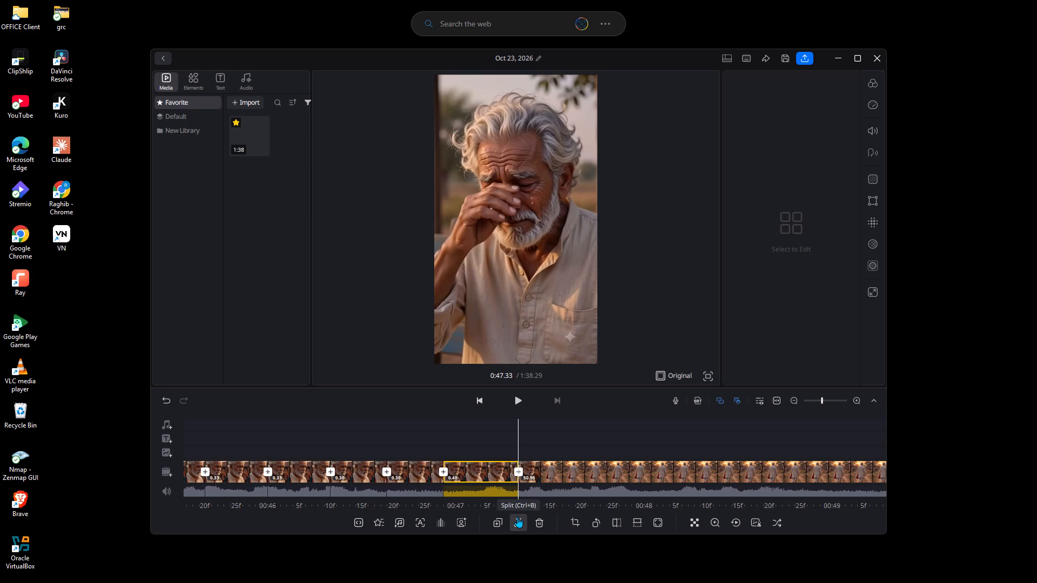
{"action": "key", "text": "Right"}
{"action": "key", "text": "Right"}
{"action": "key", "text": "Right"}
{"action": "left_click", "coordinate": [517, 517]}
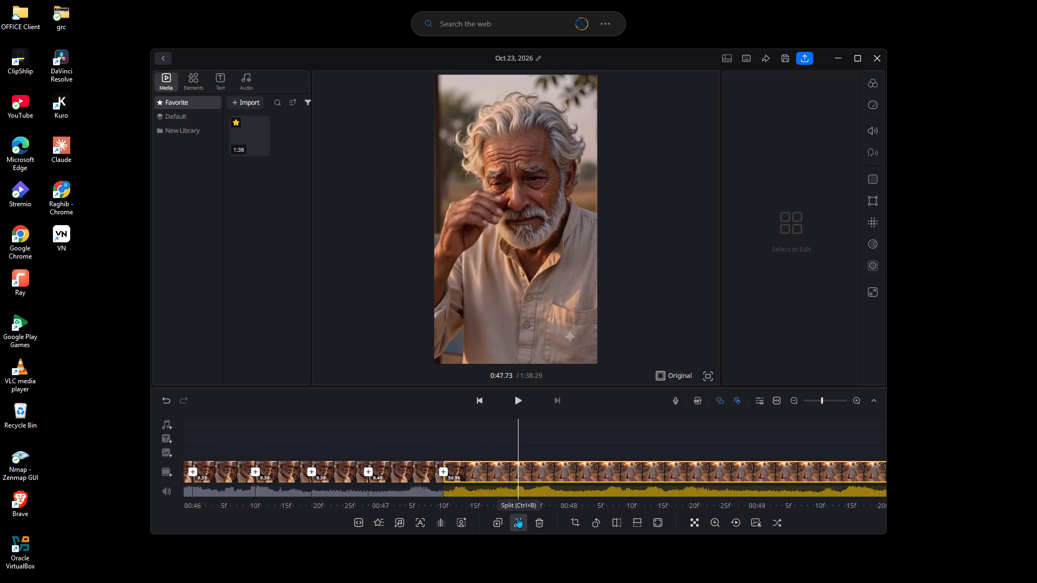
Split the remaining clip at 0:48.03 to cut off a 0.30-second segment.
{"action": "key", "text": "Right"}
{"action": "key", "text": "Right"}
{"action": "key", "text": "Right"}
{"action": "key", "text": "Right"}
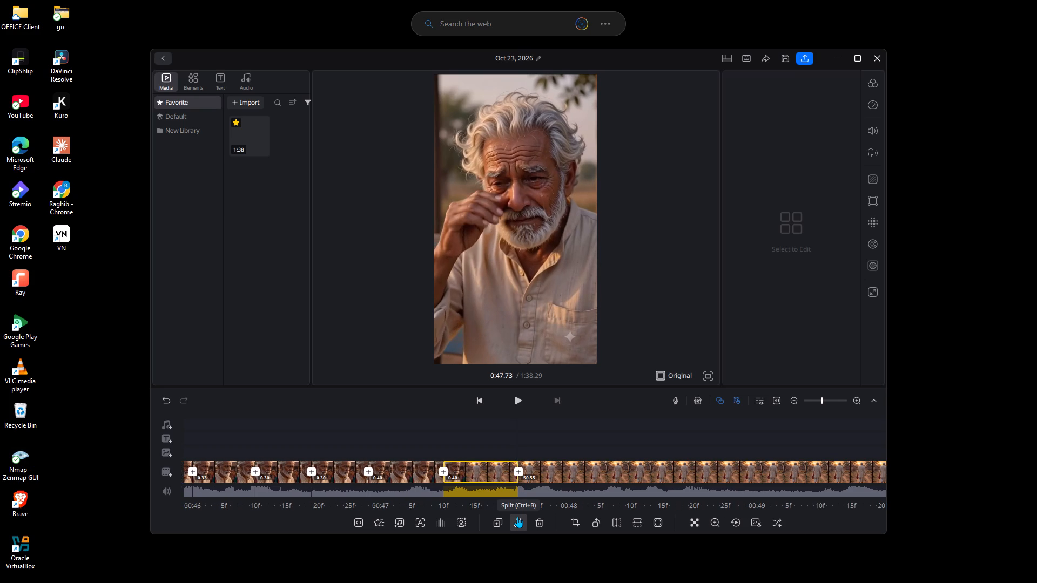
{"action": "key", "text": "Right"}
{"action": "key", "text": "Right"}
{"action": "key", "text": "Right"}
{"action": "key", "text": "Right"}
{"action": "key", "text": "Right"}
{"action": "left_click", "coordinate": [517, 517]}
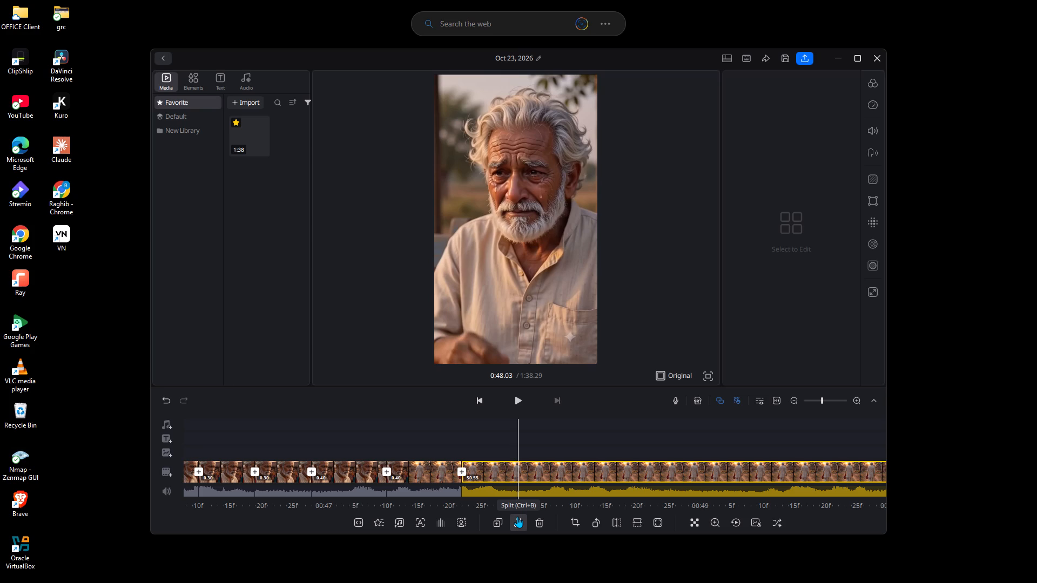
Split the remaining clip at 0:48.43 to cut off a 0.40-second segment.
{"action": "key", "text": "Right"}
{"action": "key", "text": "Right"}
{"action": "key", "text": "Right"}
{"action": "key", "text": "Right"}
{"action": "key", "text": "Right"}
{"action": "key", "text": "Right"}
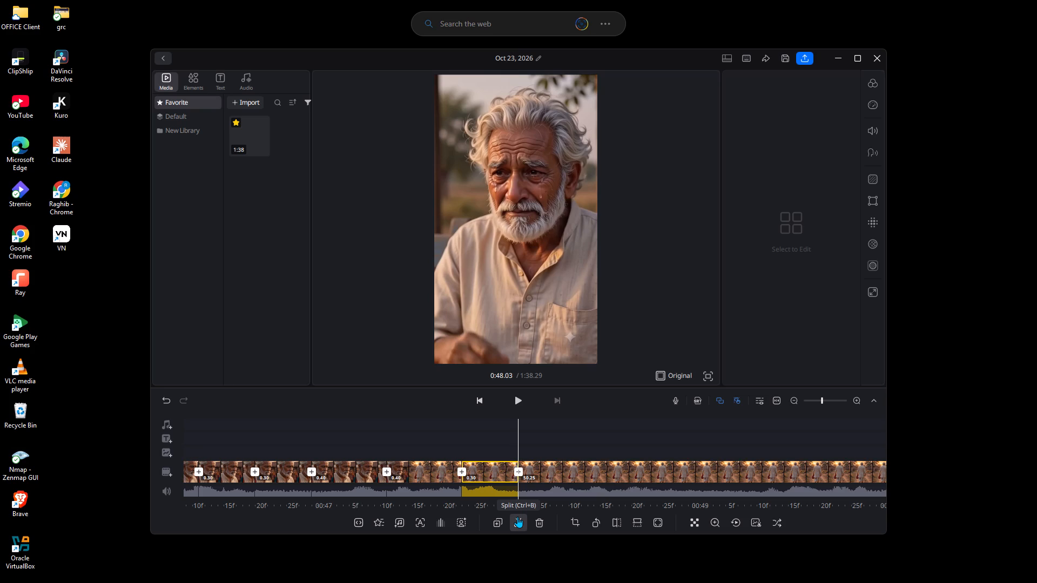
{"action": "key", "text": "Right"}
{"action": "key", "text": "Right"}
{"action": "key", "text": "Right"}
{"action": "key", "text": "Right"}
{"action": "key", "text": "Right"}
{"action": "key", "text": "Right"}
{"action": "left_click", "coordinate": [517, 517]}
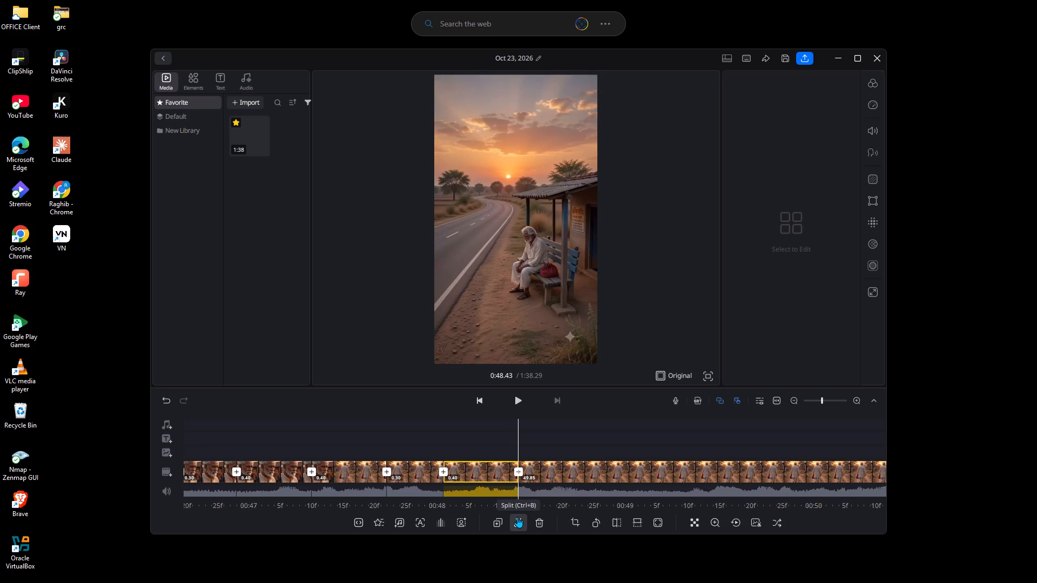
Split the remaining clip at 0:48.80 to cut off a 0.37-second segment.
{"action": "key", "text": "Right"}
{"action": "key", "text": "Right"}
{"action": "key", "text": "Right"}
{"action": "key", "text": "Right"}
{"action": "key", "text": "Right"}
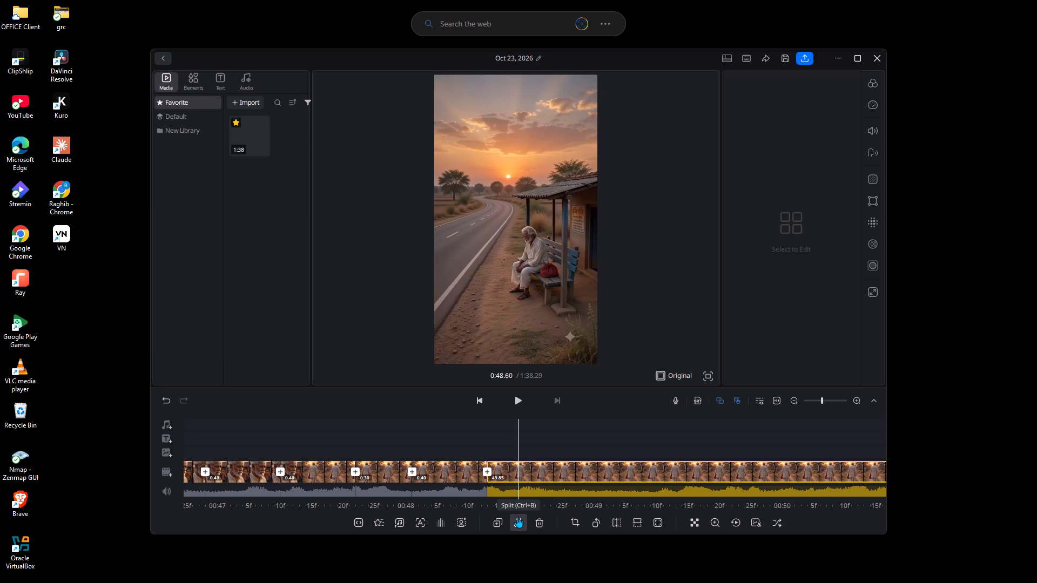
{"action": "key", "text": "Right"}
{"action": "key", "text": "Right"}
{"action": "key", "text": "Right"}
{"action": "key", "text": "Right"}
{"action": "key", "text": "Right"}
{"action": "key", "text": "Right"}
{"action": "left_click", "coordinate": [517, 517]}
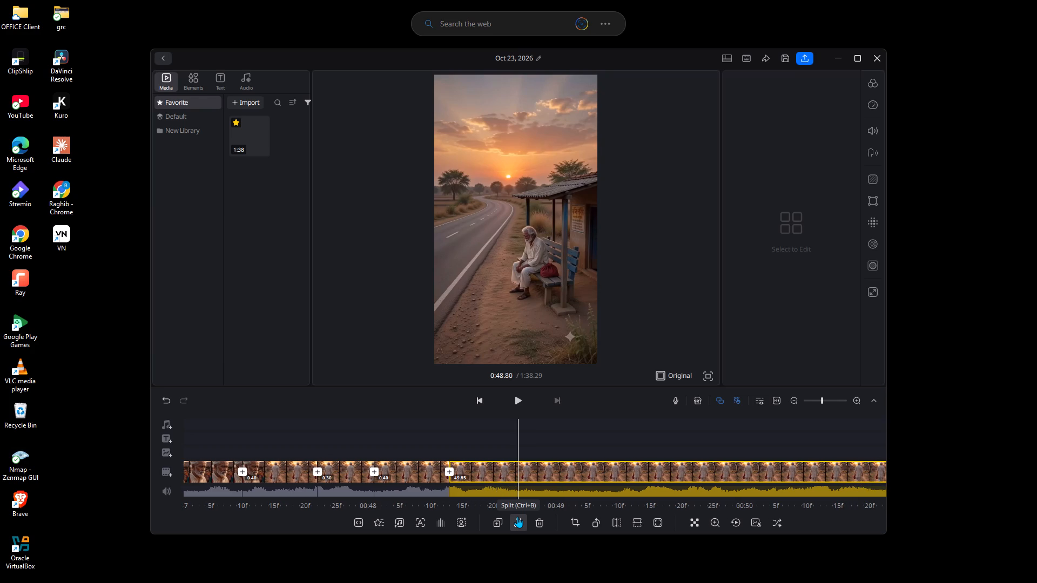
Split the remaining clip at 0:49.17 to cut off a 0.37-second segment.
{"action": "key", "text": "Right"}
{"action": "key", "text": "Right"}
{"action": "key", "text": "Right"}
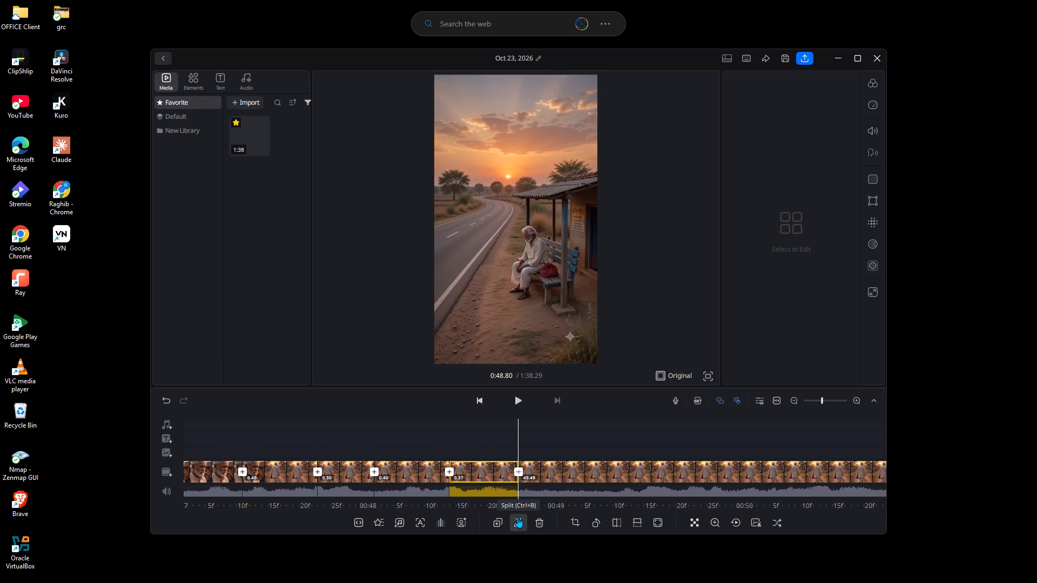
{"action": "key", "text": "Right"}
{"action": "key", "text": "Right"}
{"action": "key", "text": "Right"}
{"action": "key", "text": "Right"}
{"action": "key", "text": "Right"}
{"action": "key", "text": "Right"}
{"action": "key", "text": "Right"}
{"action": "key", "text": "Right"}
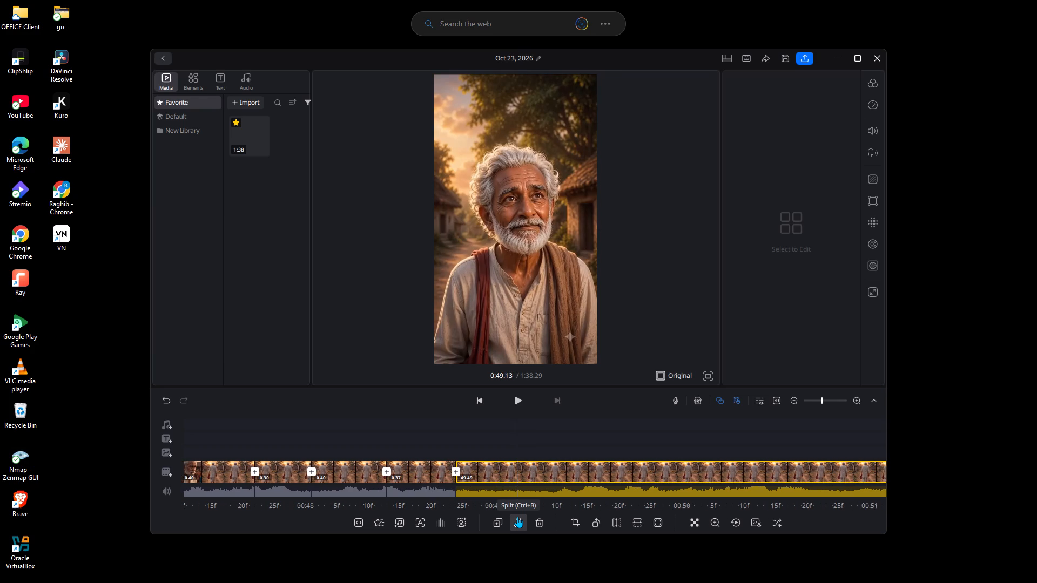
{"action": "left_click", "coordinate": [517, 517]}
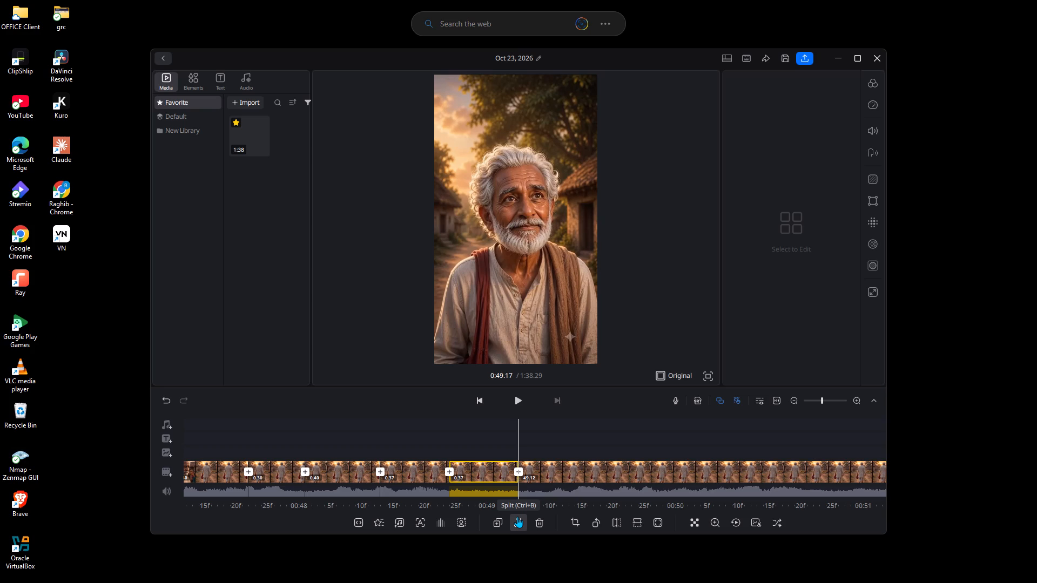
Split the remaining clip at 0:49.50 to cut off a 0.33-second segment.
{"action": "key", "text": "Right"}
{"action": "key", "text": "Right"}
{"action": "key", "text": "Right"}
{"action": "key", "text": "Right"}
{"action": "key", "text": "Right"}
{"action": "key", "text": "Right"}
{"action": "key", "text": "Right"}
{"action": "key", "text": "Right"}
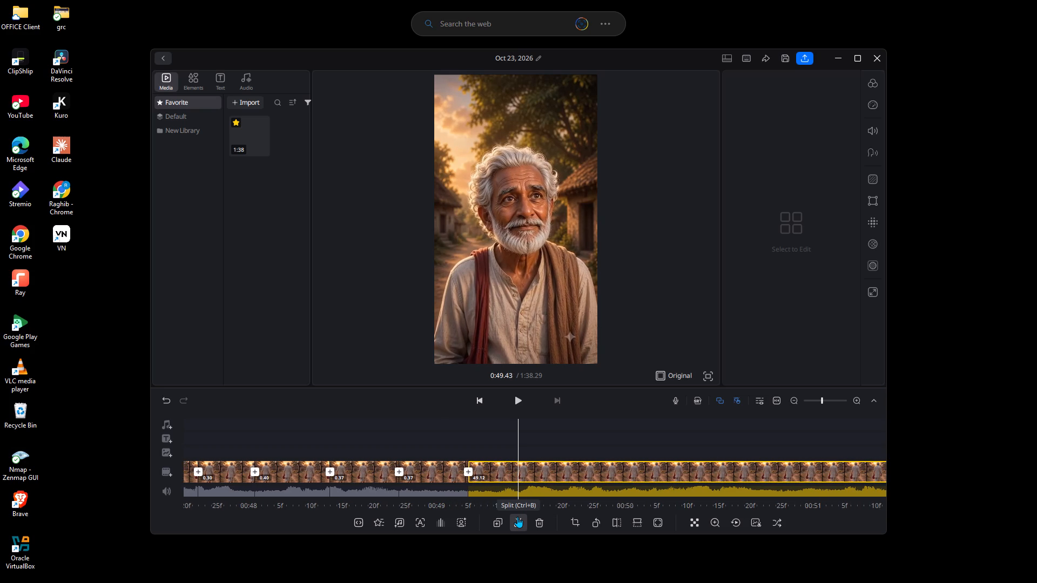
{"action": "key", "text": "Right"}
{"action": "key", "text": "Right"}
{"action": "left_click", "coordinate": [517, 517]}
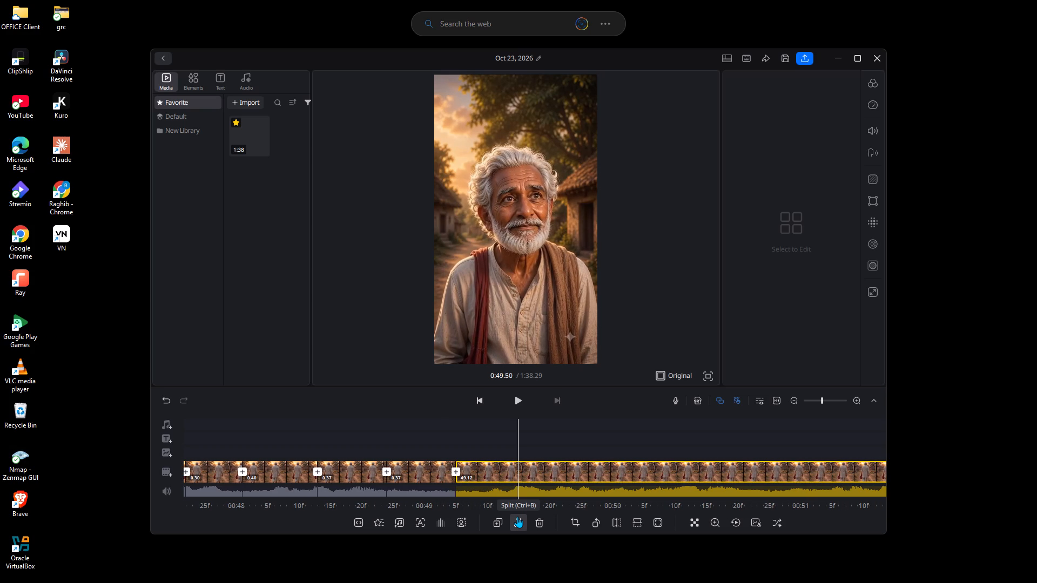
Split the remaining clip at 0:49.83 to cut off a 0.33-second segment.
{"action": "key", "text": "Right"}
{"action": "key", "text": "Right"}
{"action": "key", "text": "Right"}
{"action": "key", "text": "Right"}
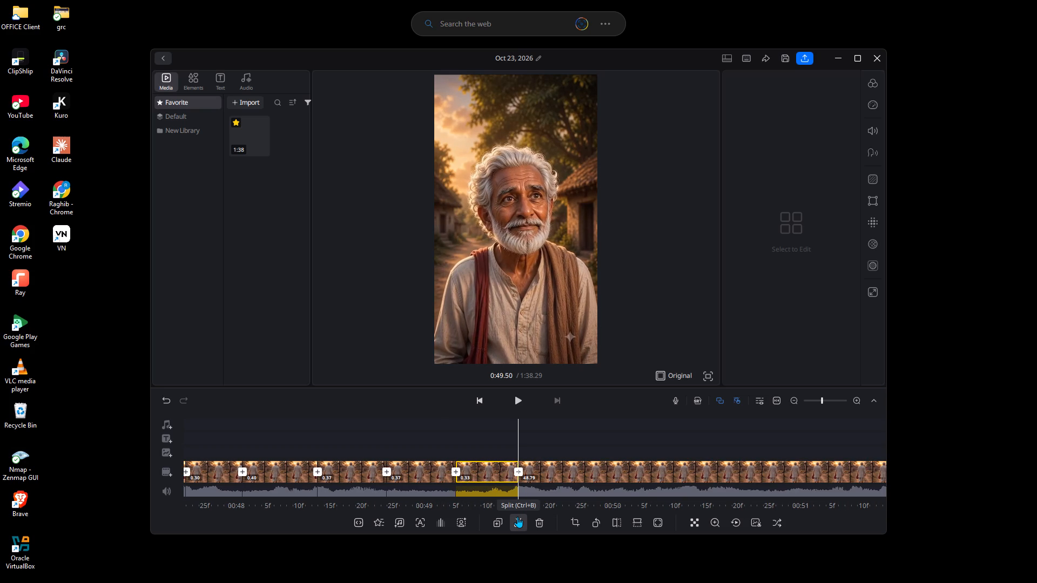
{"action": "key", "text": "Right"}
{"action": "key", "text": "Right"}
{"action": "key", "text": "Right"}
{"action": "key", "text": "Right"}
{"action": "key", "text": "Right"}
{"action": "key", "text": "Right"}
{"action": "left_click", "coordinate": [517, 517]}
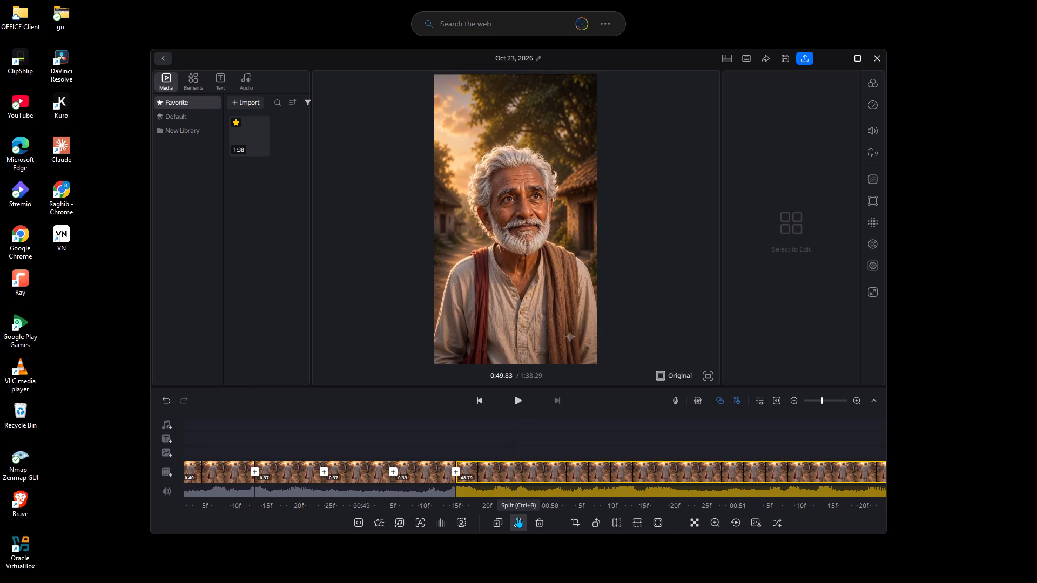
Add a Dissolve 1 transition with a duration of 0.2 seconds at the cut at 0:48.43.
{"action": "left_click", "coordinate": [254, 474]}
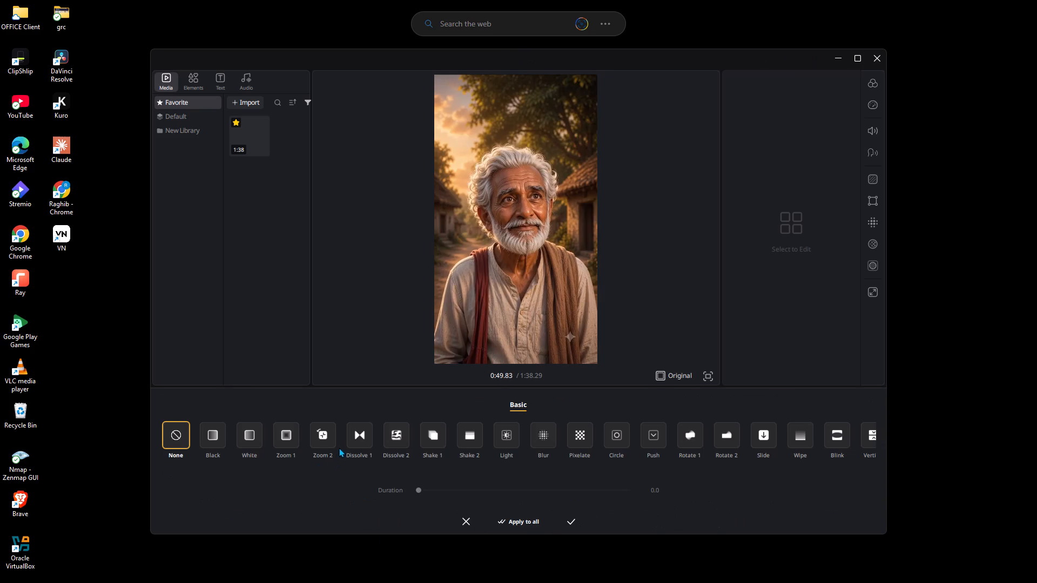
{"action": "left_click", "coordinate": [339, 446]}
{"action": "left_click", "coordinate": [373, 444]}
{"action": "left_click", "coordinate": [537, 490]}
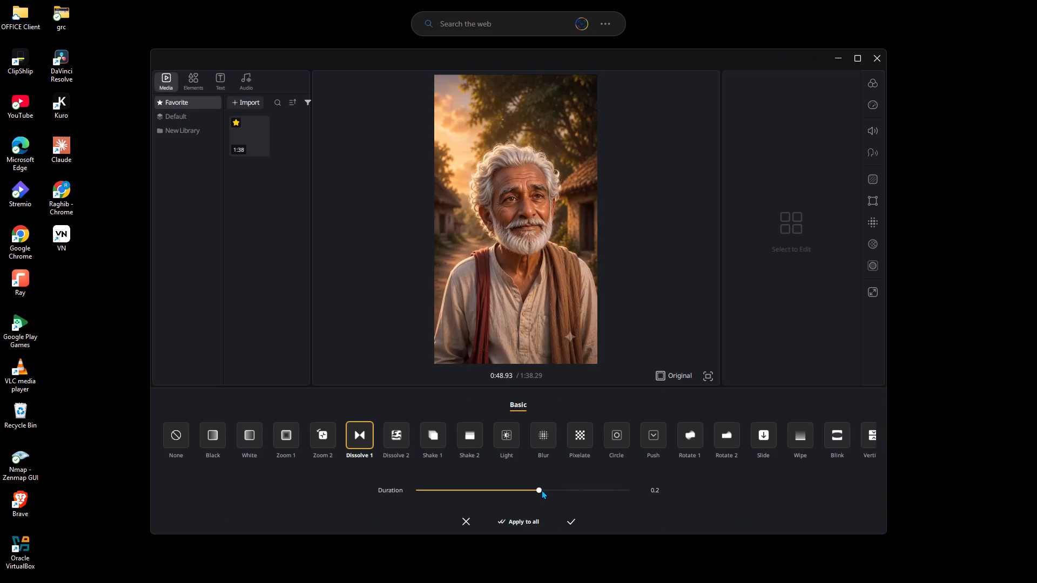
{"action": "left_click", "coordinate": [573, 520]}
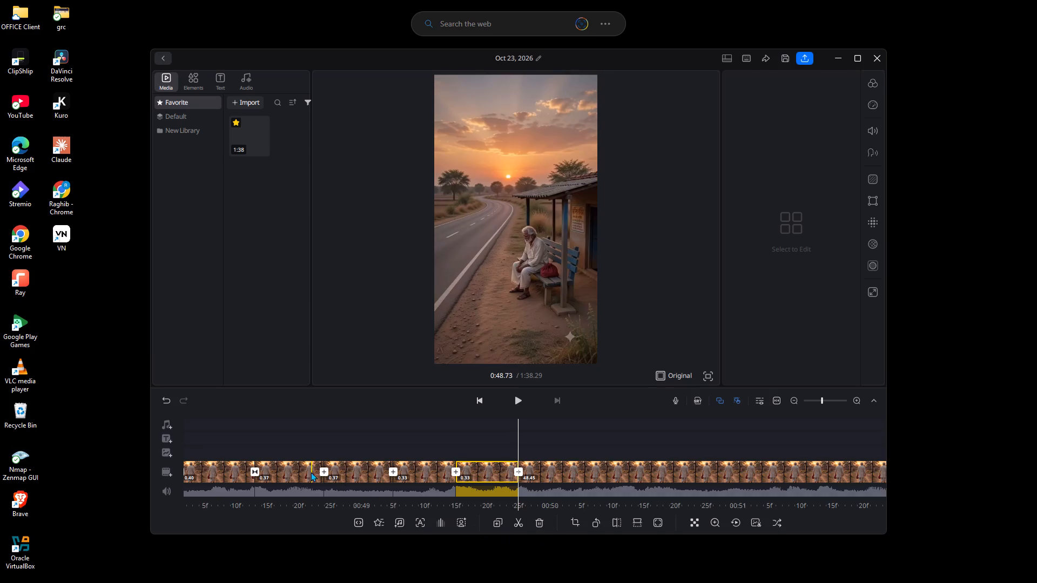
Add a Rotate 1 transition with a duration of 0.3 seconds at the cut at 0:48.80.
{"action": "left_click", "coordinate": [321, 470]}
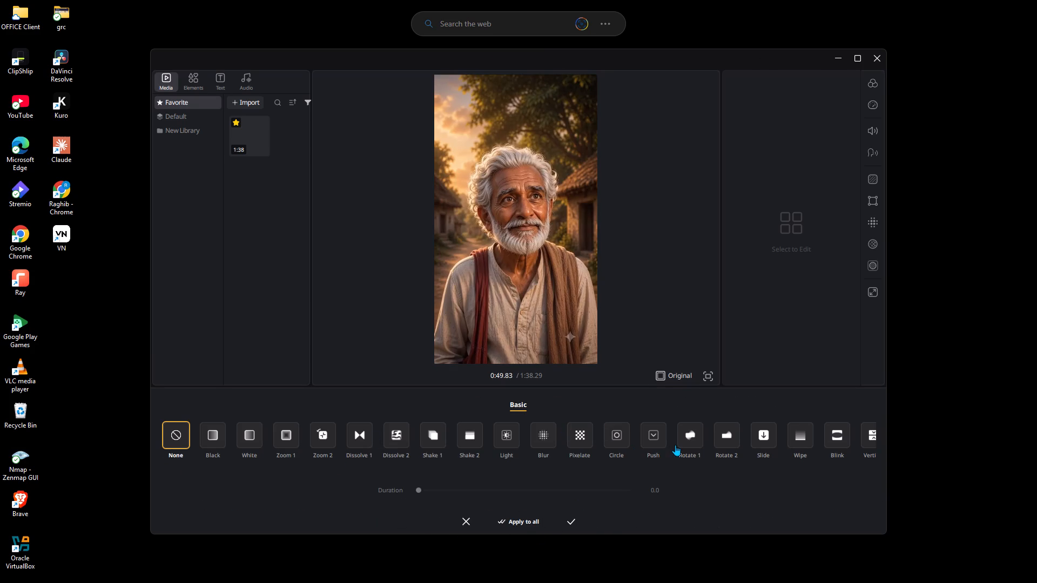
{"action": "double_click", "coordinate": [683, 439]}
{"action": "left_click", "coordinate": [590, 491]}
{"action": "left_click", "coordinate": [570, 520]}
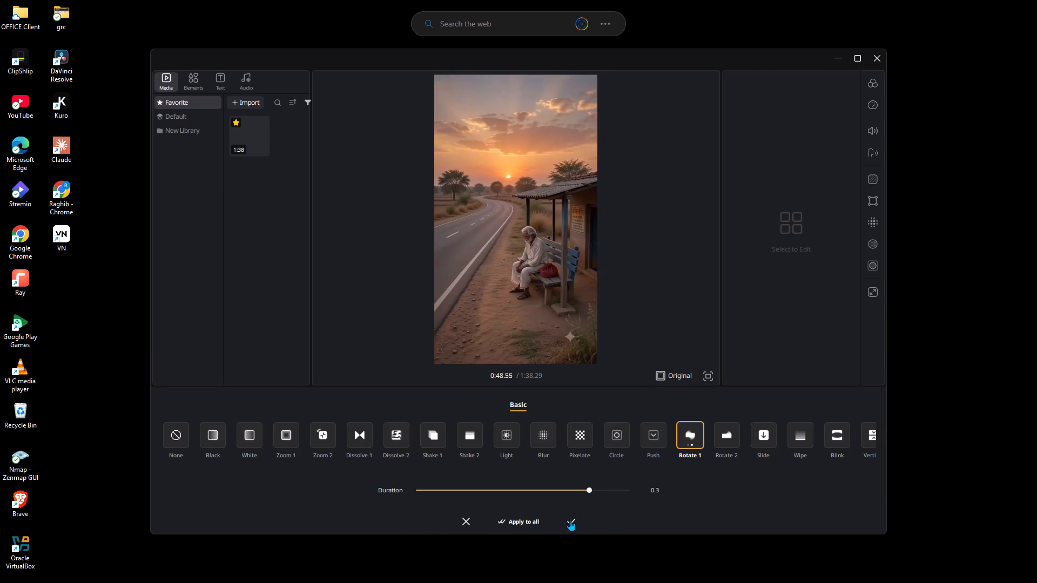
Add a Shake 2 transition with a duration of 0.3 seconds at the cut at 0:49.17.
{"action": "left_click", "coordinate": [393, 473]}
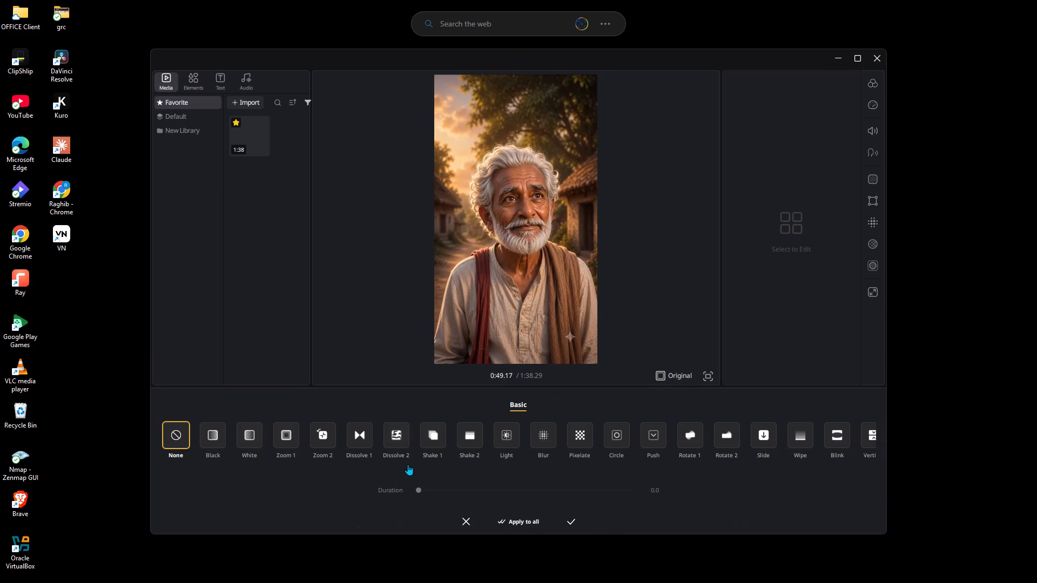
{"action": "double_click", "coordinate": [464, 438]}
{"action": "left_click", "coordinate": [570, 488]}
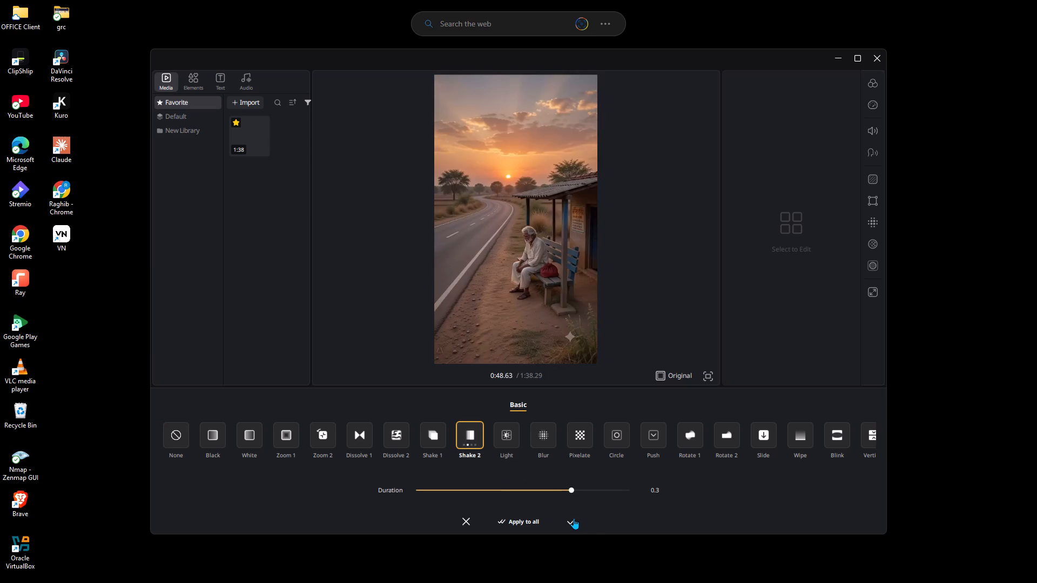
{"action": "left_click", "coordinate": [572, 518]}
Add a Wipe transition at the cut at 0:49.50.
{"action": "left_click", "coordinate": [456, 474]}
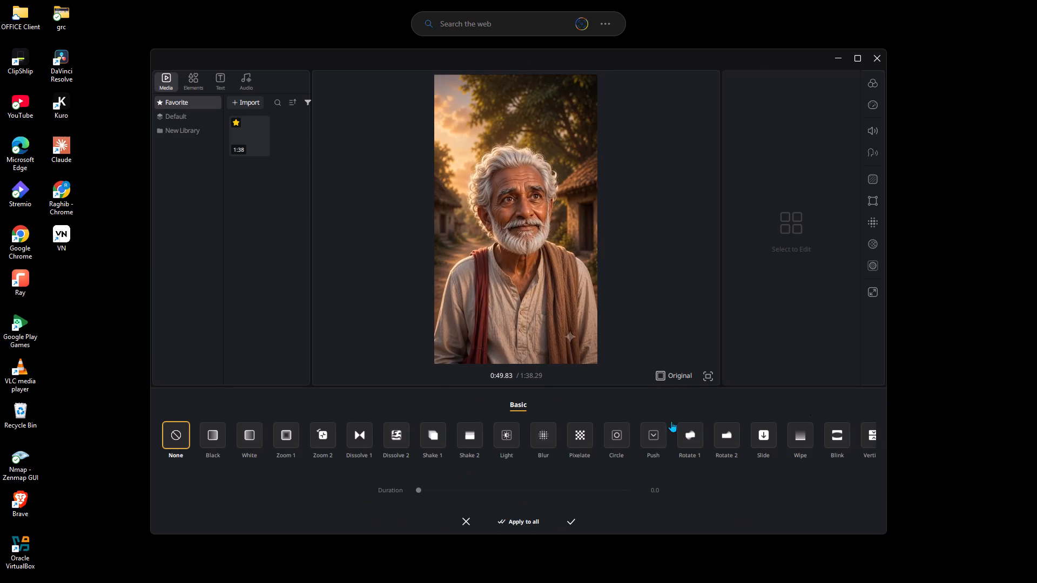
{"action": "left_click", "coordinate": [799, 442]}
{"action": "left_click_drag", "start_coordinate": [798, 442], "coordinate": [792, 443]}
{"action": "left_click", "coordinate": [560, 494]}
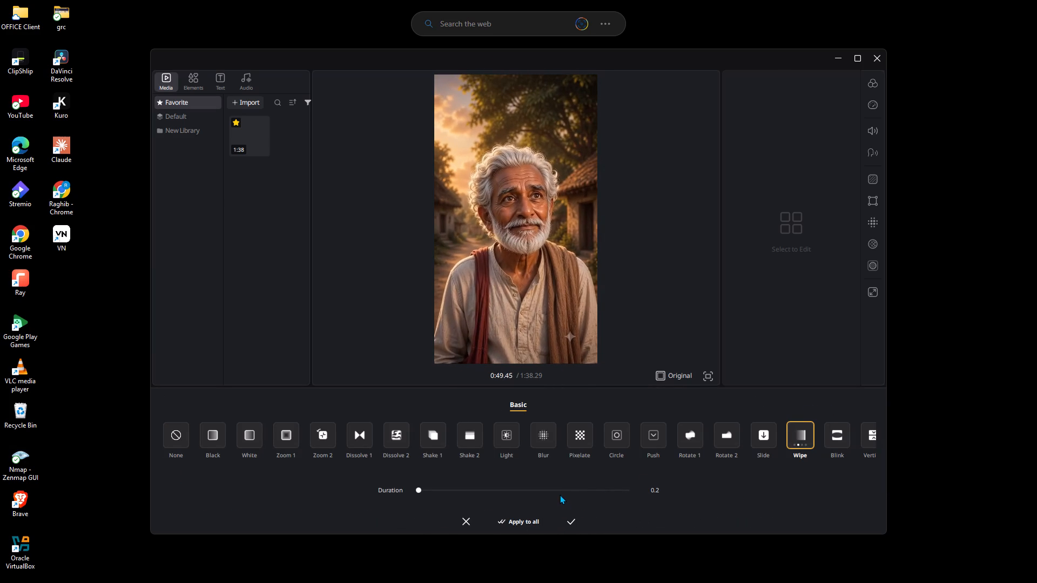
{"action": "left_click", "coordinate": [569, 516]}
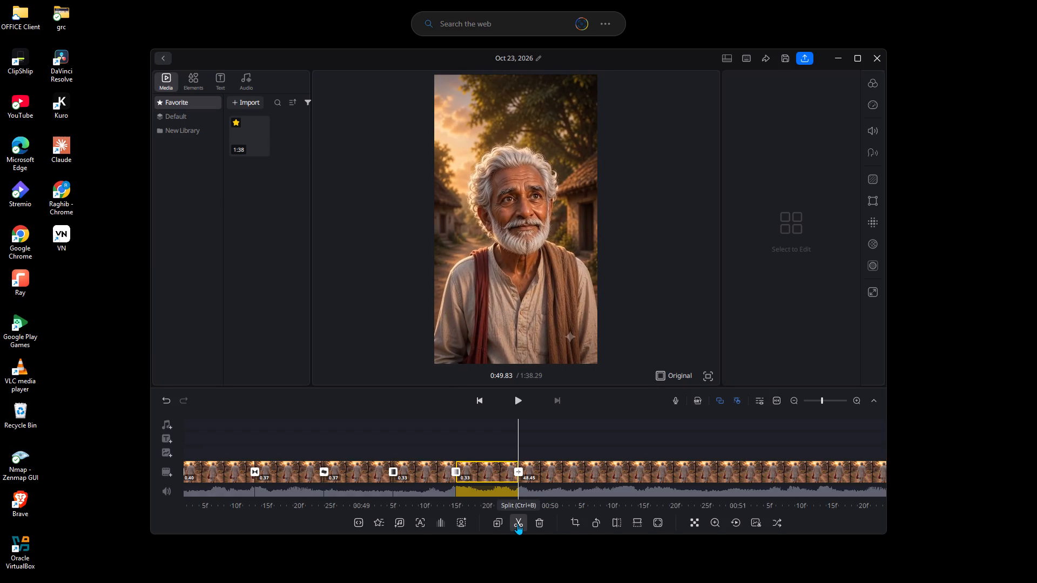
Split the remaining clip at 0:50.23 to cut off a 0.40-second segment.
{"action": "key", "text": "Right"}
{"action": "key", "text": "Right"}
{"action": "key", "text": "Right"}
{"action": "key", "text": "Right"}
{"action": "key", "text": "Right"}
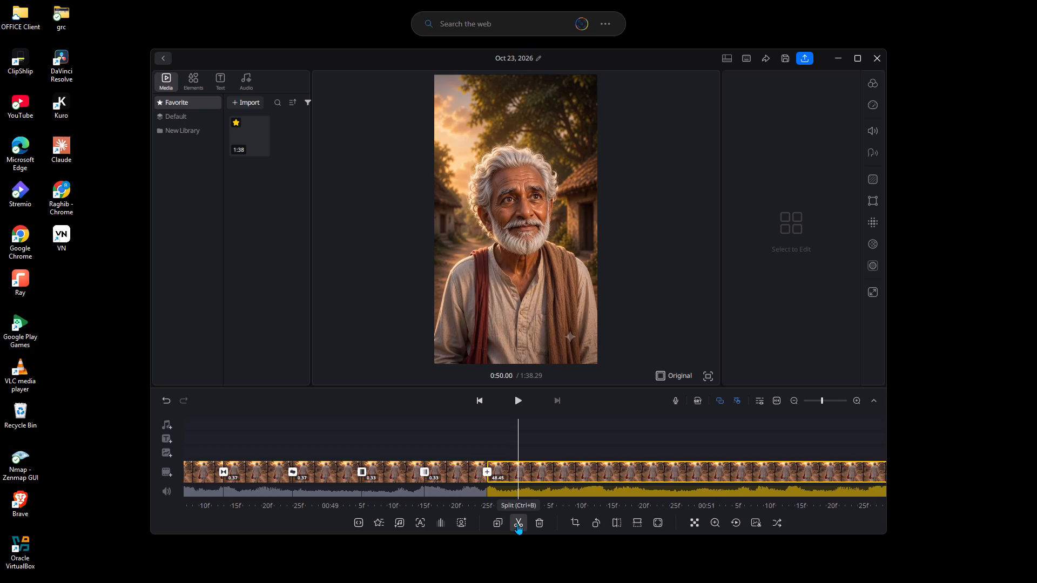
{"action": "key", "text": "Right"}
{"action": "key", "text": "Right"}
{"action": "key", "text": "Right"}
{"action": "key", "text": "Right"}
{"action": "key", "text": "Right"}
{"action": "key", "text": "Right"}
{"action": "key", "text": "Right"}
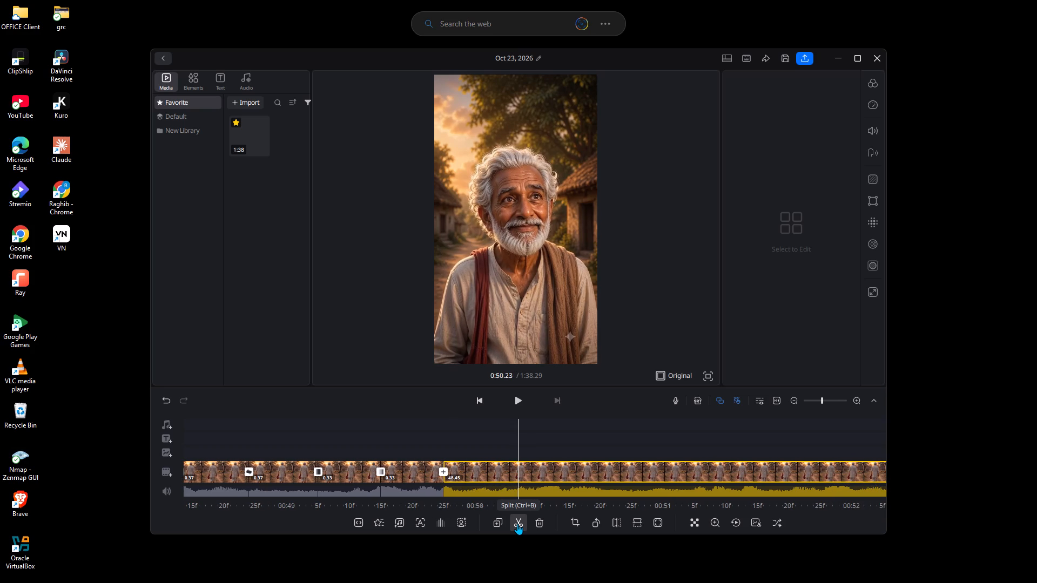
{"action": "left_click", "coordinate": [517, 524]}
Split the remaining clip at 0:50.63 to cut off a 0.40-second segment.
{"action": "key", "text": "Right"}
{"action": "key", "text": "Right"}
{"action": "key", "text": "Right"}
{"action": "key", "text": "Right"}
{"action": "key", "text": "Right"}
{"action": "key", "text": "Right"}
{"action": "key", "text": "Right"}
{"action": "key", "text": "Right"}
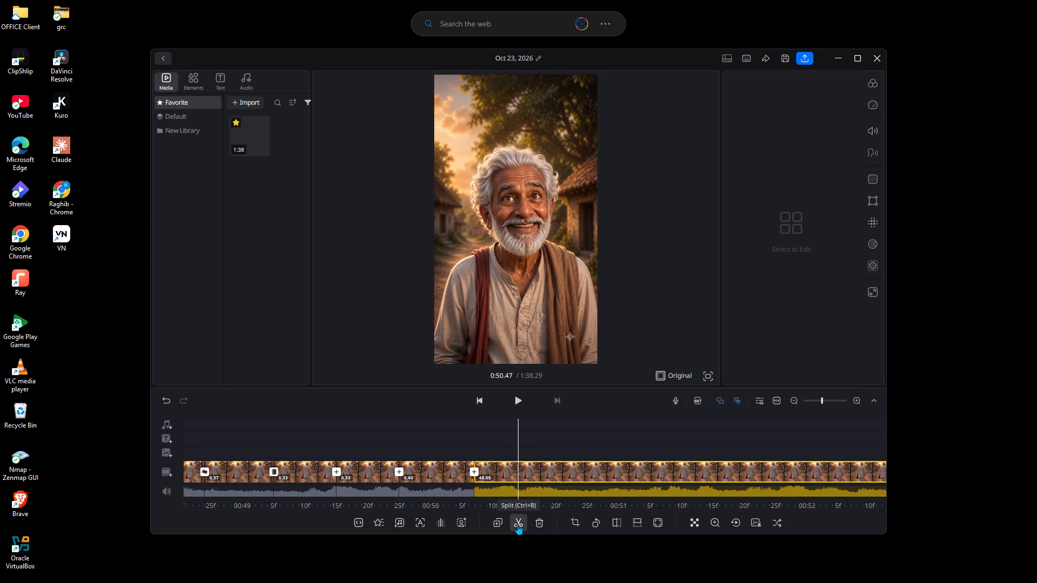
{"action": "key", "text": "Right"}
{"action": "key", "text": "Right"}
{"action": "key", "text": "Right"}
{"action": "key", "text": "Right"}
{"action": "left_click", "coordinate": [517, 524]}
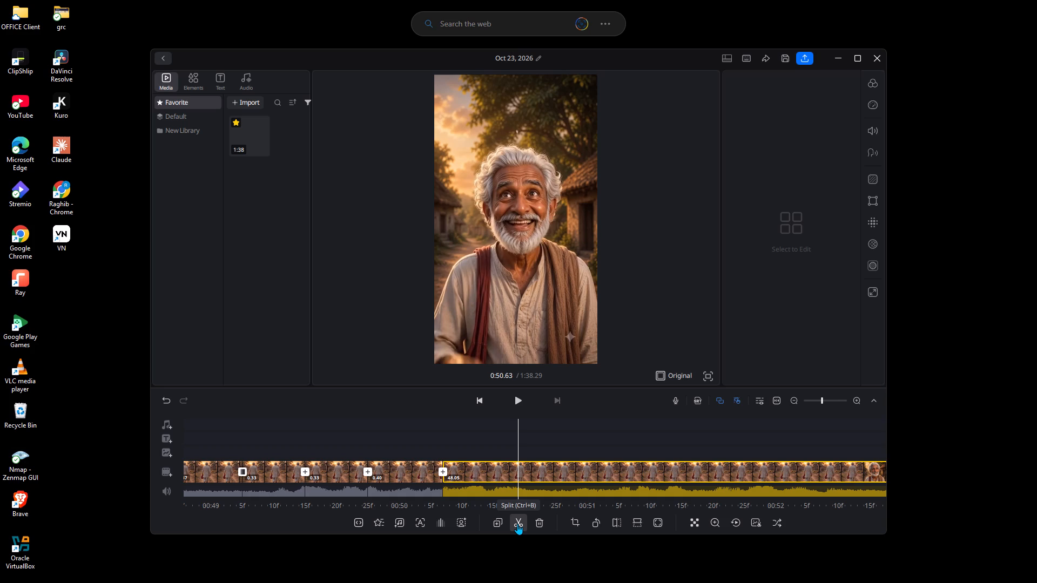
Split the remaining clip at 0:51.00 to cut off a 0.37-second segment.
{"action": "key", "text": "Right"}
{"action": "key", "text": "Right"}
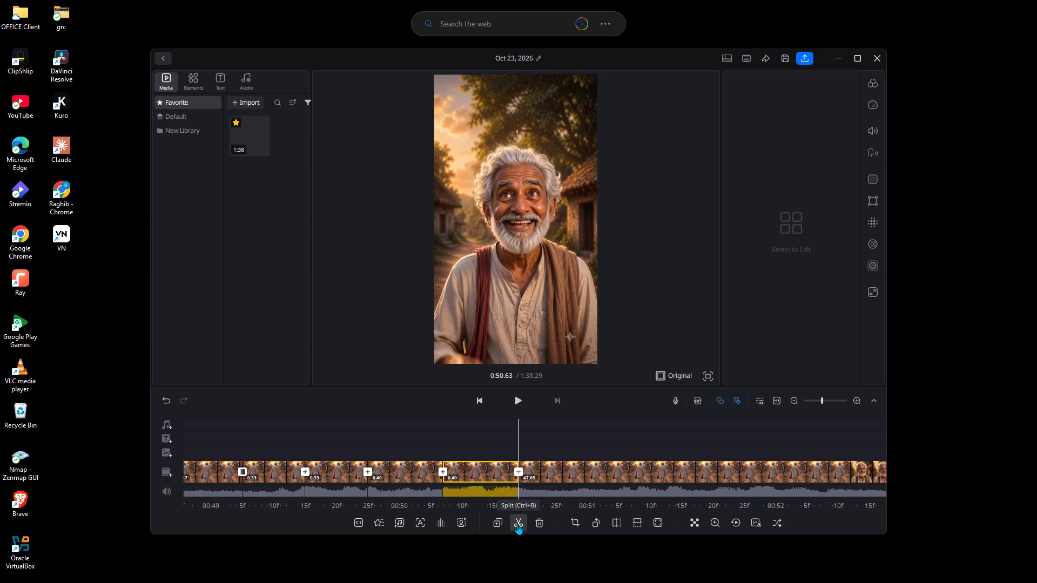
{"action": "key", "text": "Right"}
{"action": "key", "text": "Right"}
{"action": "key", "text": "Right"}
{"action": "key", "text": "Right"}
{"action": "key", "text": "Right"}
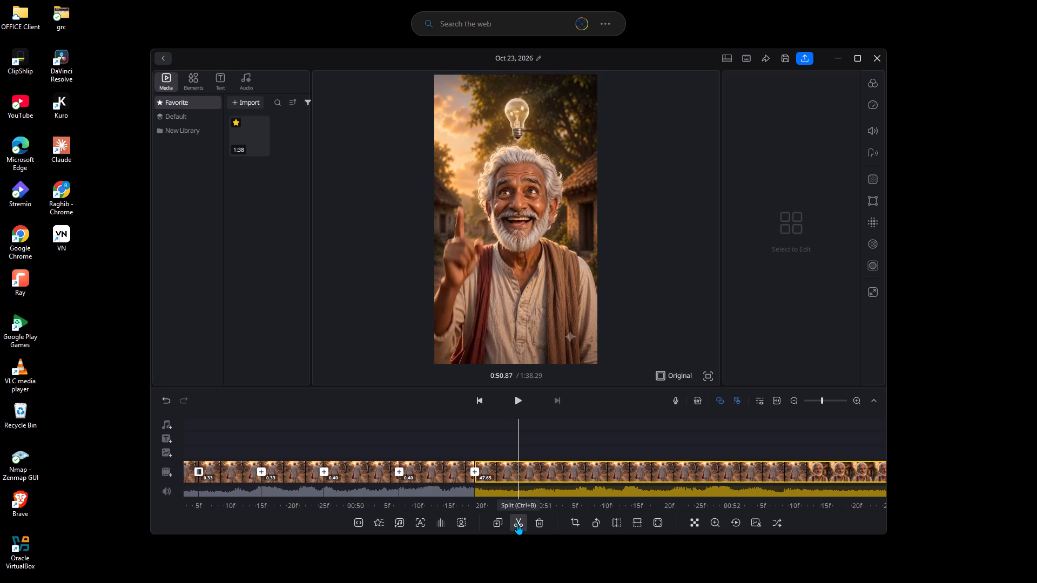
{"action": "key", "text": "Right"}
{"action": "key", "text": "Right"}
{"action": "key", "text": "Right"}
{"action": "key", "text": "Right"}
{"action": "left_click", "coordinate": [517, 524]}
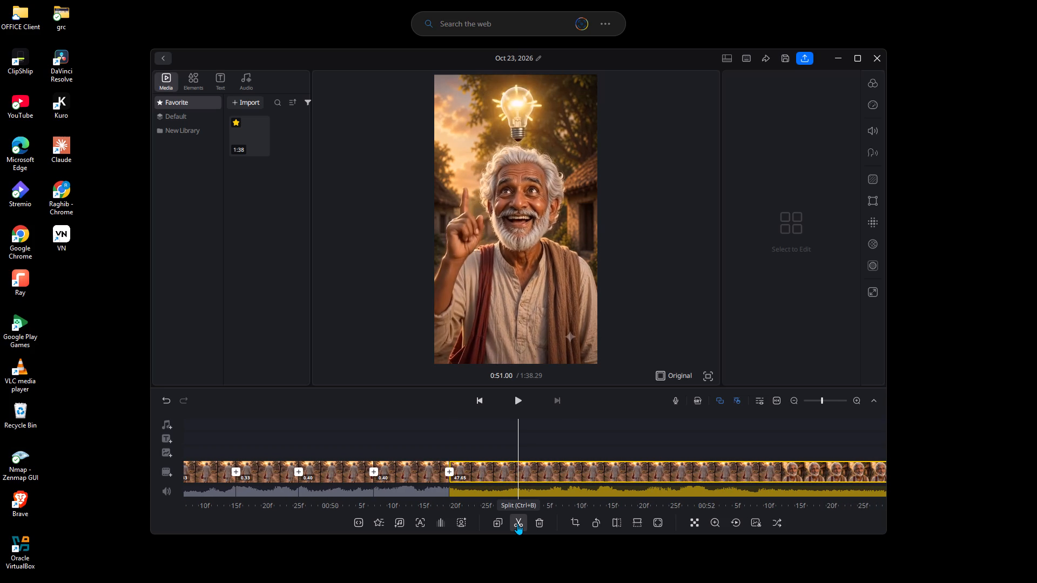
Split the remaining clip at 0:51.40 to cut off a 0.40-second segment.
{"action": "key", "text": "Right"}
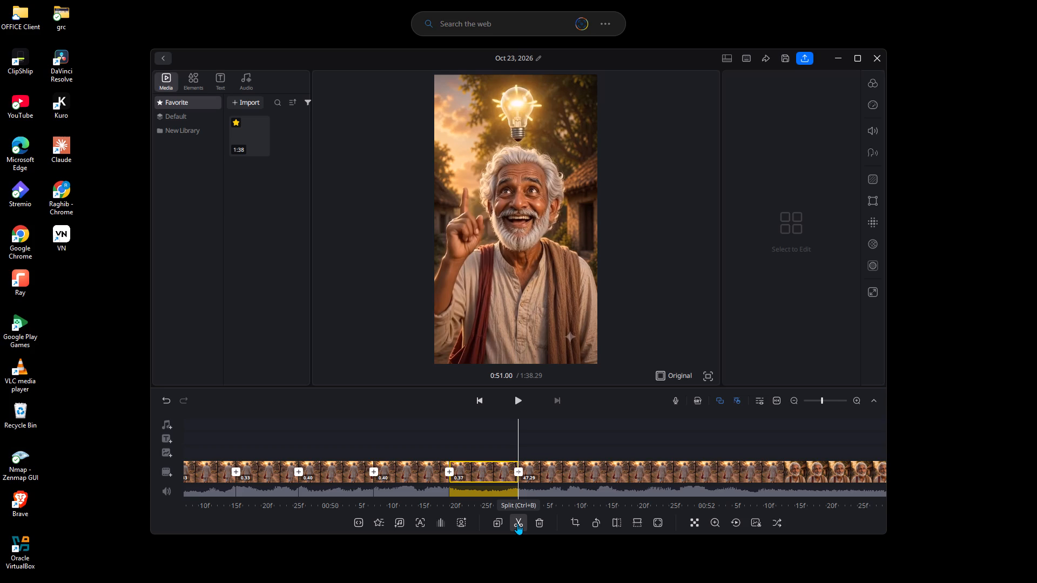
{"action": "key", "text": "Right"}
{"action": "key", "text": "Right"}
{"action": "key", "text": "Right"}
{"action": "key", "text": "Right"}
{"action": "key", "text": "Right"}
{"action": "key", "text": "Right"}
{"action": "key", "text": "Right"}
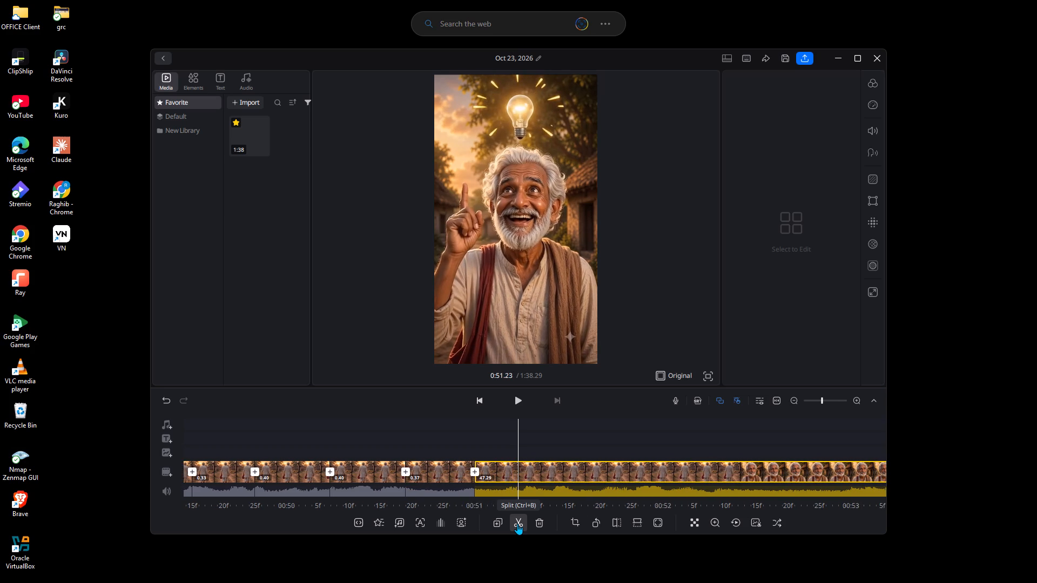
{"action": "key", "text": "Right"}
{"action": "key", "text": "Right"}
{"action": "key", "text": "Right"}
{"action": "key", "text": "Right"}
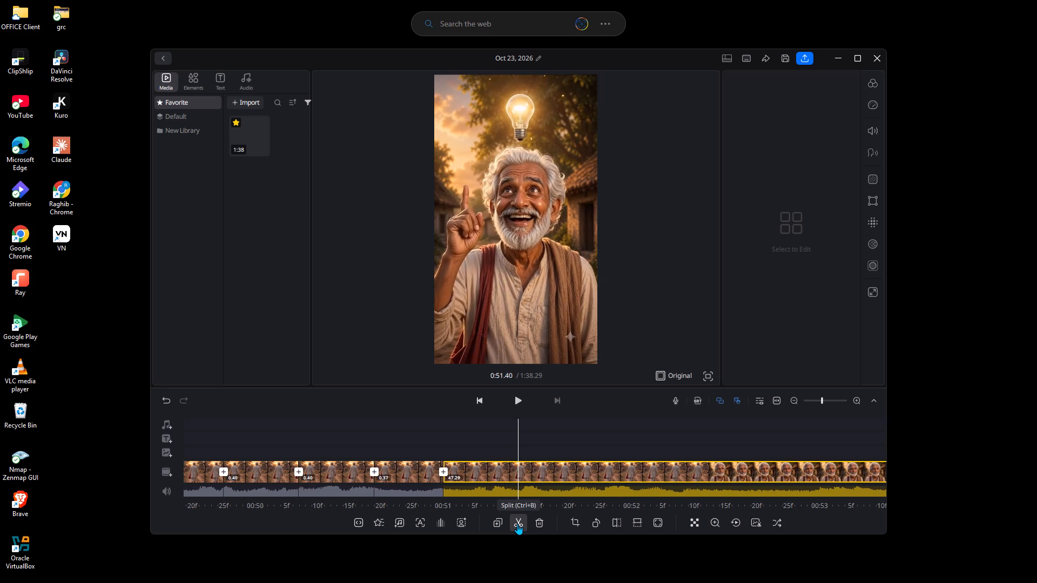
{"action": "left_click", "coordinate": [517, 524]}
Split the remaining clip at 0:51.80 to cut off a 0.40-second segment.
{"action": "key", "text": "Right"}
{"action": "key", "text": "Right"}
{"action": "key", "text": "Right"}
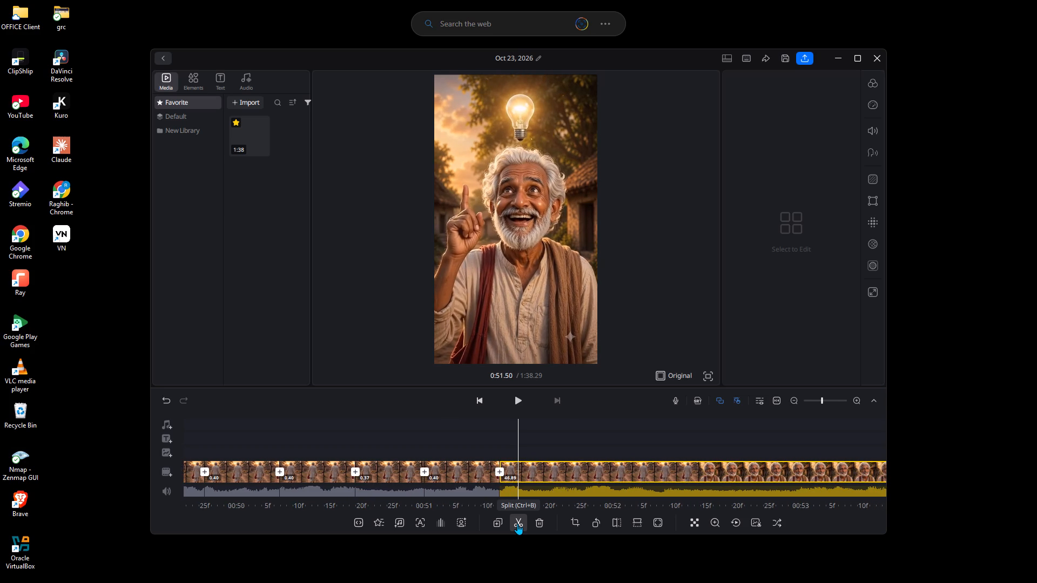
{"action": "key", "text": "Right"}
{"action": "key", "text": "Right"}
{"action": "key", "text": "Right"}
{"action": "key", "text": "Right"}
{"action": "key", "text": "Right"}
{"action": "key", "text": "Right"}
{"action": "key", "text": "Right"}
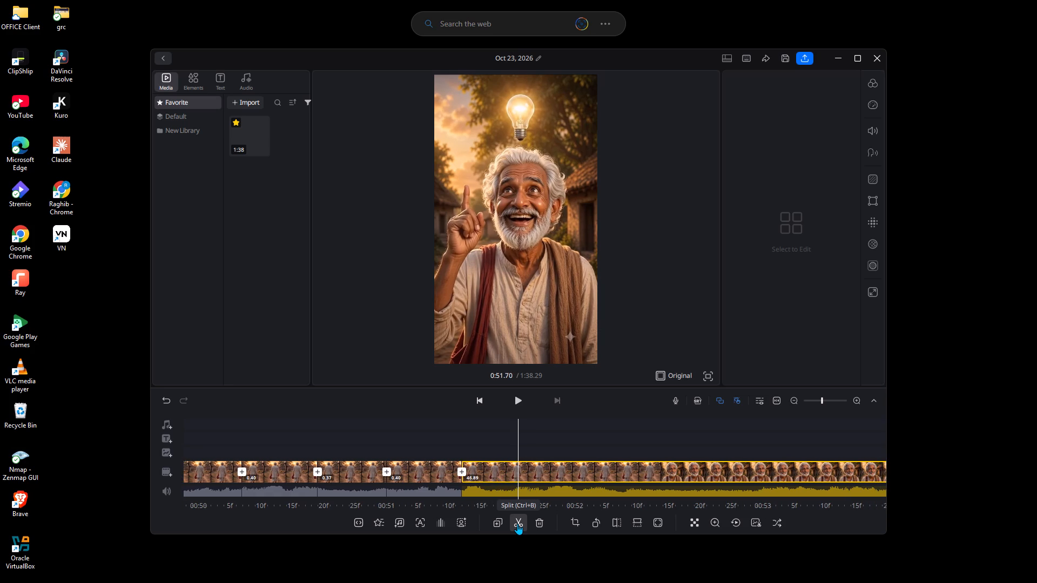
{"action": "key", "text": "Right"}
{"action": "key", "text": "Right"}
{"action": "left_click", "coordinate": [517, 524]}
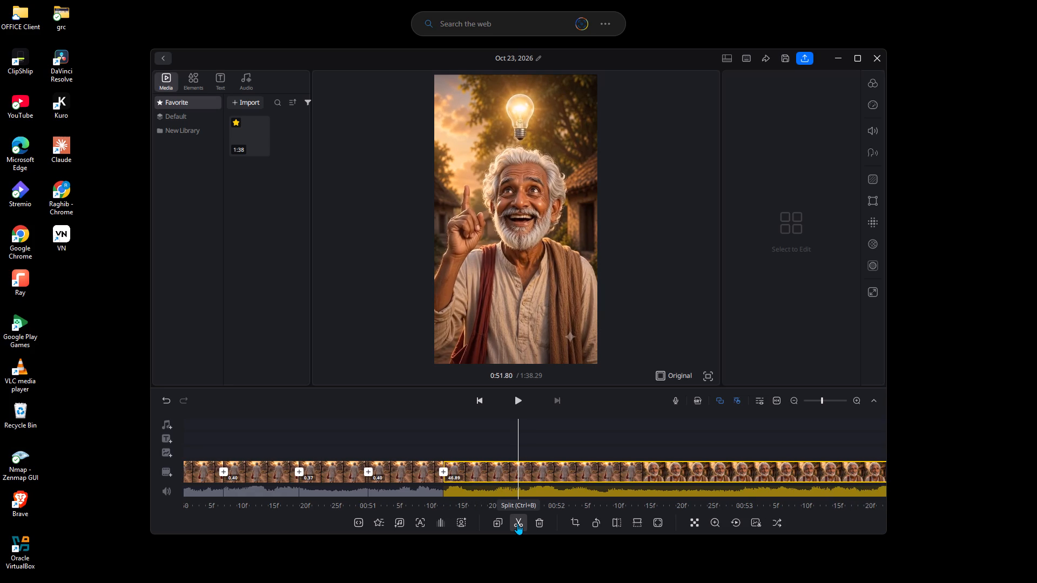
Split the remaining clip at 0:52.20 to cut off a 0.40-second segment.
{"action": "key", "text": "Right"}
{"action": "key", "text": "Right"}
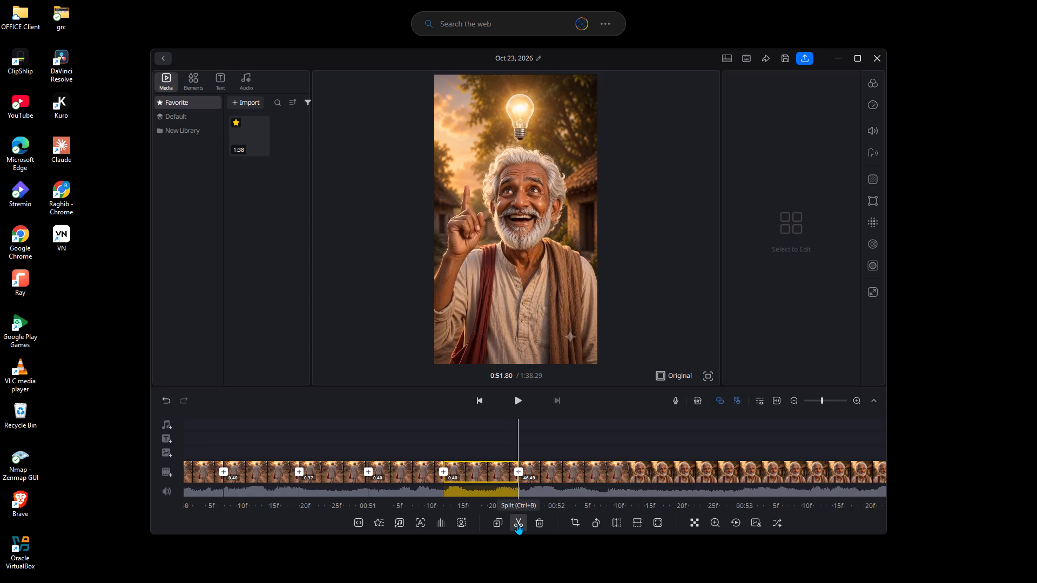
{"action": "key", "text": "Right"}
{"action": "key", "text": "Right"}
{"action": "key", "text": "Right"}
{"action": "key", "text": "Right"}
{"action": "key", "text": "Right"}
{"action": "key", "text": "Right"}
{"action": "key", "text": "Right"}
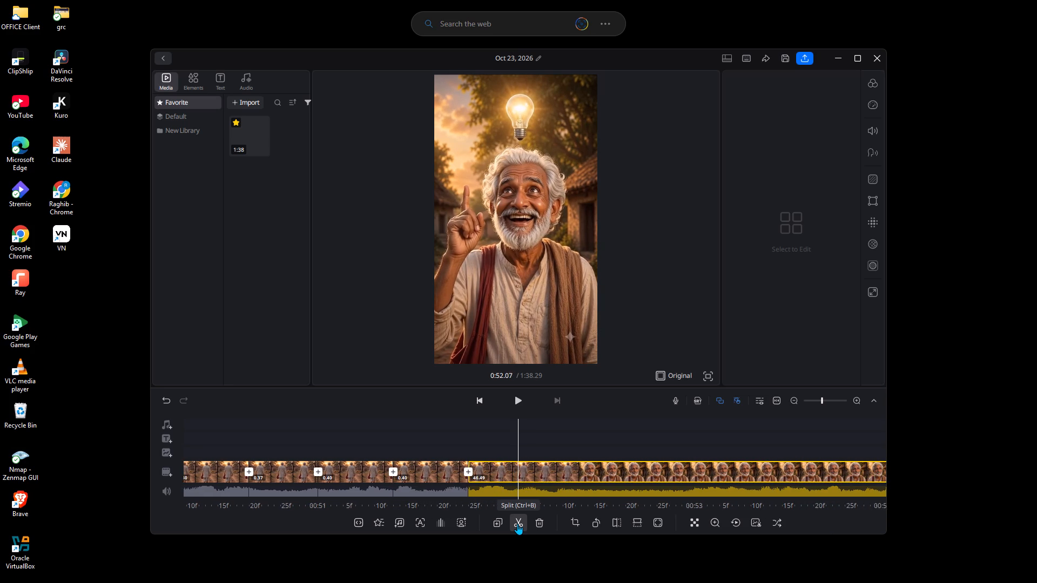
{"action": "key", "text": "Right"}
{"action": "key", "text": "Right"}
{"action": "key", "text": "Right"}
{"action": "left_click", "coordinate": [517, 524]}
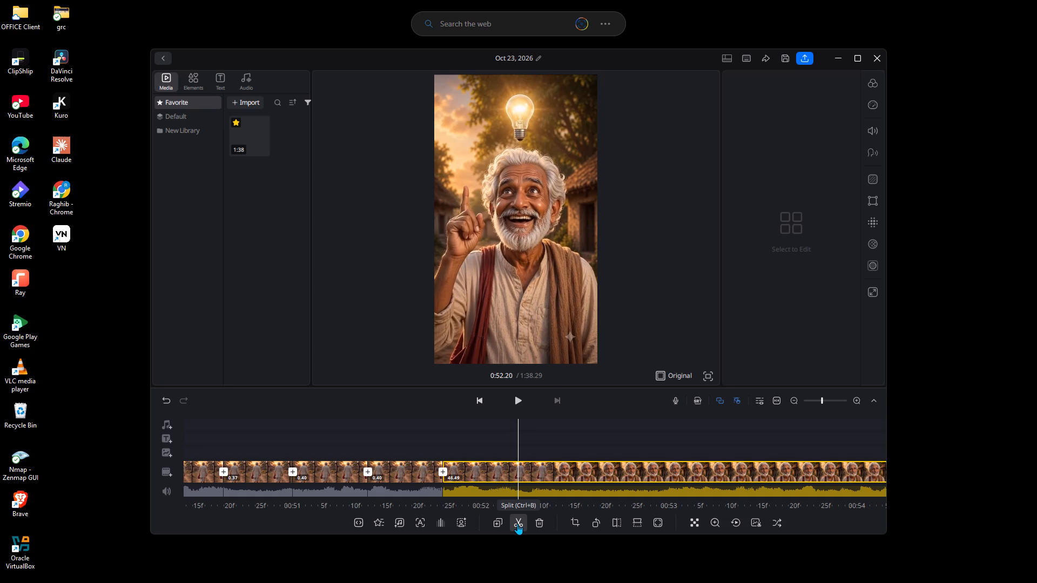
Split the remaining clip at 0:52.60 to cut off a 0.40-second segment.
{"action": "key", "text": "Right"}
{"action": "key", "text": "Right"}
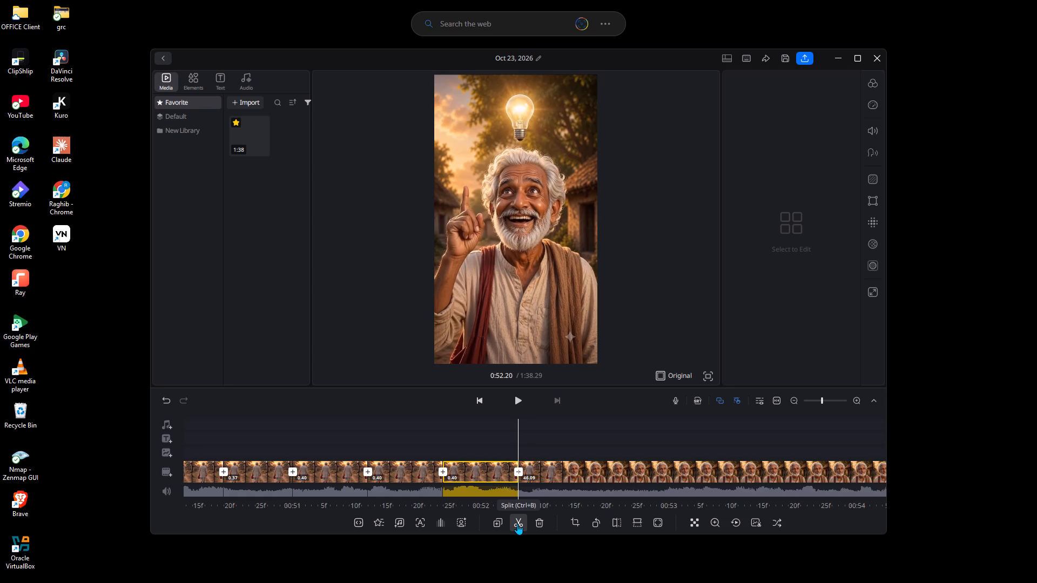
{"action": "key", "text": "Right"}
{"action": "key", "text": "Right"}
{"action": "key", "text": "Right"}
{"action": "key", "text": "Right"}
{"action": "key", "text": "Right"}
{"action": "key", "text": "Right"}
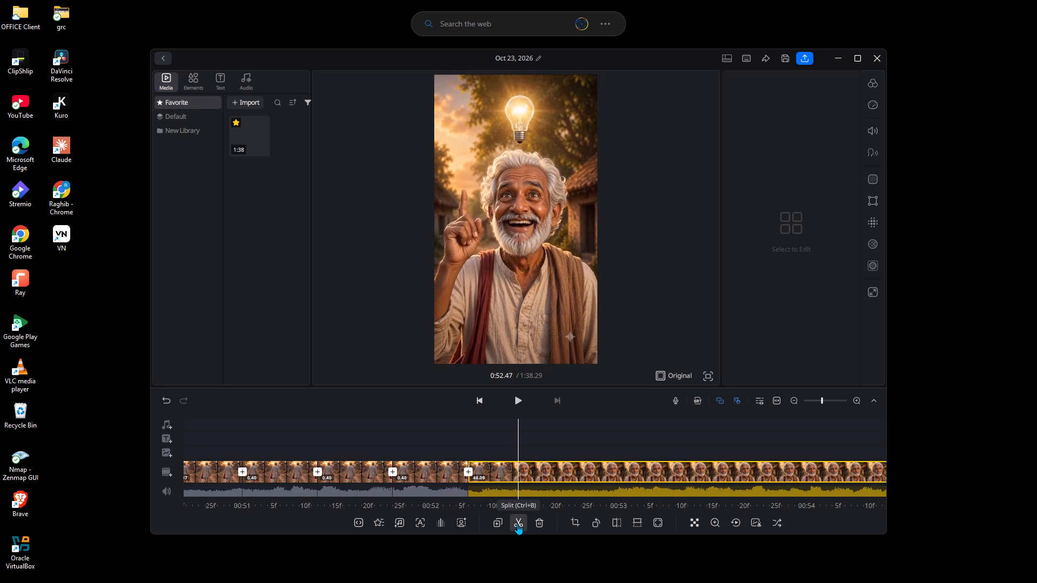
{"action": "key", "text": "Right"}
{"action": "key", "text": "Right"}
{"action": "key", "text": "Right"}
{"action": "key", "text": "Right"}
{"action": "left_click", "coordinate": [517, 524]}
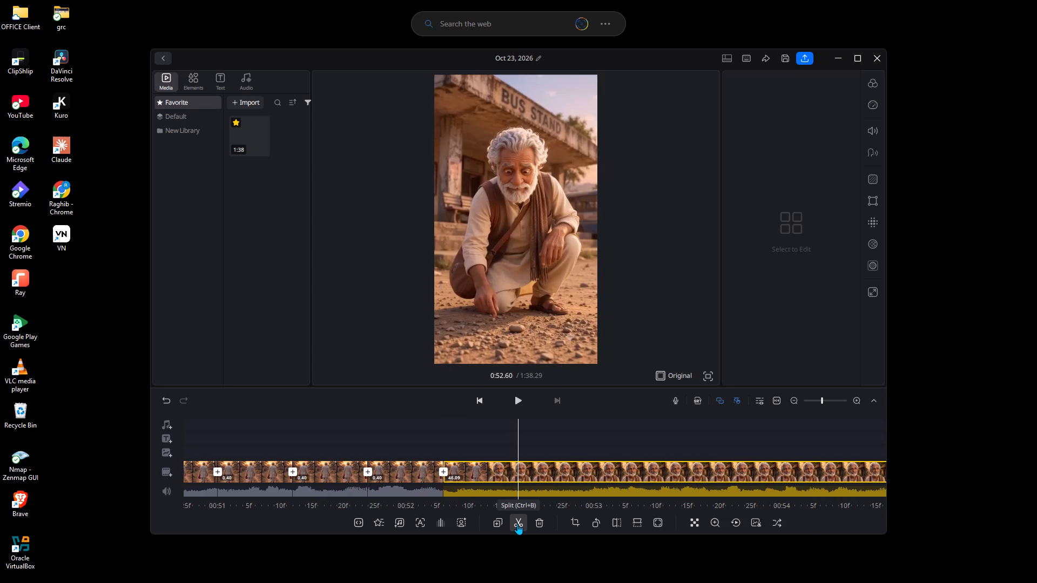
Split the remaining clip at 0:53.00 to cut off a 0.40-second segment.
{"action": "key", "text": "Right"}
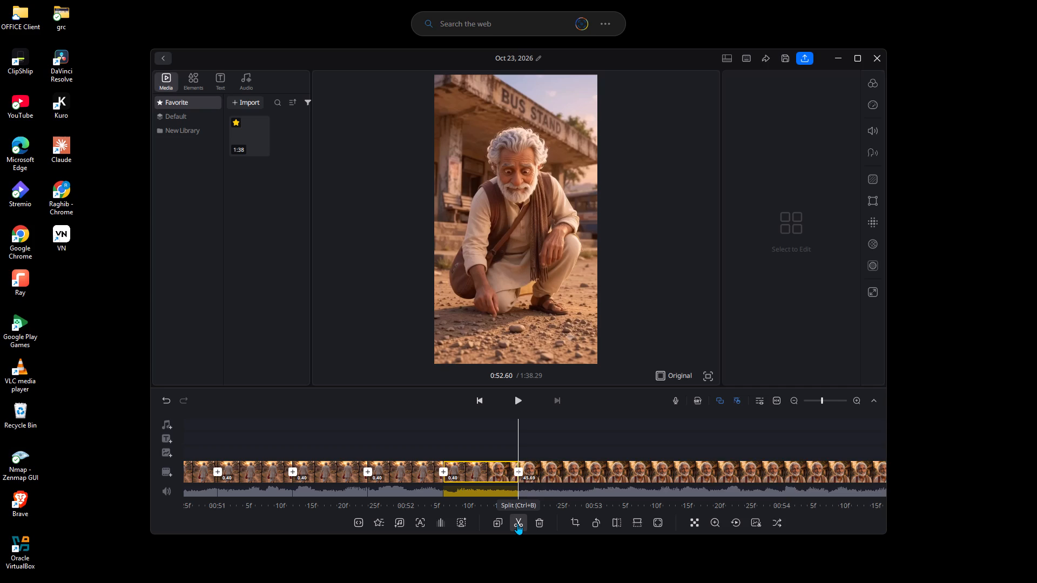
{"action": "key", "text": "Right"}
{"action": "key", "text": "Right"}
{"action": "key", "text": "Right"}
{"action": "key", "text": "Right"}
{"action": "key", "text": "Right"}
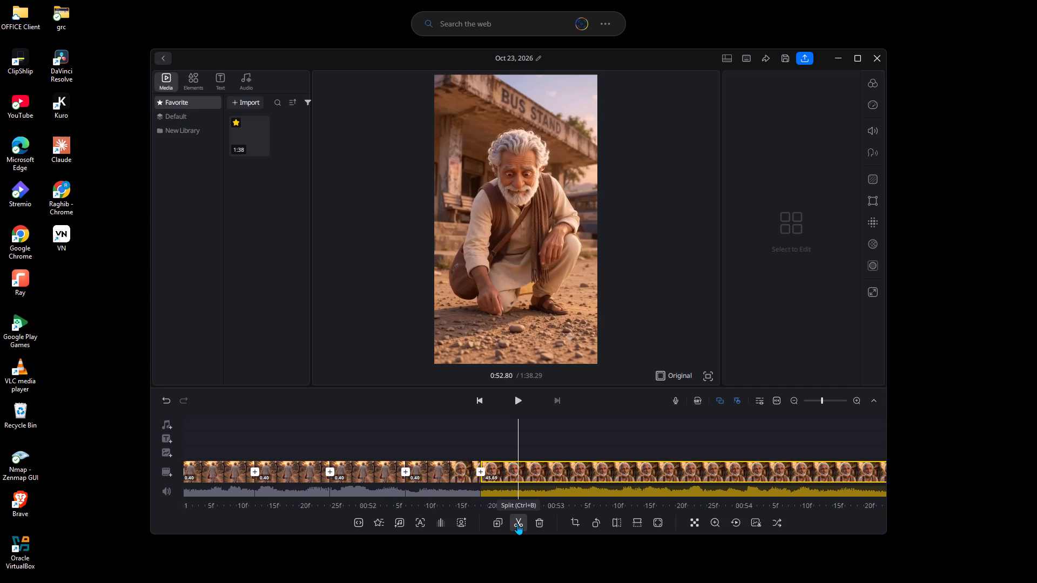
{"action": "key", "text": "Right"}
{"action": "key", "text": "Right"}
{"action": "key", "text": "Right"}
{"action": "key", "text": "Right"}
{"action": "key", "text": "Right"}
{"action": "key", "text": "Right"}
{"action": "left_click", "coordinate": [517, 524]}
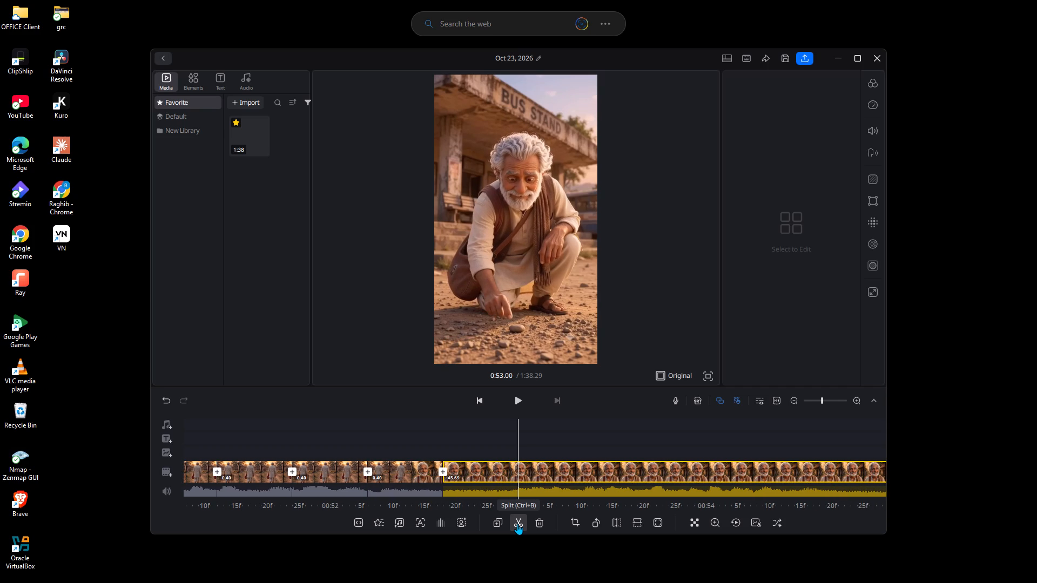
Split the remaining clip at 0:53.40 to cut off a 0.40-second segment.
{"action": "key", "text": "Right"}
{"action": "key", "text": "Right"}
{"action": "key", "text": "Right"}
{"action": "key", "text": "Right"}
{"action": "key", "text": "Right"}
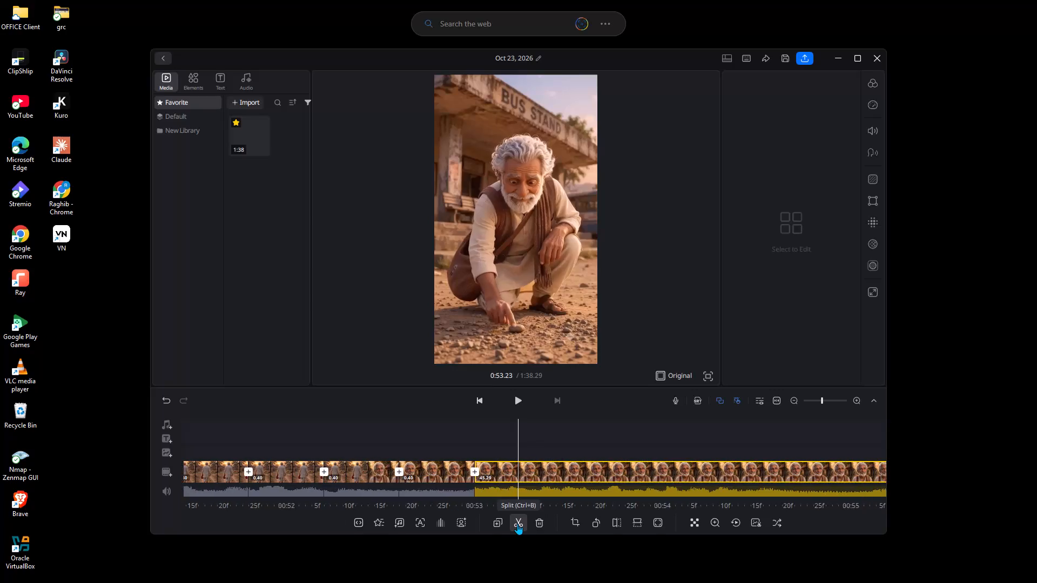
{"action": "key", "text": "Right"}
{"action": "key", "text": "Right"}
{"action": "key", "text": "Right"}
{"action": "key", "text": "Right"}
{"action": "key", "text": "Right"}
{"action": "left_click", "coordinate": [517, 524]}
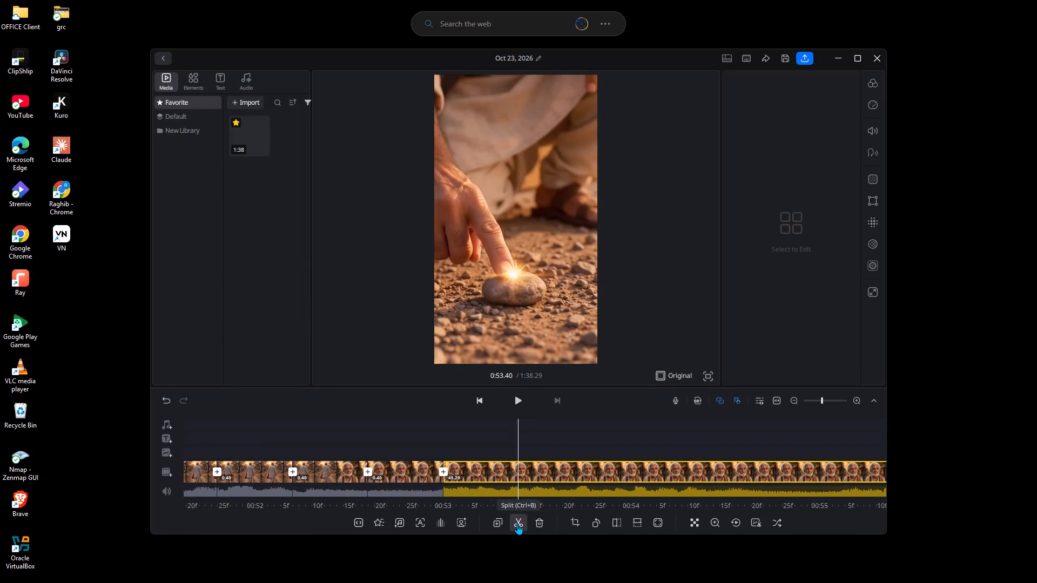
Split the remaining clip at 0:53.77 to cut off a 0.37-second segment.
{"action": "key", "text": "Right"}
{"action": "key", "text": "Right"}
{"action": "key", "text": "Right"}
{"action": "key", "text": "Right"}
{"action": "key", "text": "Right"}
{"action": "key", "text": "Right"}
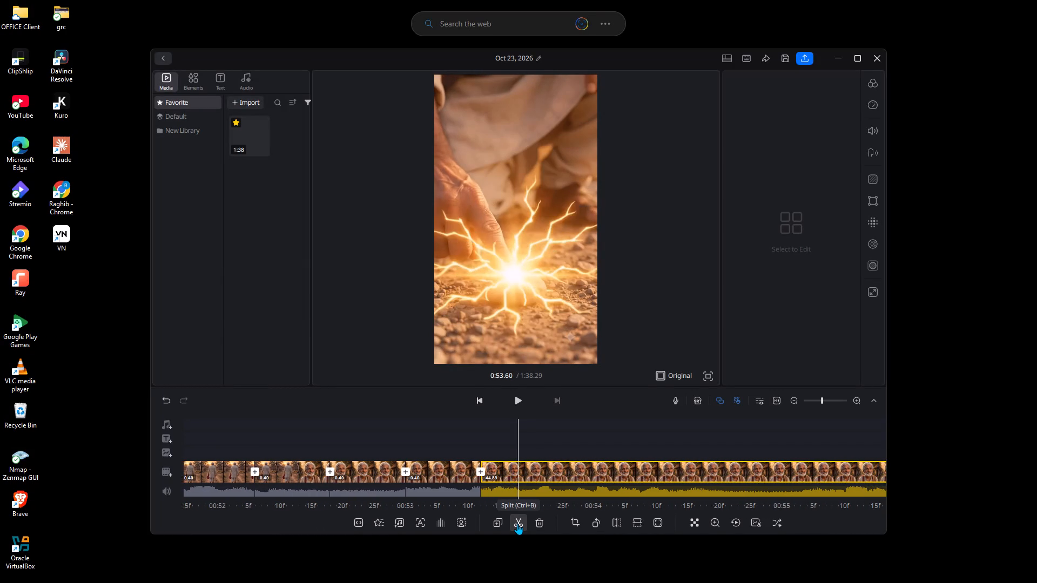
{"action": "key", "text": "Right"}
{"action": "key", "text": "Right"}
{"action": "key", "text": "Right"}
{"action": "key", "text": "Right"}
{"action": "key", "text": "Right"}
{"action": "left_click", "coordinate": [517, 524]}
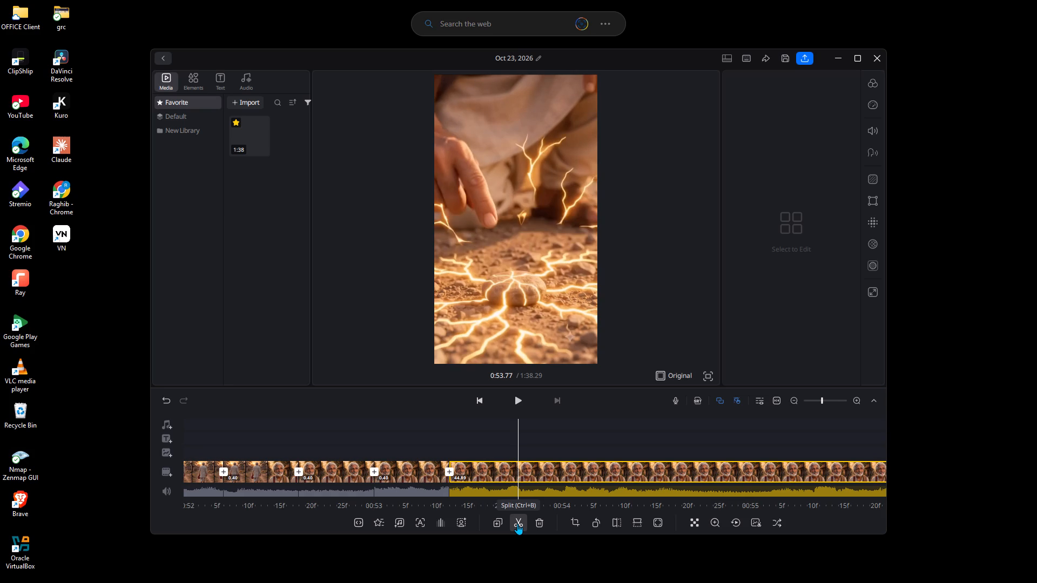
Split the remaining clip at 0:54.17 to cut off a 0.40-second segment.
{"action": "key", "text": "Right"}
{"action": "key", "text": "Right"}
{"action": "key", "text": "Right"}
{"action": "key", "text": "Right"}
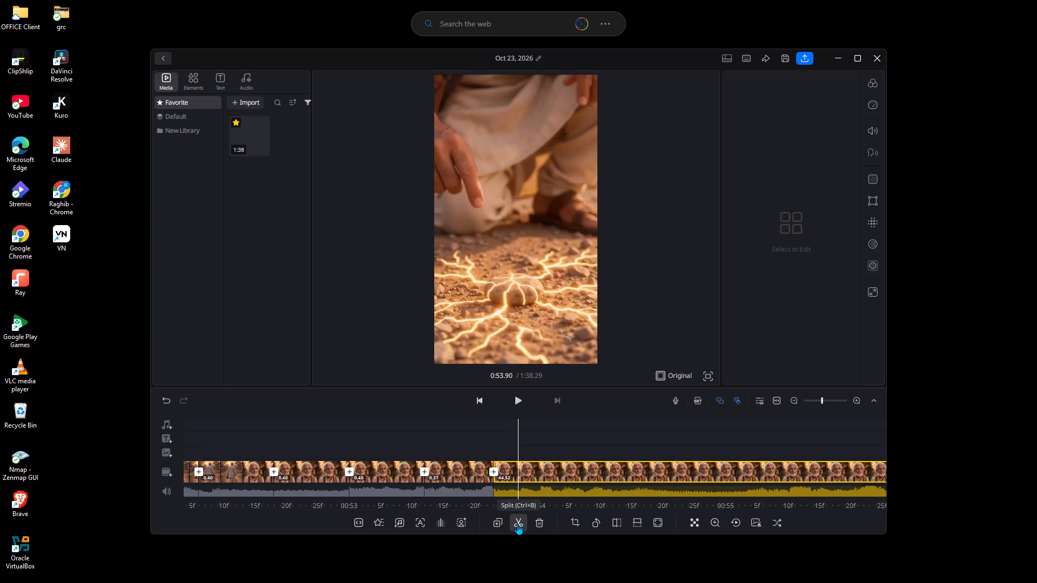
{"action": "key", "text": "Right"}
{"action": "key", "text": "Right"}
{"action": "key", "text": "Right"}
{"action": "key", "text": "Right"}
{"action": "key", "text": "Right"}
{"action": "key", "text": "Right"}
{"action": "key", "text": "Right"}
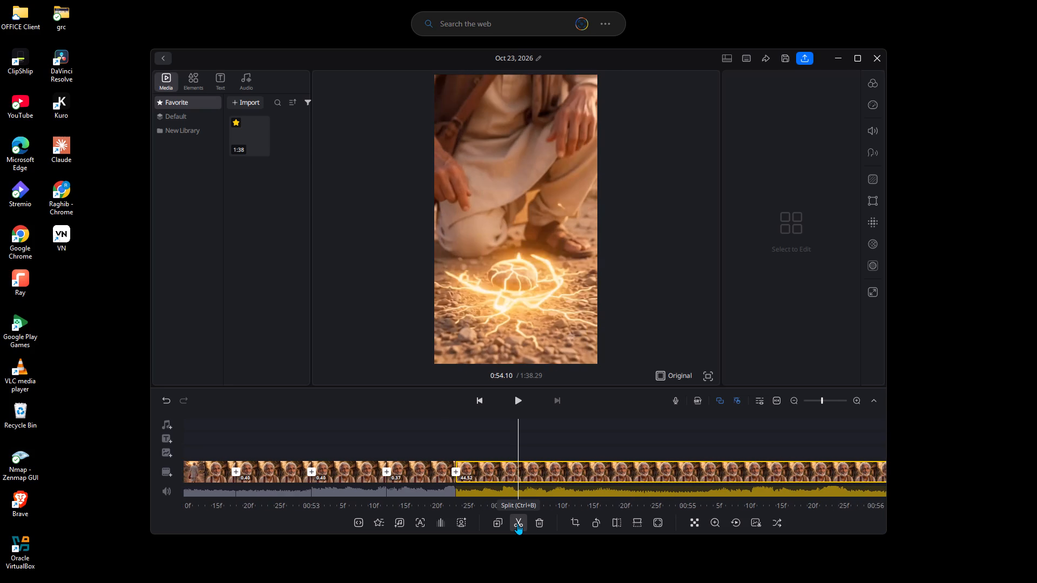
{"action": "key", "text": "Right"}
{"action": "left_click", "coordinate": [517, 524]}
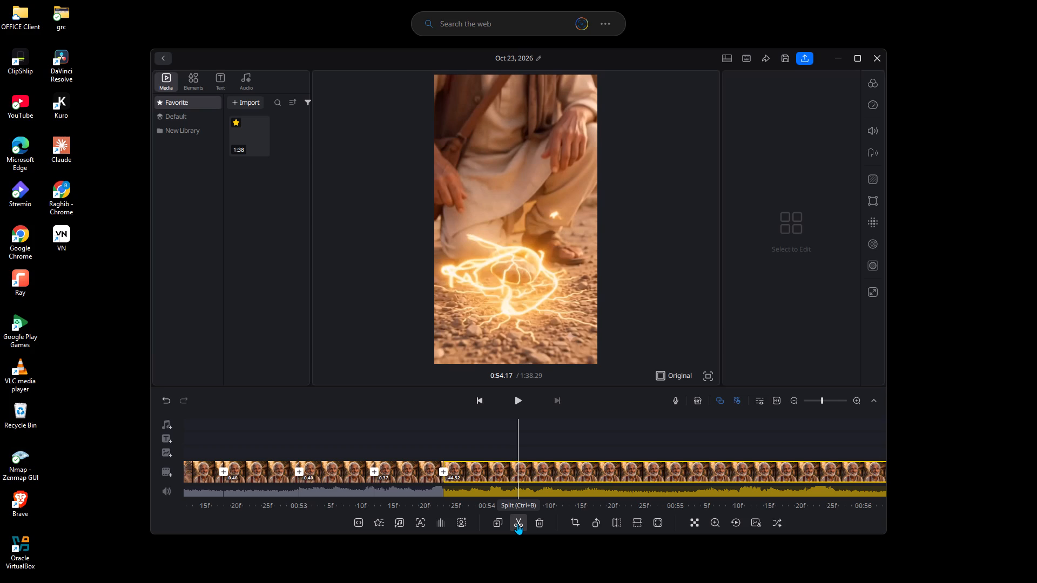
Split the remaining clip at 0:54.57 to cut off a 0.40-second segment.
{"action": "key", "text": "Right"}
{"action": "key", "text": "Right"}
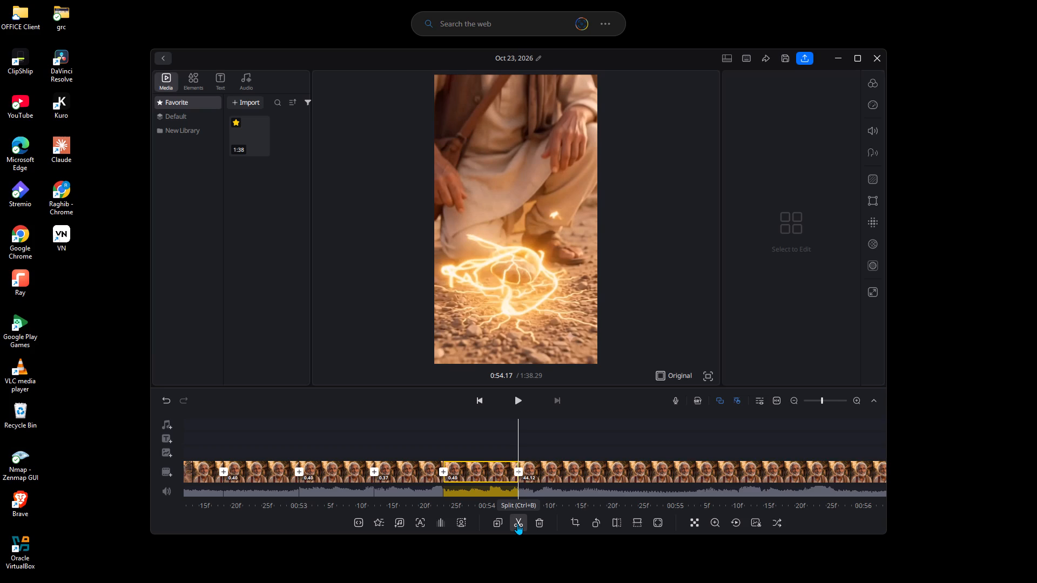
{"action": "key", "text": "Right"}
{"action": "key", "text": "Right"}
{"action": "key", "text": "Right"}
{"action": "key", "text": "Right"}
{"action": "key", "text": "Right"}
{"action": "key", "text": "Right"}
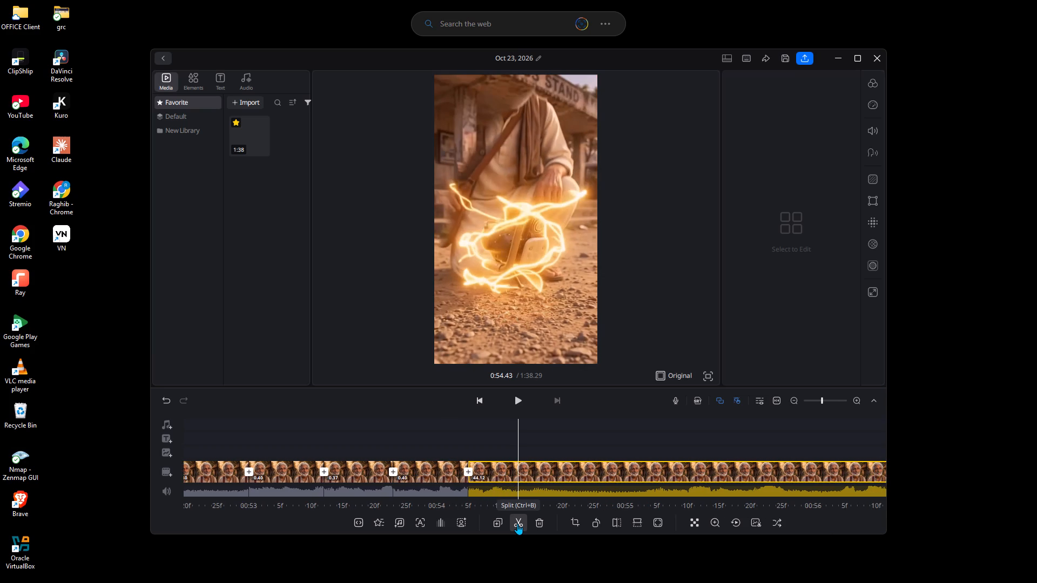
{"action": "key", "text": "Right"}
{"action": "key", "text": "Right"}
{"action": "key", "text": "Right"}
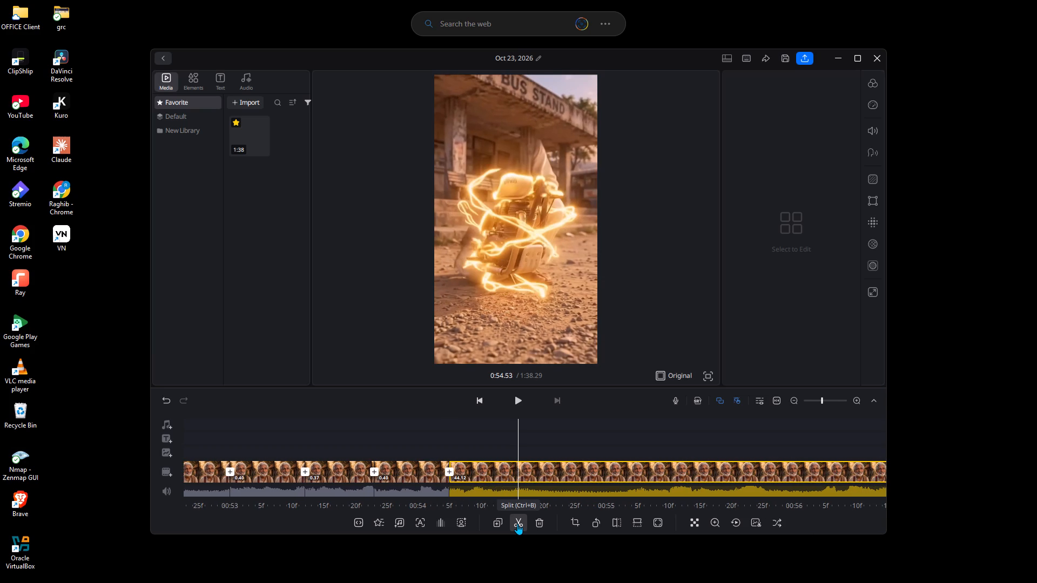
{"action": "key", "text": "Right"}
{"action": "left_click", "coordinate": [517, 524]}
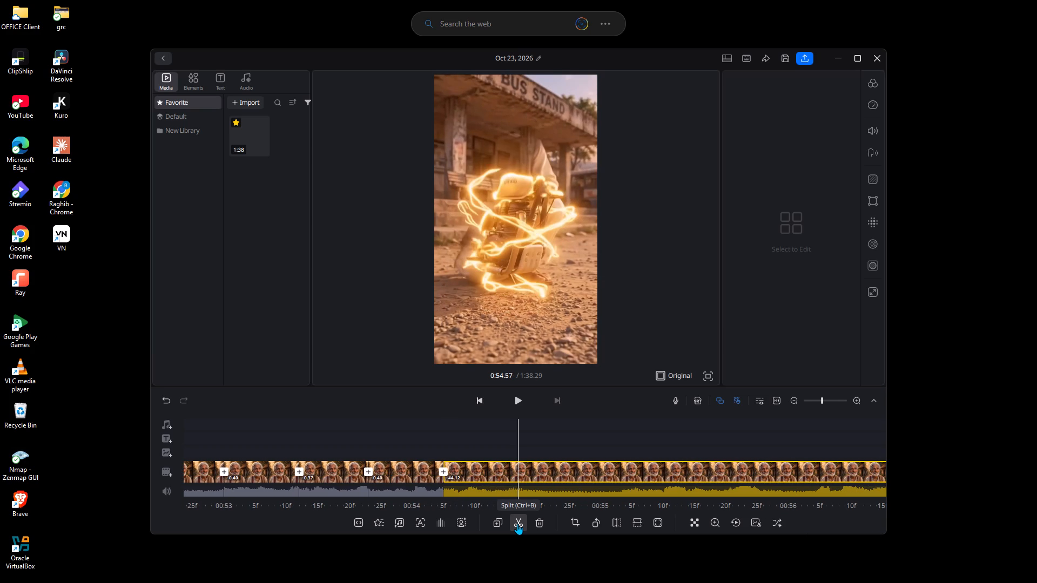
Split the remaining clip at 0:55.00 to cut off a 0.43-second segment.
{"action": "key", "text": "Right"}
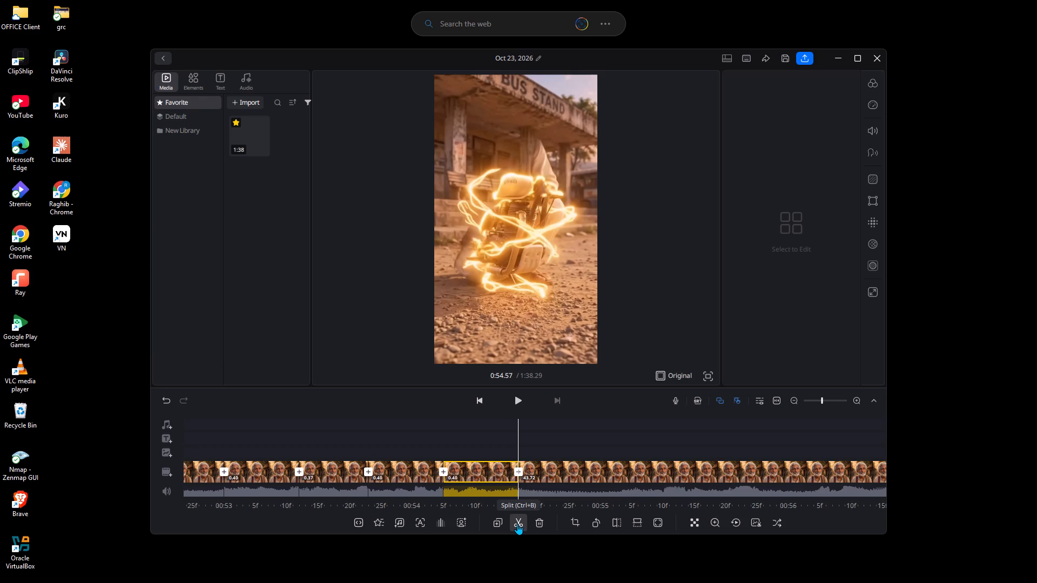
{"action": "key", "text": "Right"}
{"action": "key", "text": "Right"}
{"action": "key", "text": "Right"}
{"action": "key", "text": "Right"}
{"action": "key", "text": "Right"}
{"action": "key", "text": "Right"}
{"action": "key", "text": "Right"}
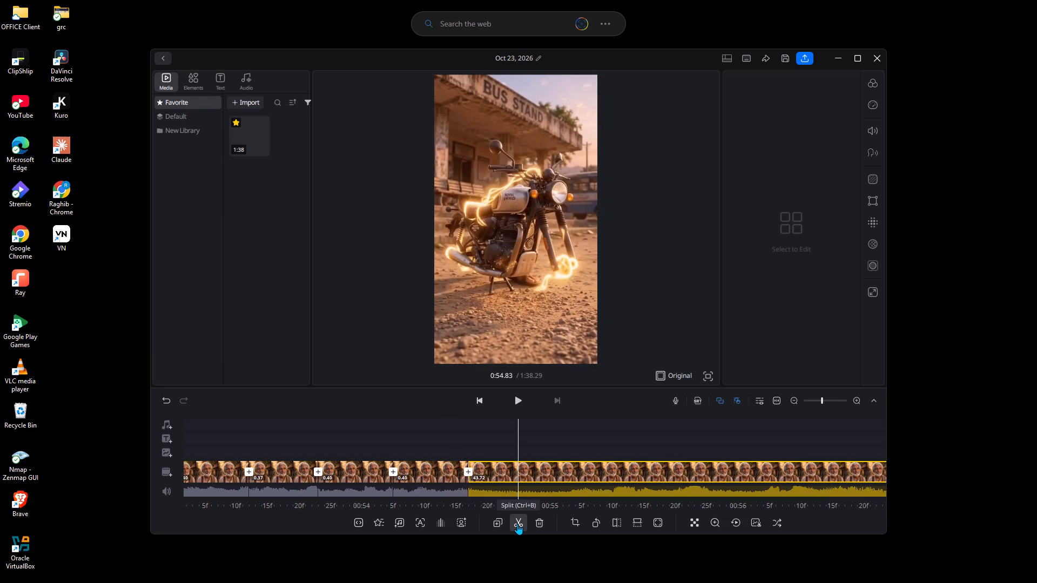
{"action": "key", "text": "Right"}
{"action": "key", "text": "Right"}
{"action": "key", "text": "Right"}
{"action": "key", "text": "Right"}
{"action": "key", "text": "Right"}
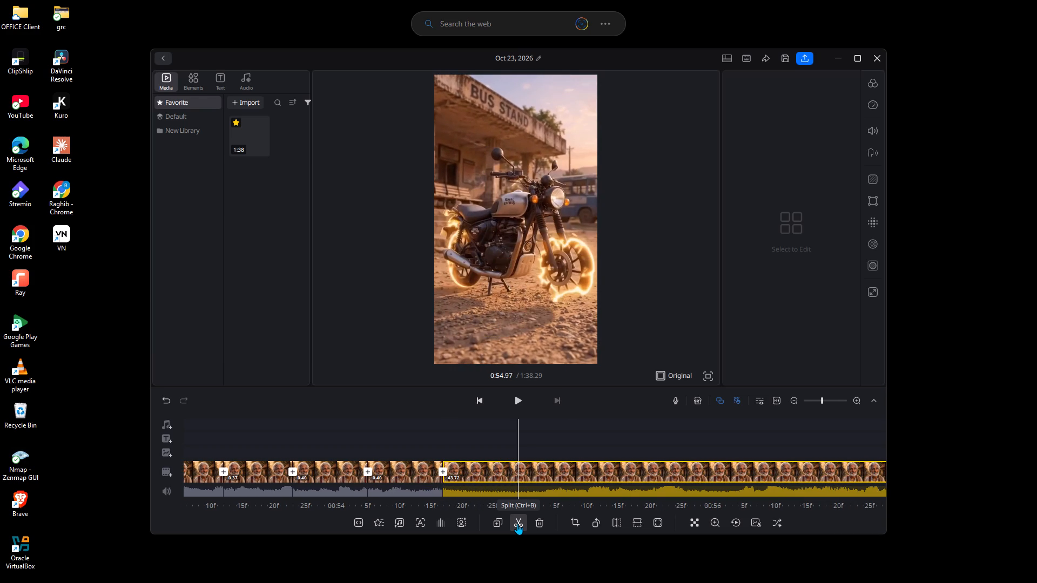
{"action": "left_click", "coordinate": [517, 524]}
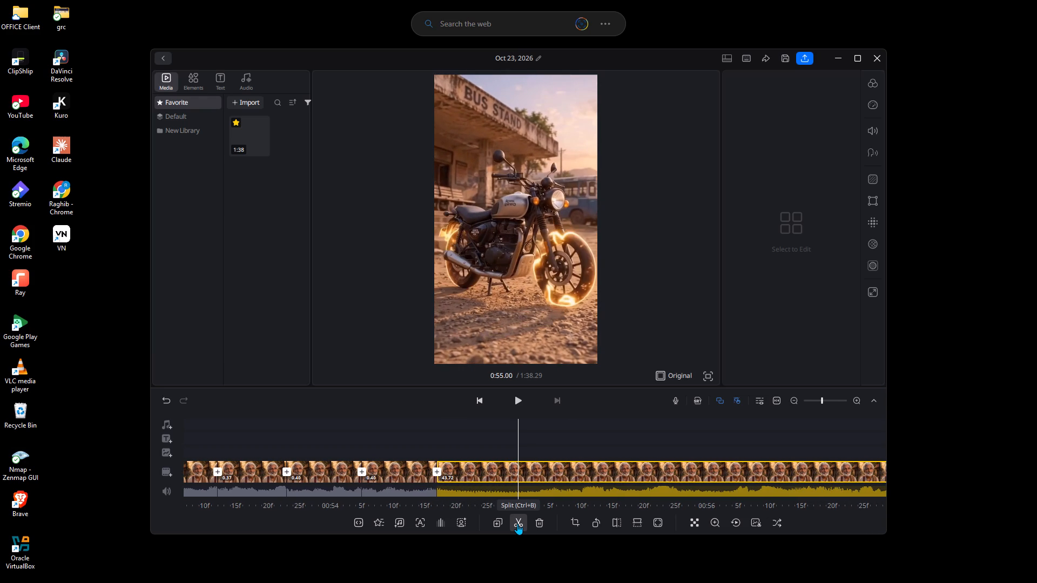
Split the remaining clip at 0:55.40 to cut off a 0.40-second segment.
{"action": "key", "text": "Right"}
{"action": "key", "text": "Right"}
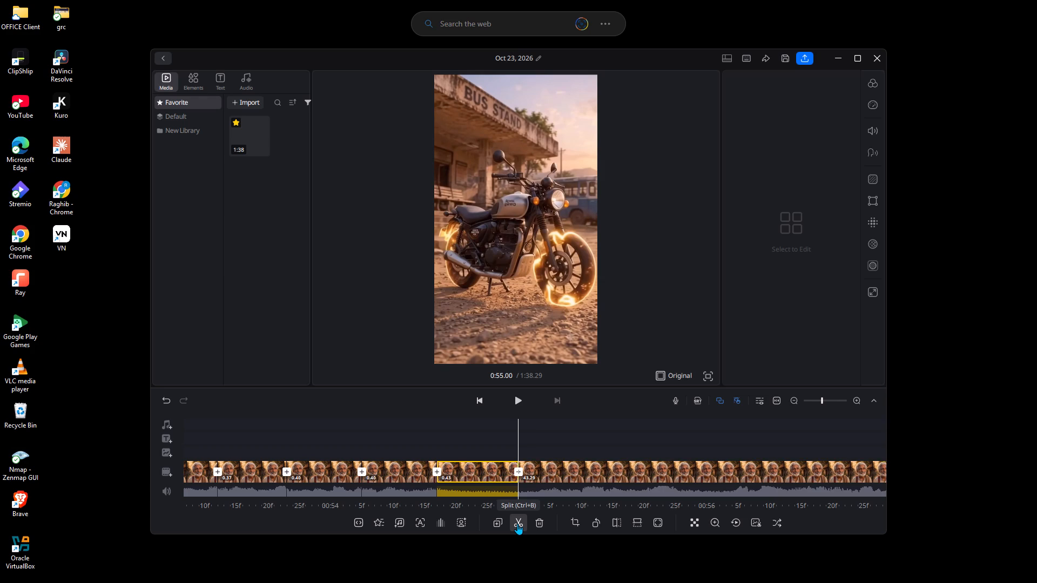
{"action": "key", "text": "Right"}
{"action": "key", "text": "Right"}
{"action": "key", "text": "Right"}
{"action": "key", "text": "Right"}
{"action": "key", "text": "Right"}
{"action": "key", "text": "Right"}
{"action": "key", "text": "Right"}
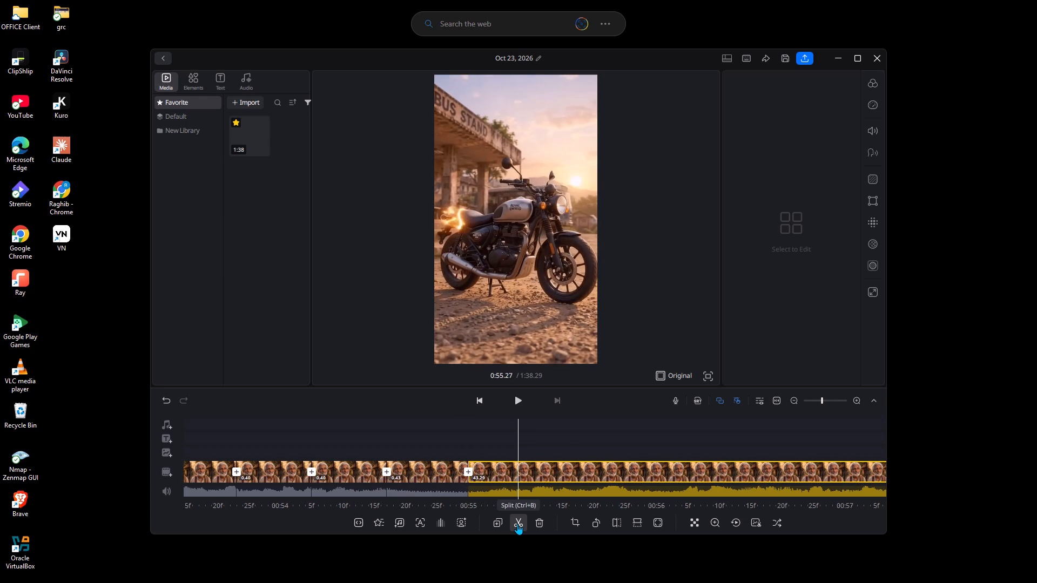
{"action": "key", "text": "Right"}
{"action": "key", "text": "Right"}
{"action": "key", "text": "Right"}
{"action": "left_click", "coordinate": [517, 524]}
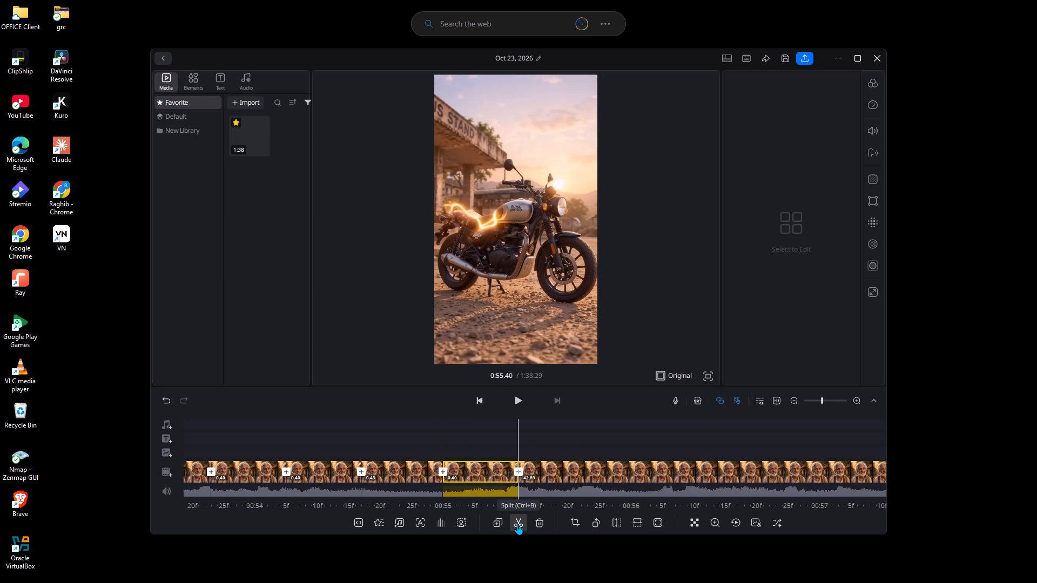
Split the remaining clip at 0:55.77 to cut off a 0.37-second segment.
{"action": "key", "text": "Right"}
{"action": "key", "text": "Right"}
{"action": "key", "text": "Right"}
{"action": "key", "text": "Right"}
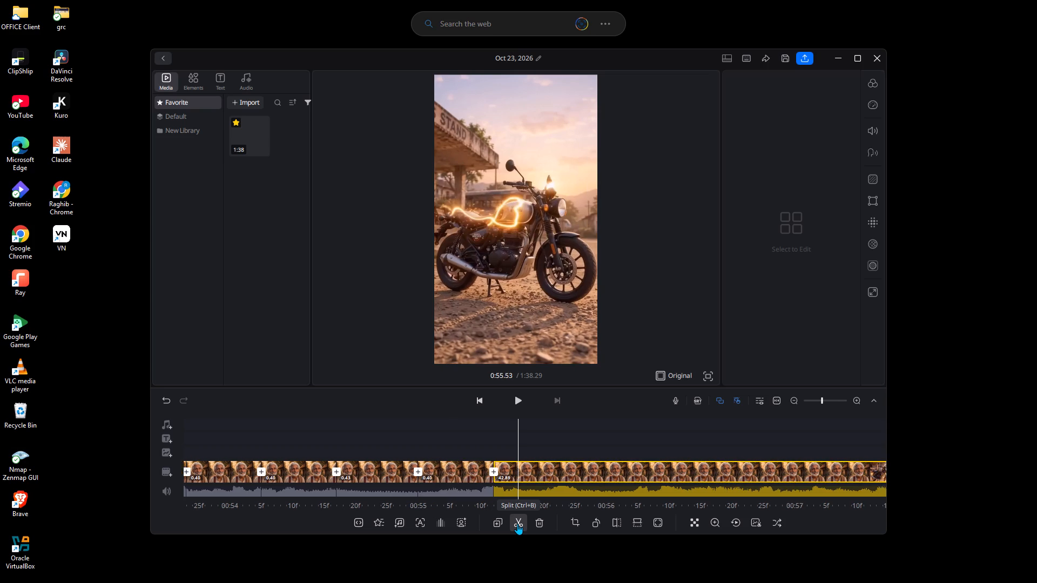
{"action": "key", "text": "Right"}
{"action": "key", "text": "Right"}
{"action": "key", "text": "Right"}
{"action": "key", "text": "Right"}
{"action": "key", "text": "Right"}
{"action": "key", "text": "Right"}
{"action": "key", "text": "Right"}
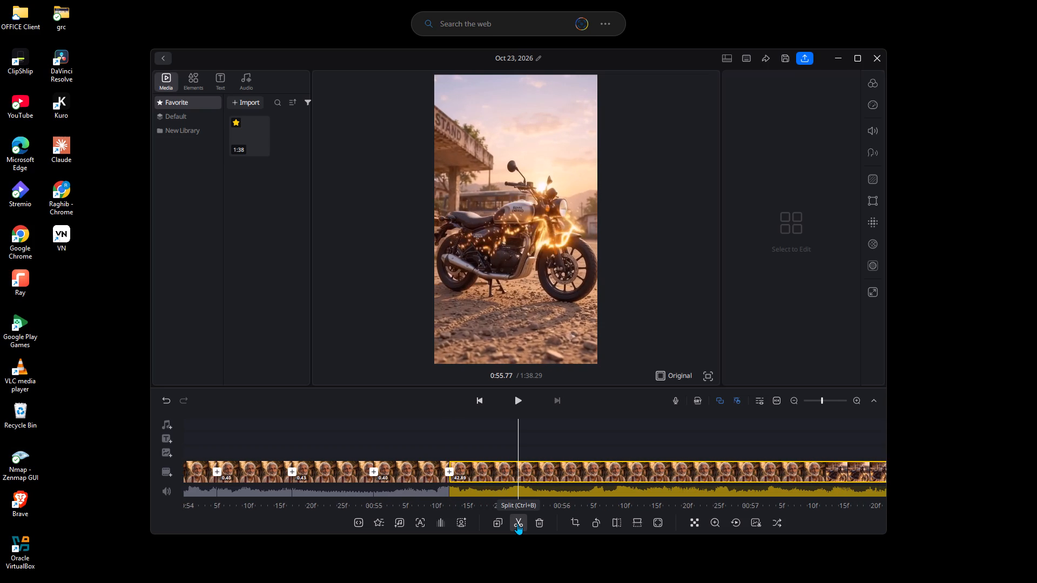
{"action": "left_click", "coordinate": [517, 524]}
Split the remaining clip at 0:56.17 to cut off a 0.40-second segment.
{"action": "key", "text": "Right"}
{"action": "key", "text": "Right"}
{"action": "key", "text": "Right"}
{"action": "key", "text": "Right"}
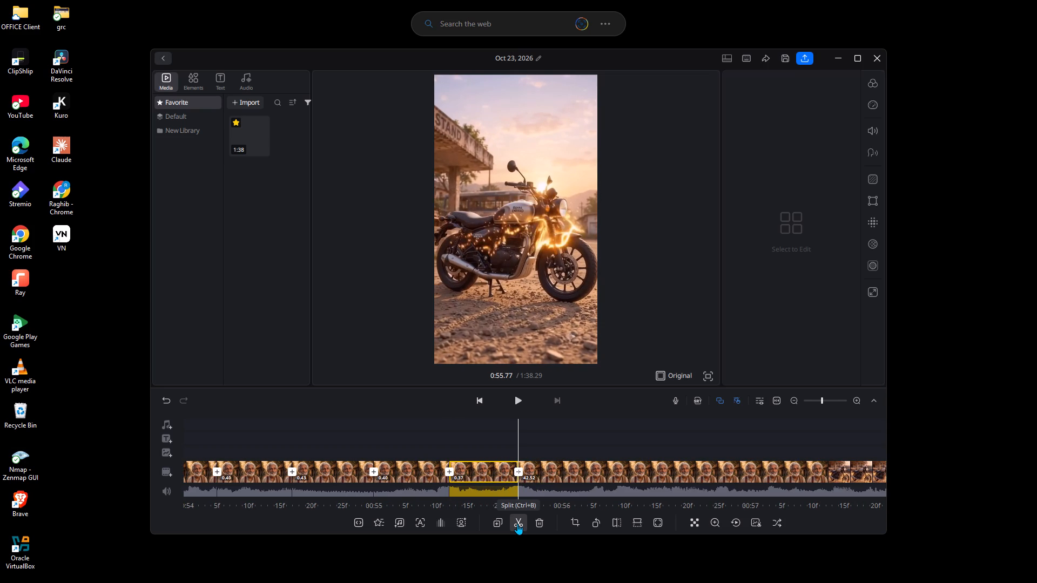
{"action": "key", "text": "Right"}
{"action": "key", "text": "Right"}
{"action": "key", "text": "Right"}
{"action": "key", "text": "Right"}
{"action": "key", "text": "Right"}
{"action": "key", "text": "Right"}
{"action": "key", "text": "Right"}
{"action": "key", "text": "Right"}
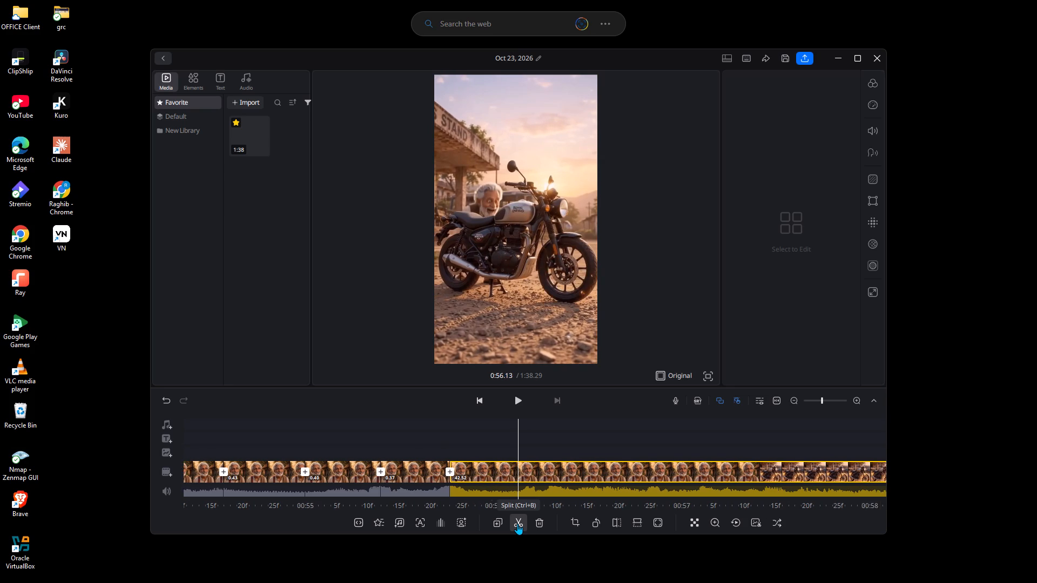
{"action": "left_click", "coordinate": [517, 524]}
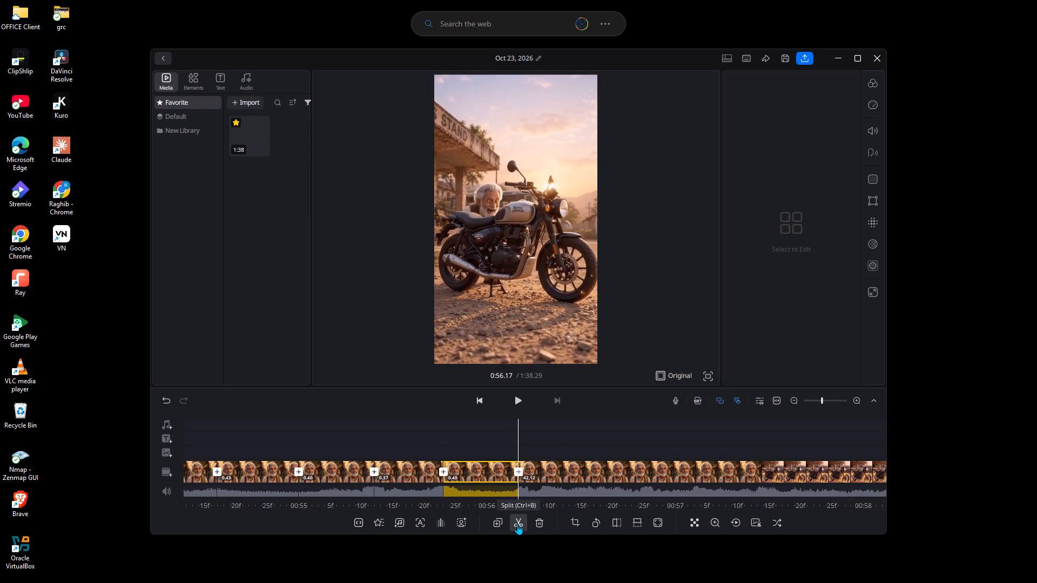
Split the remaining clip at 0:56.57 to cut off a 0.40-second segment.
{"action": "key", "text": "Right"}
{"action": "key", "text": "Right"}
{"action": "key", "text": "Right"}
{"action": "key", "text": "Right"}
{"action": "key", "text": "Right"}
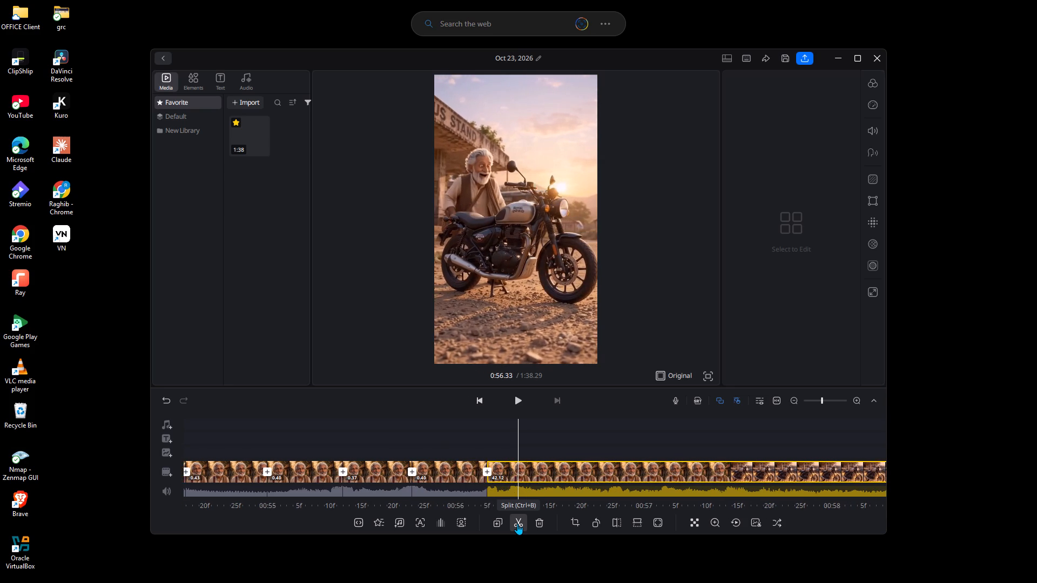
{"action": "key", "text": "Right"}
{"action": "key", "text": "Right"}
{"action": "key", "text": "Right"}
{"action": "key", "text": "Right"}
{"action": "key", "text": "Right"}
{"action": "key", "text": "Right"}
{"action": "key", "text": "Right"}
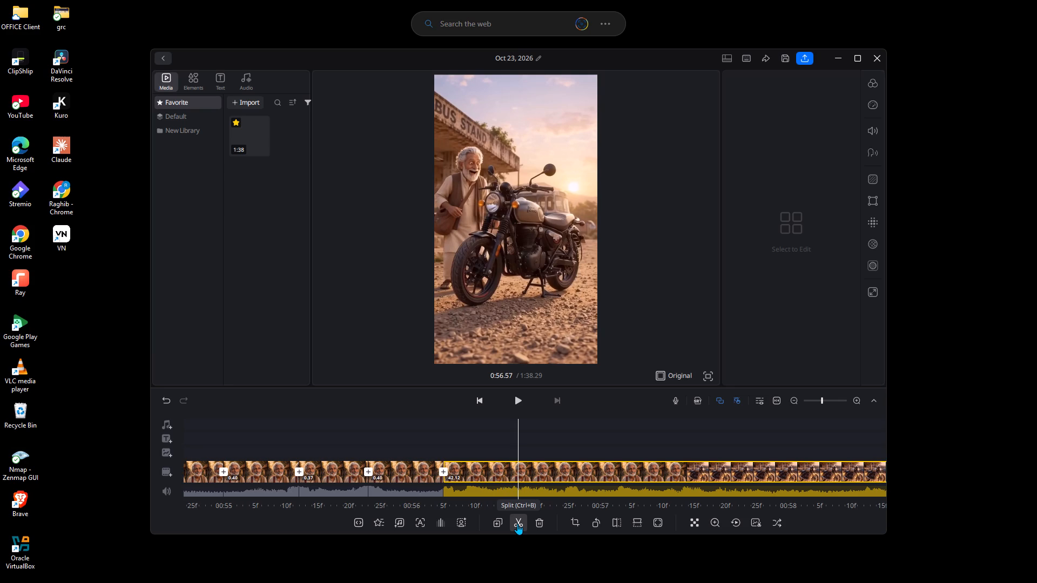
{"action": "left_click", "coordinate": [517, 524]}
Split the remaining clip at 0:56.97 to cut off a 0.40-second segment.
{"action": "key", "text": "Right"}
{"action": "key", "text": "Right"}
{"action": "key", "text": "Right"}
{"action": "key", "text": "Right"}
{"action": "key", "text": "Right"}
{"action": "key", "text": "Right"}
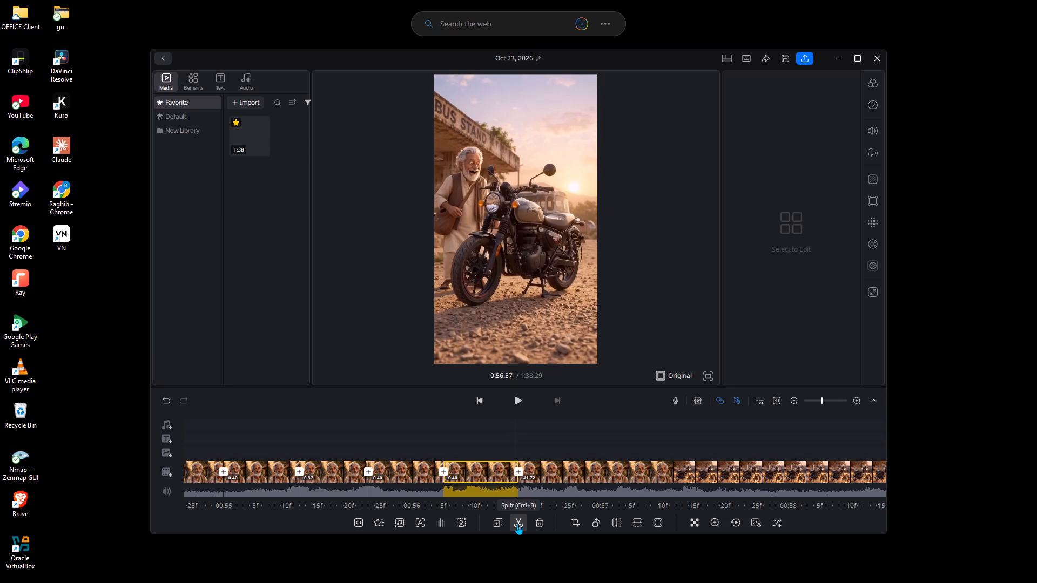
{"action": "key", "text": "Right"}
{"action": "key", "text": "Right"}
{"action": "key", "text": "Right"}
{"action": "key", "text": "Right"}
{"action": "key", "text": "Right"}
{"action": "key", "text": "Right"}
{"action": "left_click", "coordinate": [517, 524]}
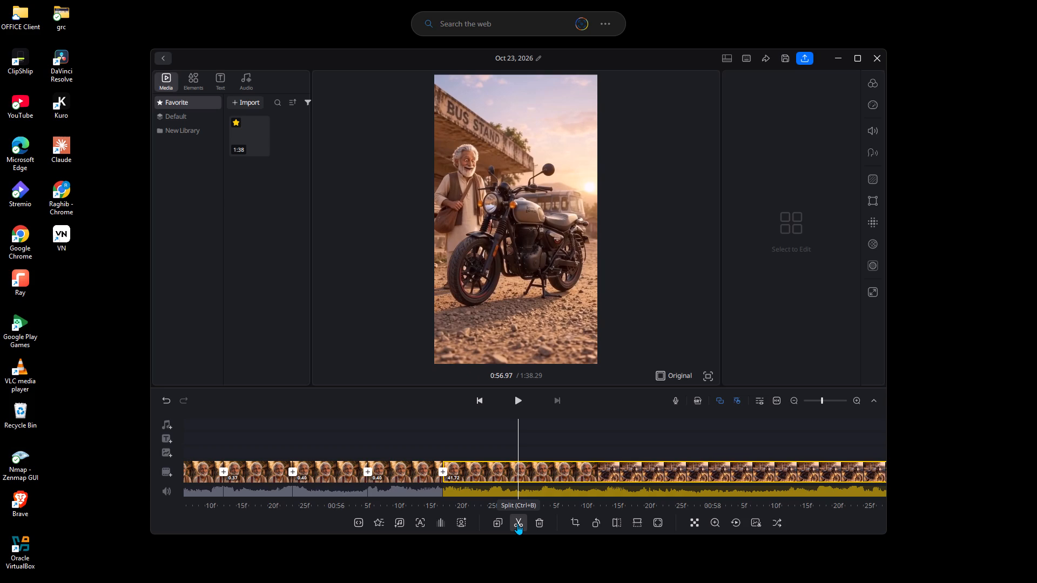
Split the remaining clip at 0:57.40 to cut off a 0.43-second segment.
{"action": "key", "text": "Right"}
{"action": "key", "text": "Right"}
{"action": "key", "text": "Right"}
{"action": "key", "text": "Right"}
{"action": "key", "text": "Right"}
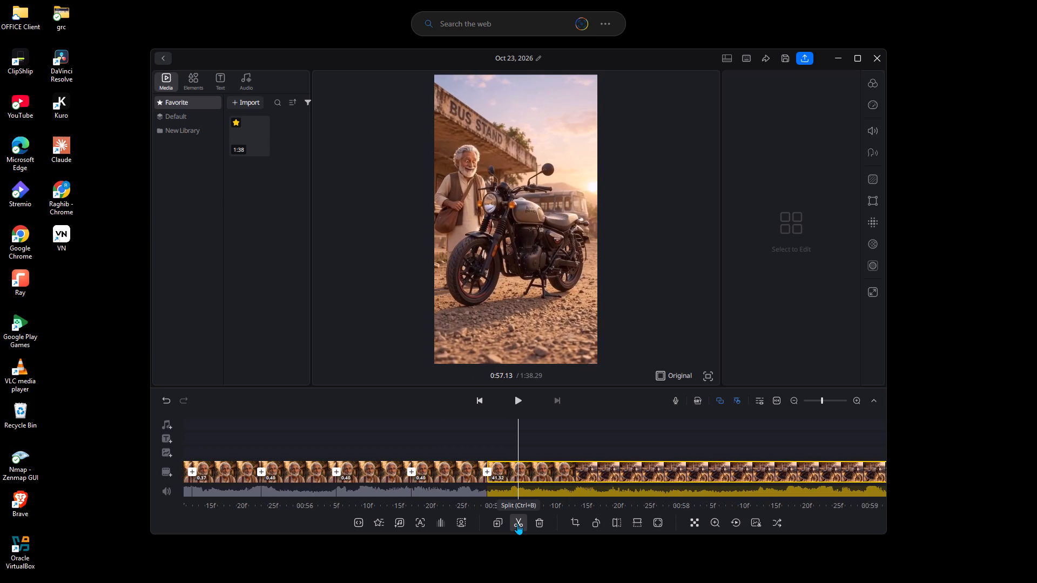
{"action": "key", "text": "Right"}
{"action": "key", "text": "Right"}
{"action": "key", "text": "Right"}
{"action": "key", "text": "Right"}
{"action": "key", "text": "Right"}
{"action": "key", "text": "Right"}
{"action": "key", "text": "Right"}
{"action": "key", "text": "Right"}
{"action": "left_click", "coordinate": [517, 524]}
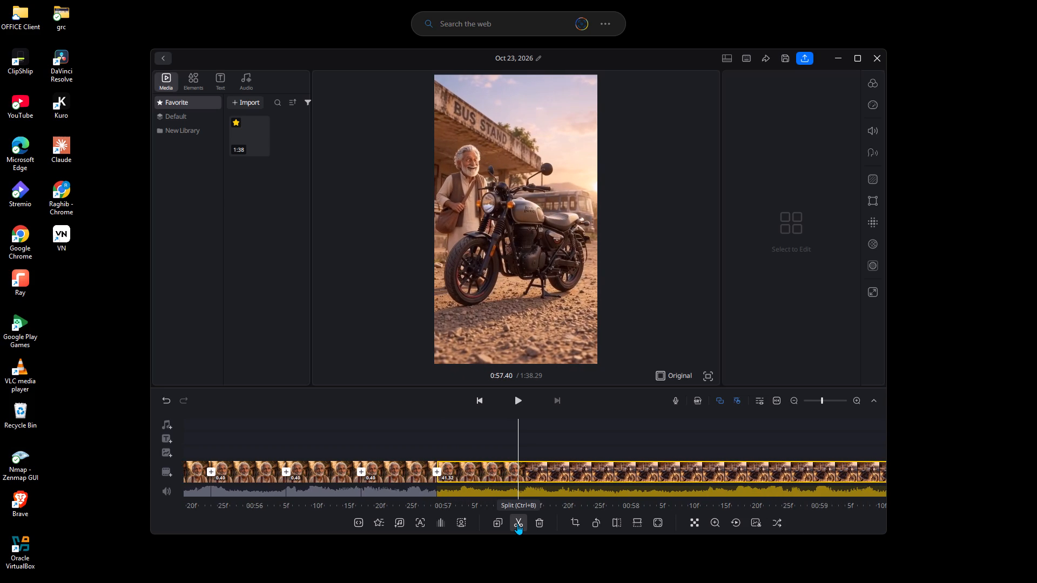
Split the remaining clip at 0:57.83 to cut off a 0.43-second segment.
{"action": "key", "text": "Right"}
{"action": "key", "text": "Right"}
{"action": "key", "text": "Right"}
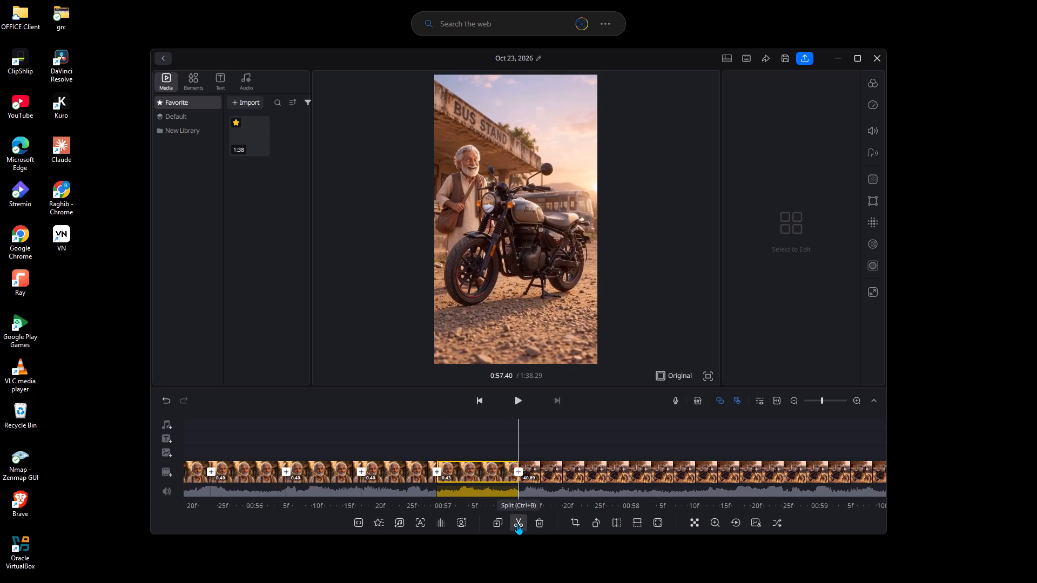
{"action": "key", "text": "Right"}
{"action": "key", "text": "Right"}
{"action": "key", "text": "Right"}
{"action": "key", "text": "Right"}
{"action": "key", "text": "Right"}
{"action": "key", "text": "Right"}
{"action": "key", "text": "Right"}
{"action": "key", "text": "Right"}
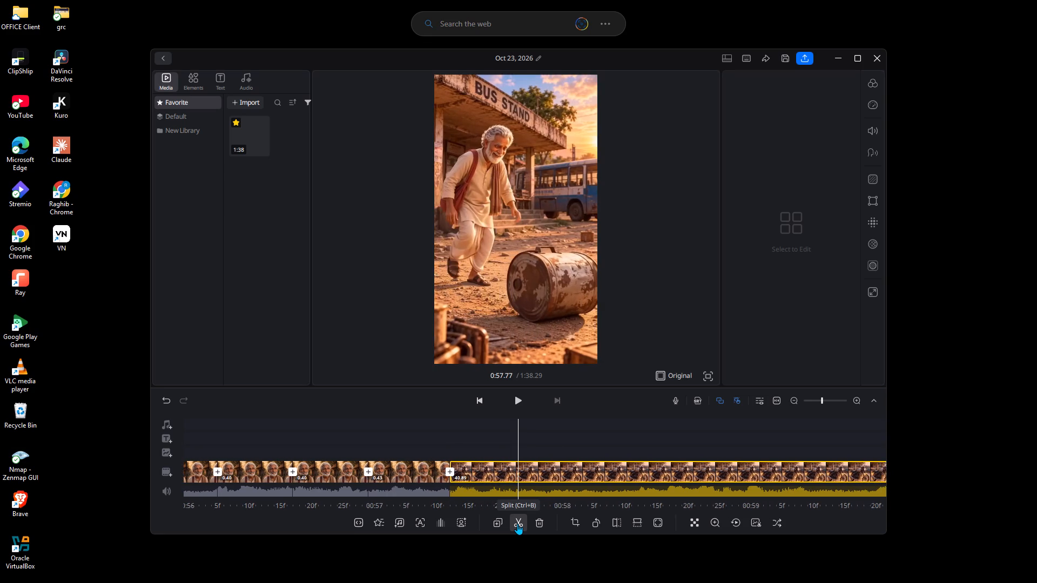
{"action": "key", "text": "Right"}
{"action": "key", "text": "Right"}
{"action": "key", "text": "Right"}
{"action": "key", "text": "Right"}
{"action": "key", "text": "Left"}
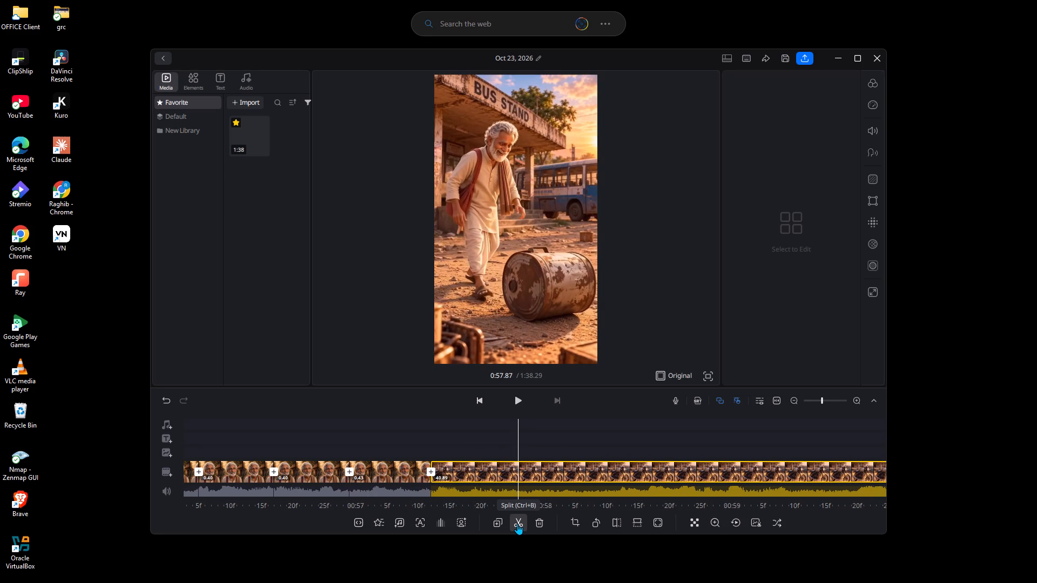
{"action": "key", "text": "Left"}
{"action": "left_click", "coordinate": [517, 524]}
Split the remaining clip at 0:58.20 to cut off a 0.37-second segment.
{"action": "key", "text": "Right"}
{"action": "key", "text": "Right"}
{"action": "key", "text": "Right"}
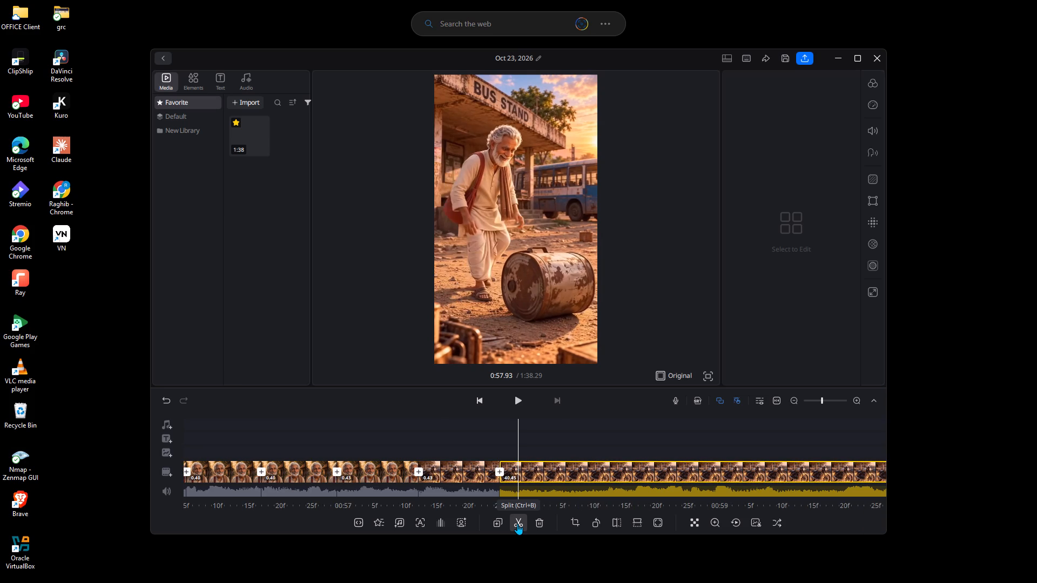
{"action": "key", "text": "Right"}
{"action": "key", "text": "Right"}
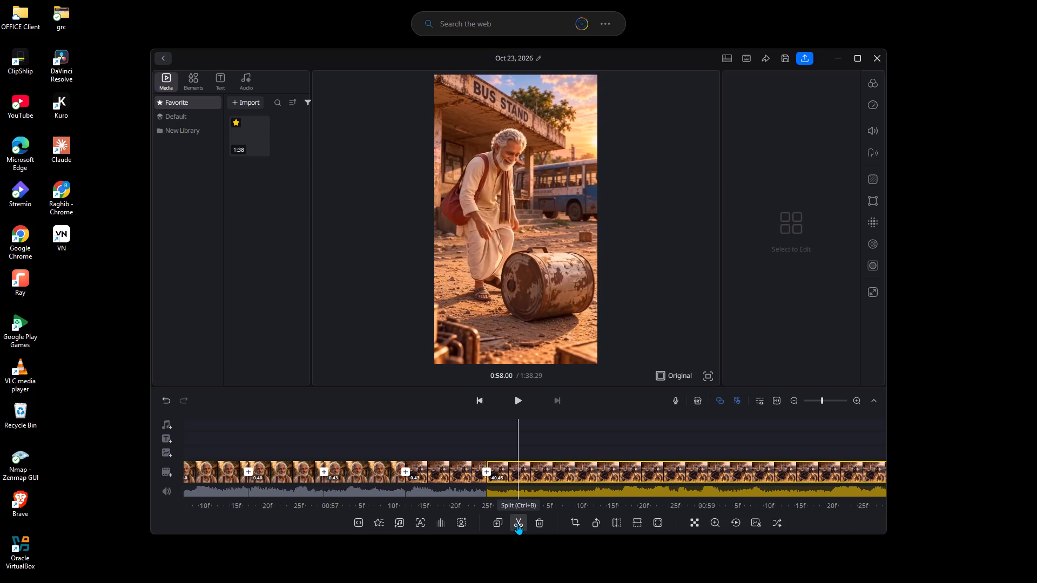
{"action": "key", "text": "Right"}
{"action": "key", "text": "Right"}
{"action": "key", "text": "Right"}
{"action": "key", "text": "Right"}
{"action": "key", "text": "Right"}
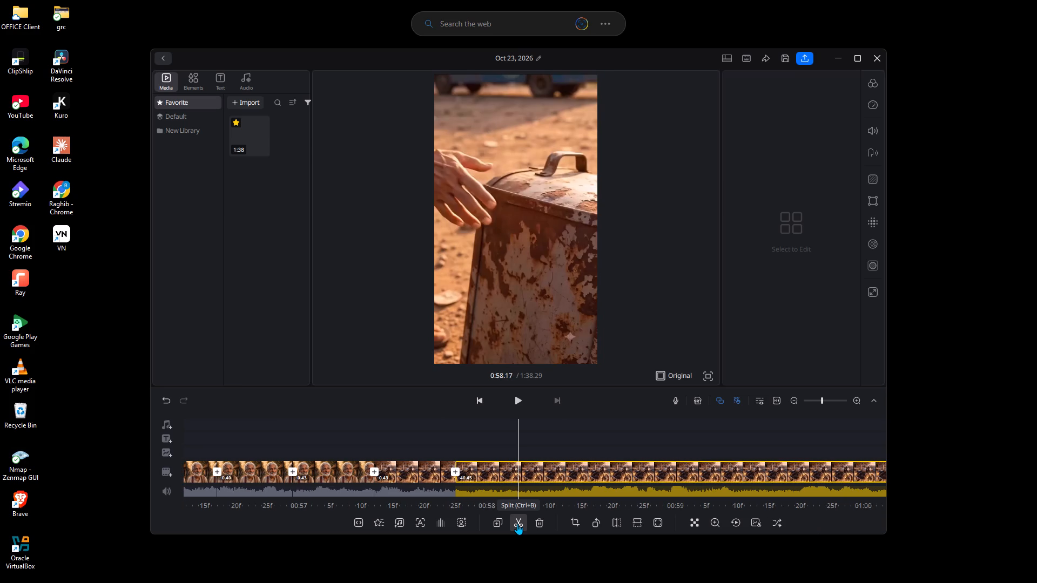
{"action": "key", "text": "Right"}
{"action": "left_click", "coordinate": [517, 524]}
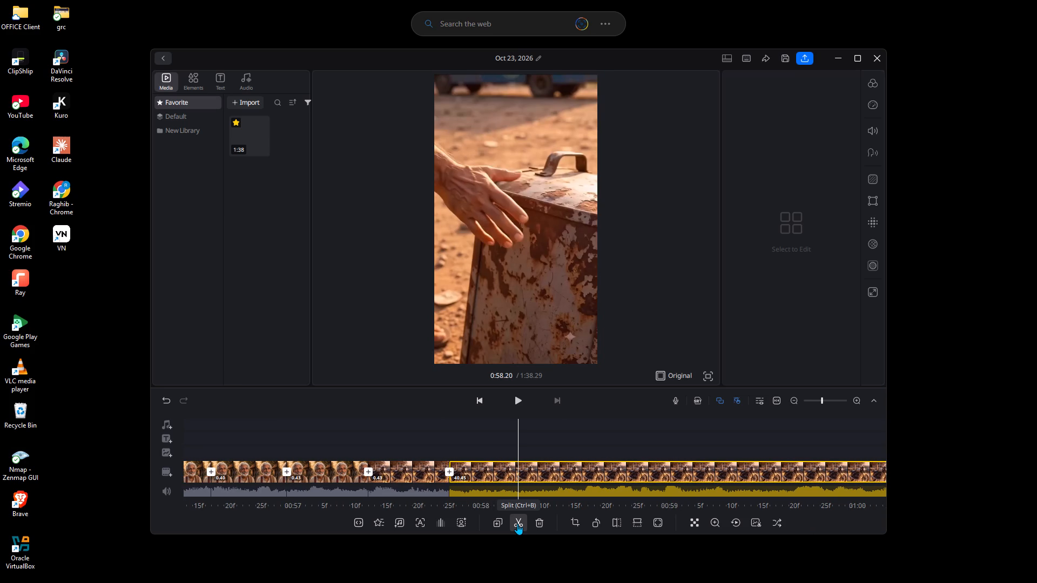
Split the remaining clip at 0:58.60 to cut off a 0.40-second segment.
{"action": "key", "text": "Right"}
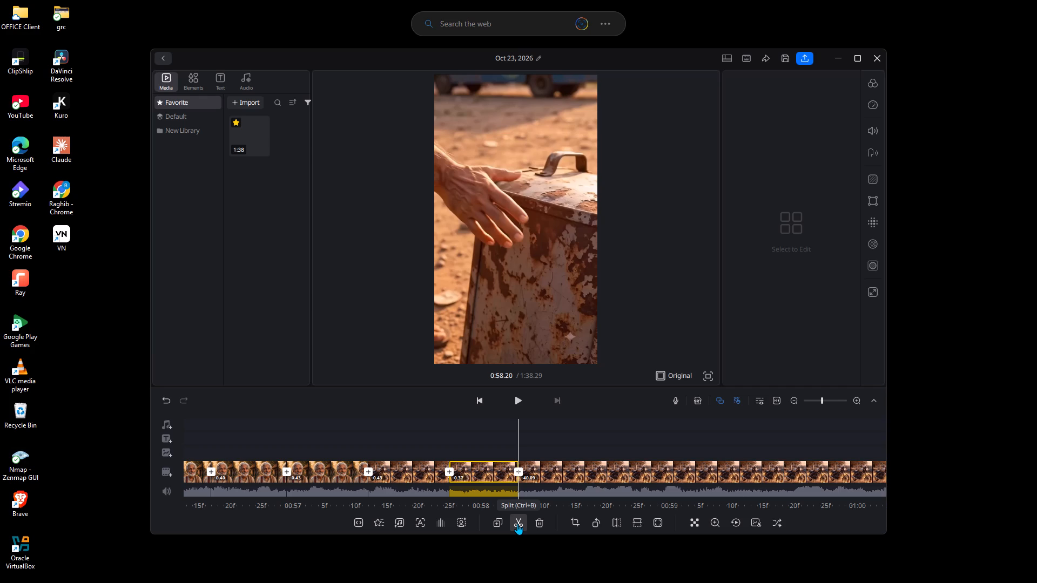
{"action": "key", "text": "Right"}
{"action": "key", "text": "Right"}
{"action": "key", "text": "Right"}
{"action": "key", "text": "Right"}
{"action": "key", "text": "Right"}
{"action": "key", "text": "Right"}
{"action": "key", "text": "Right"}
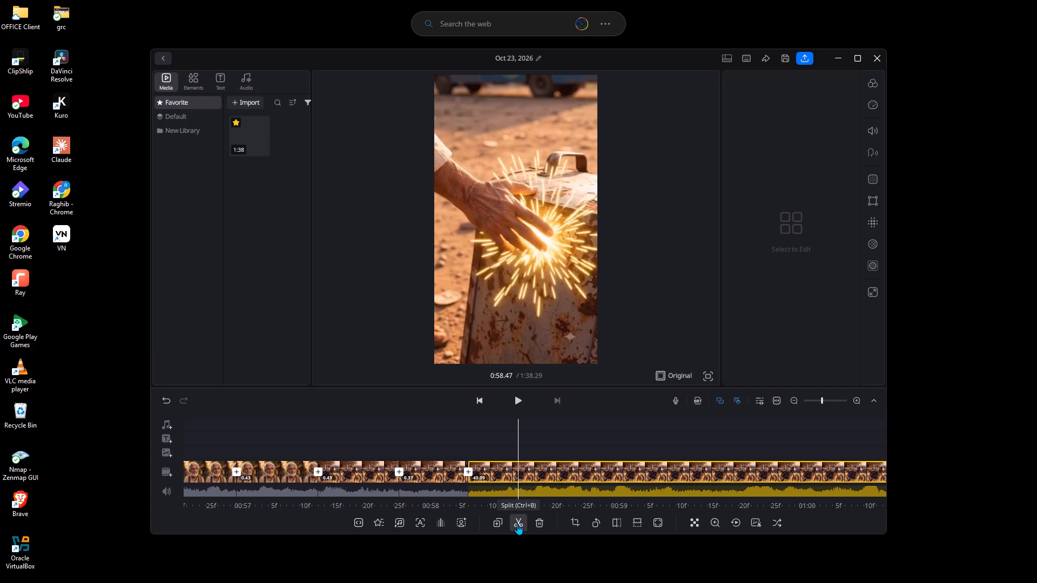
{"action": "key", "text": "Right"}
{"action": "key", "text": "Right"}
{"action": "key", "text": "Right"}
{"action": "key", "text": "Right"}
{"action": "left_click", "coordinate": [517, 524]}
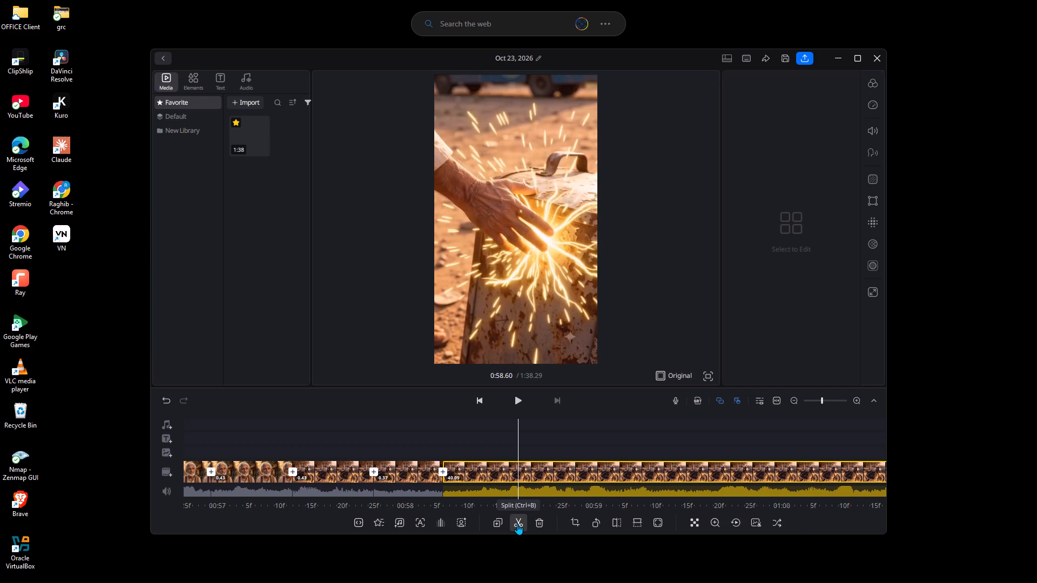
Split the remaining clip at 0:59.03 to cut off a 0.43-second segment.
{"action": "key", "text": "Right"}
{"action": "key", "text": "Right"}
{"action": "key", "text": "Right"}
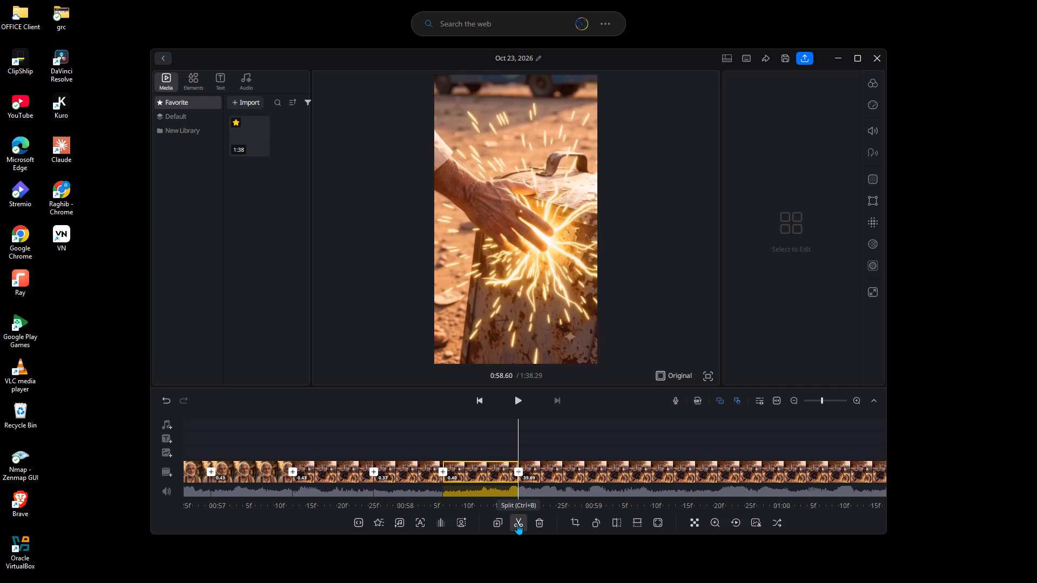
{"action": "key", "text": "Right"}
{"action": "key", "text": "Right"}
{"action": "key", "text": "Right"}
{"action": "key", "text": "Right"}
{"action": "key", "text": "Right"}
{"action": "key", "text": "Right"}
{"action": "key", "text": "Right"}
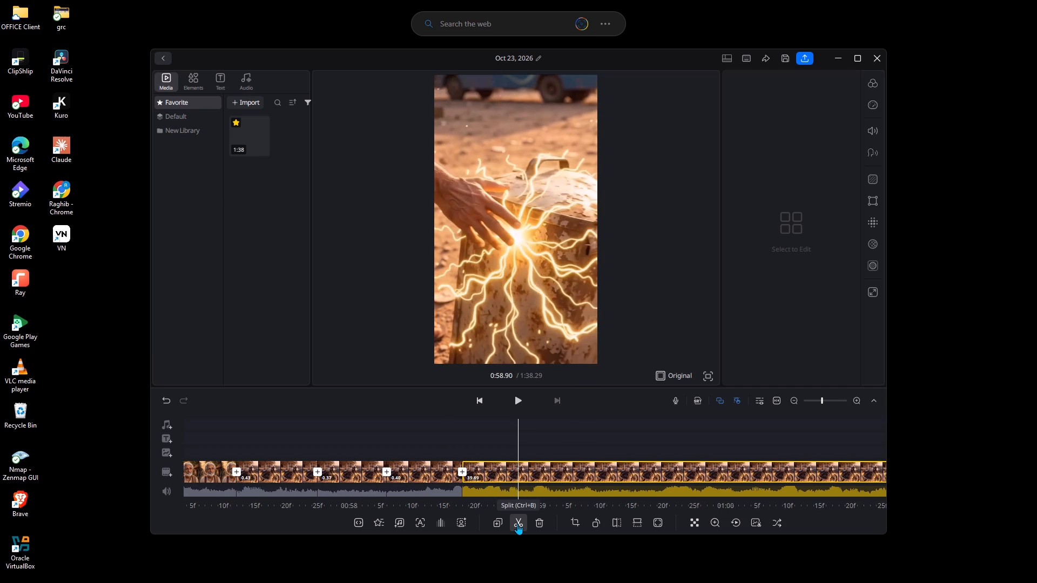
{"action": "key", "text": "Right"}
{"action": "key", "text": "Right"}
{"action": "key", "text": "Right"}
{"action": "left_click", "coordinate": [517, 524]}
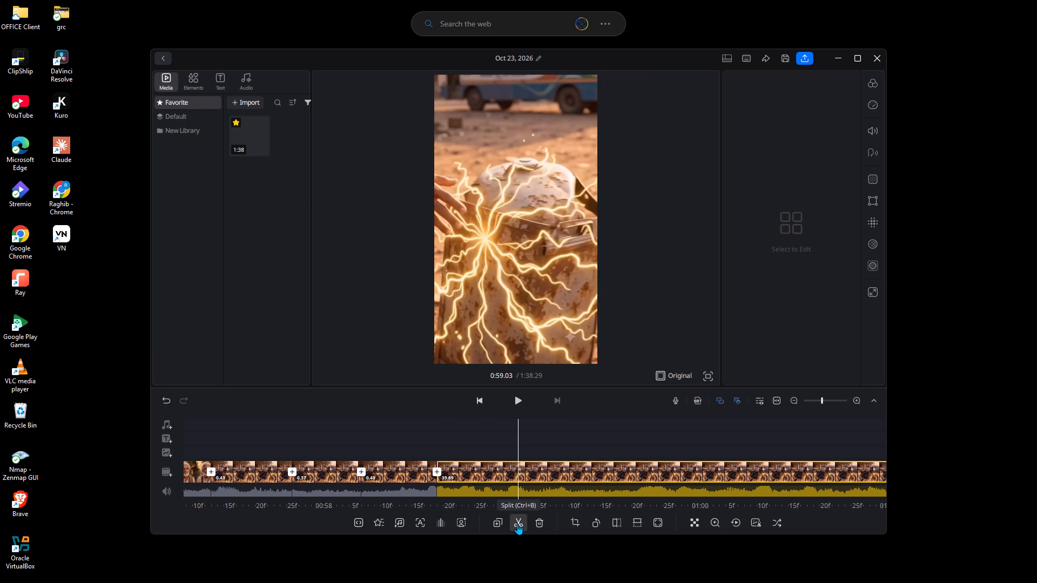
Split the remaining clip at 0:59.43 to cut off a 0.40-second segment.
{"action": "key", "text": "Right"}
{"action": "key", "text": "Right"}
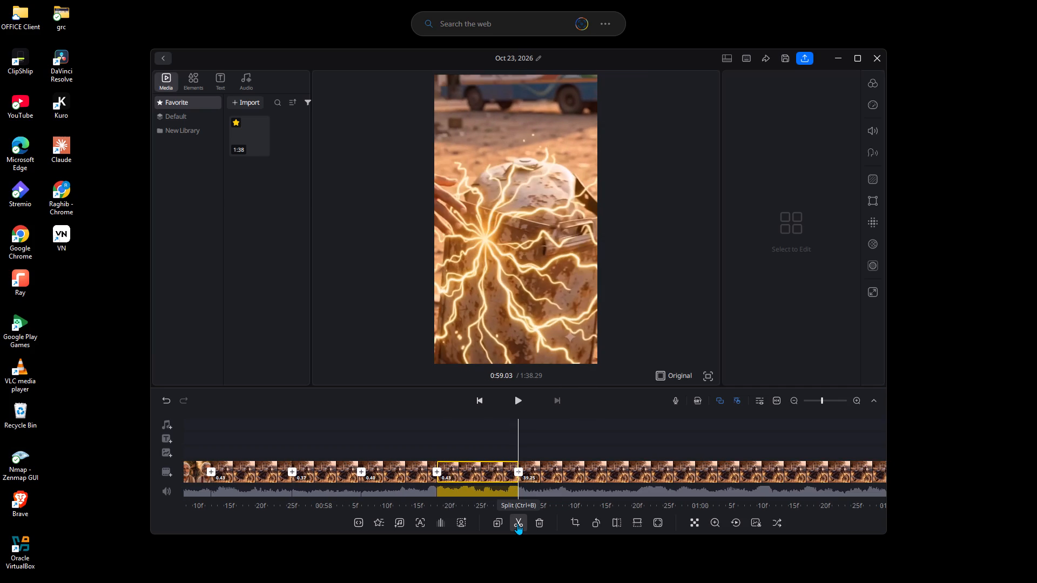
{"action": "key", "text": "Right"}
{"action": "key", "text": "Right"}
{"action": "key", "text": "Right"}
{"action": "key", "text": "Right"}
{"action": "key", "text": "Right"}
{"action": "key", "text": "Right"}
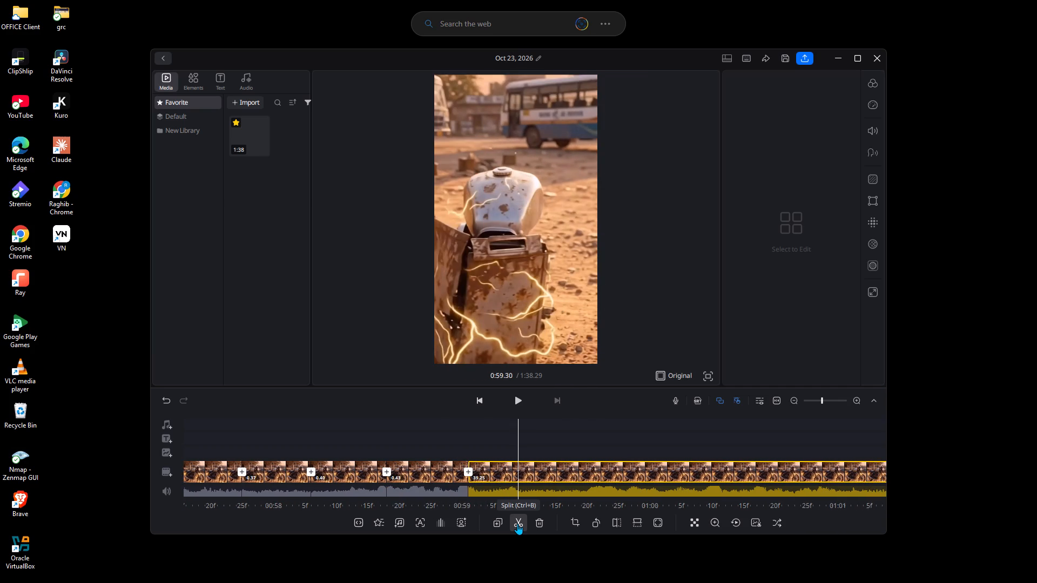
{"action": "key", "text": "Right"}
{"action": "key", "text": "Right"}
{"action": "key", "text": "Right"}
{"action": "key", "text": "Right"}
{"action": "left_click", "coordinate": [517, 524]}
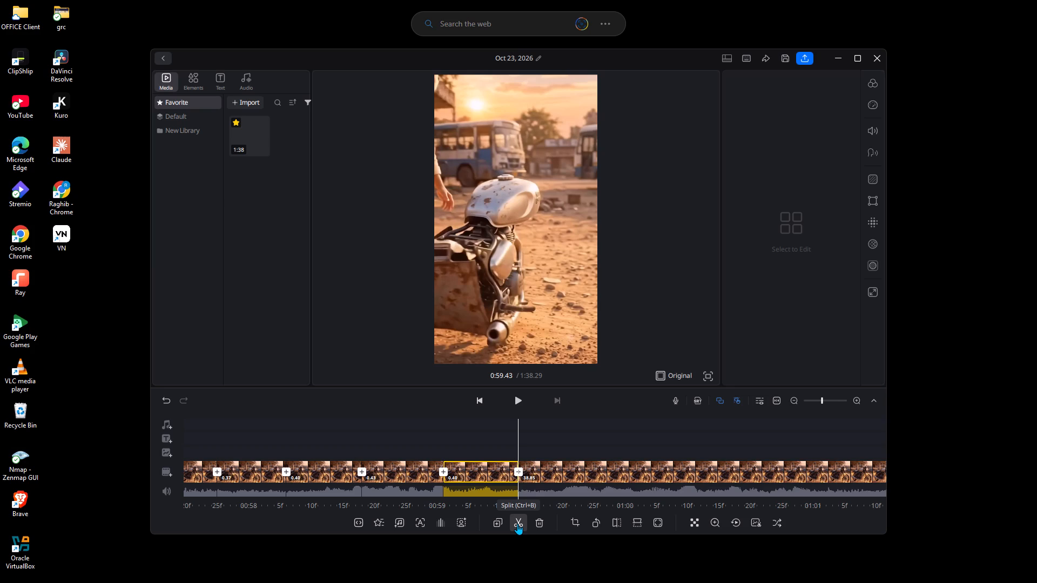
Split the remaining clip at 0:59.87 to cut off a 0.43-second segment.
{"action": "key", "text": "Right"}
{"action": "key", "text": "Right"}
{"action": "key", "text": "Right"}
{"action": "key", "text": "Right"}
{"action": "key", "text": "Right"}
{"action": "key", "text": "Right"}
{"action": "key", "text": "Right"}
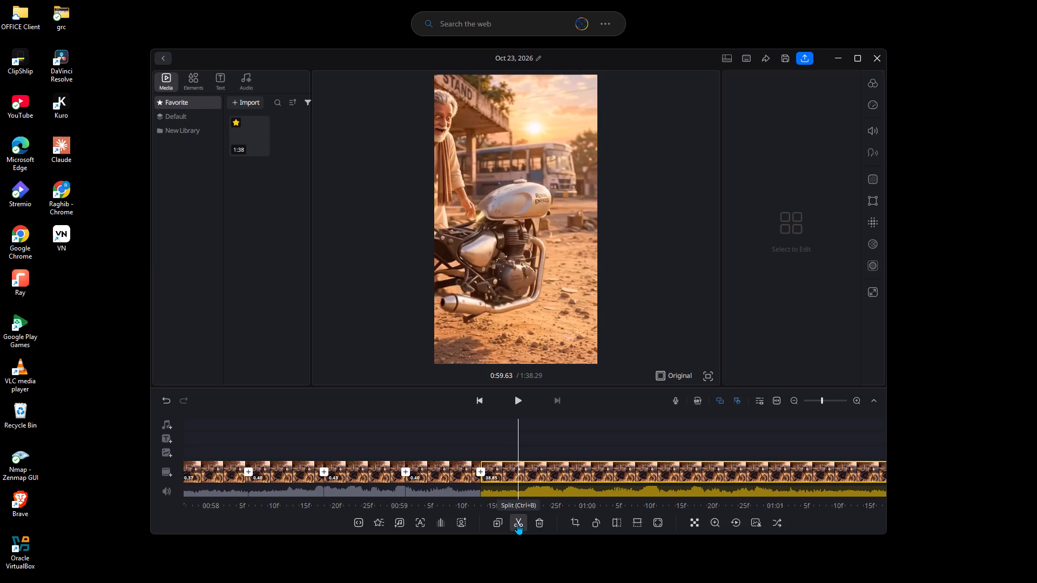
{"action": "key", "text": "Right"}
{"action": "key", "text": "Right"}
{"action": "key", "text": "Right"}
{"action": "key", "text": "Right"}
{"action": "key", "text": "Right"}
{"action": "key", "text": "Right"}
{"action": "left_click", "coordinate": [517, 524]}
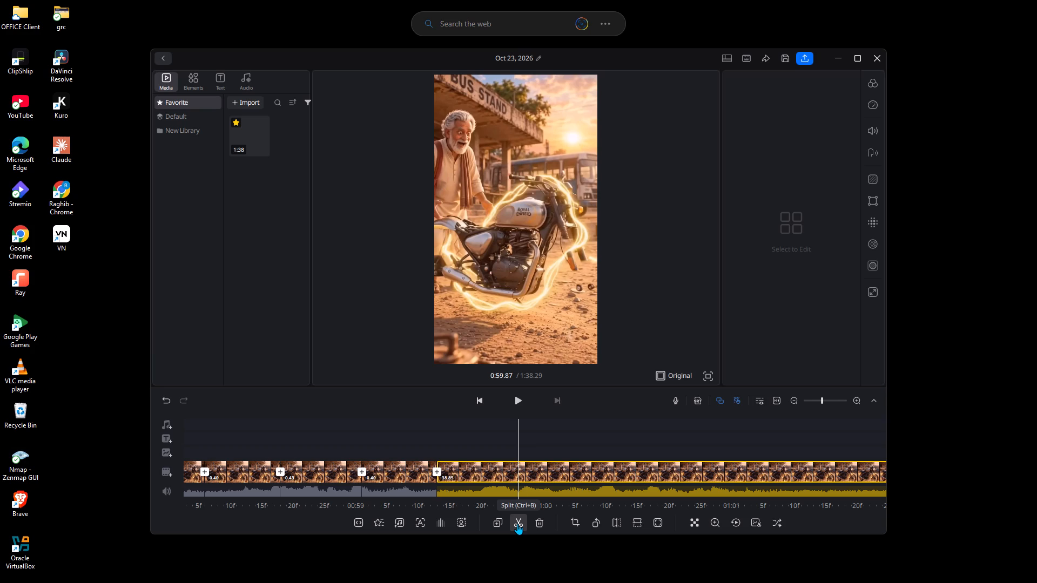
Split the remaining clip at 1:00.27 to cut off a 0.40-second segment.
{"action": "key", "text": "Right"}
{"action": "key", "text": "Right"}
{"action": "key", "text": "Right"}
{"action": "key", "text": "Right"}
{"action": "key", "text": "Right"}
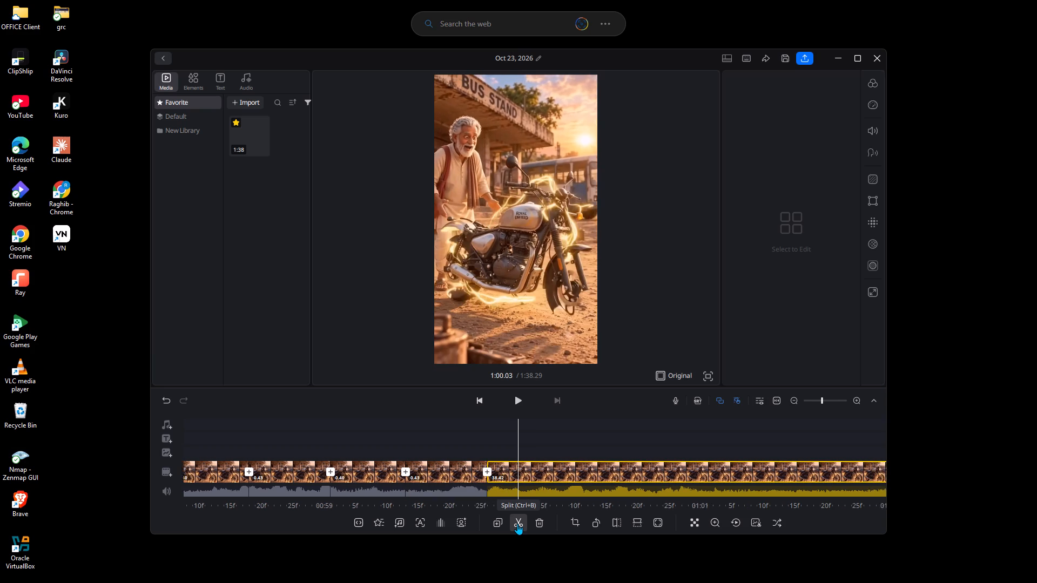
{"action": "key", "text": "Right"}
{"action": "key", "text": "Right"}
{"action": "key", "text": "Right"}
{"action": "key", "text": "Right"}
{"action": "key", "text": "Right"}
{"action": "key", "text": "Right"}
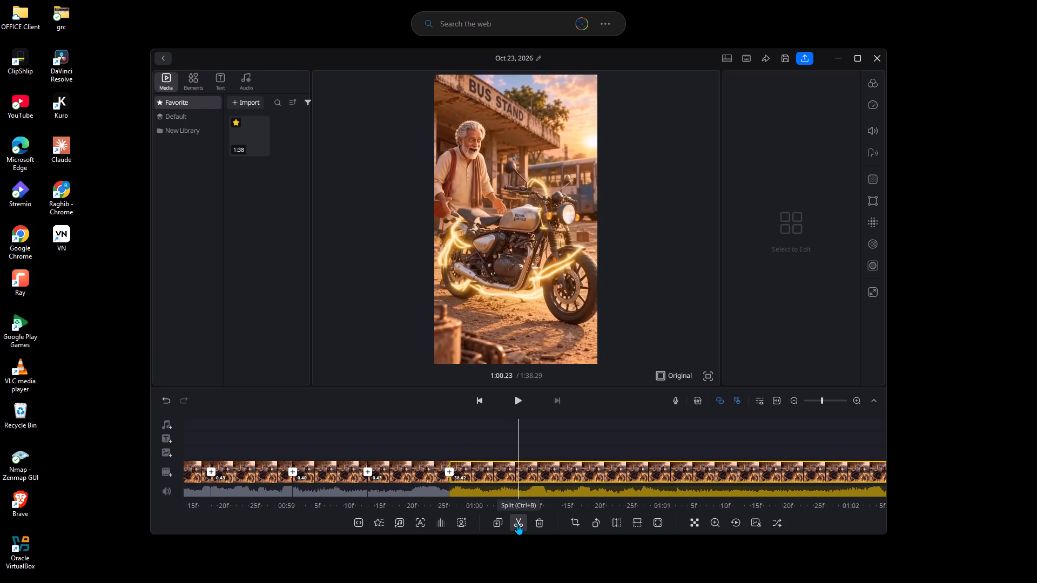
{"action": "key", "text": "Right"}
{"action": "left_click", "coordinate": [517, 524]}
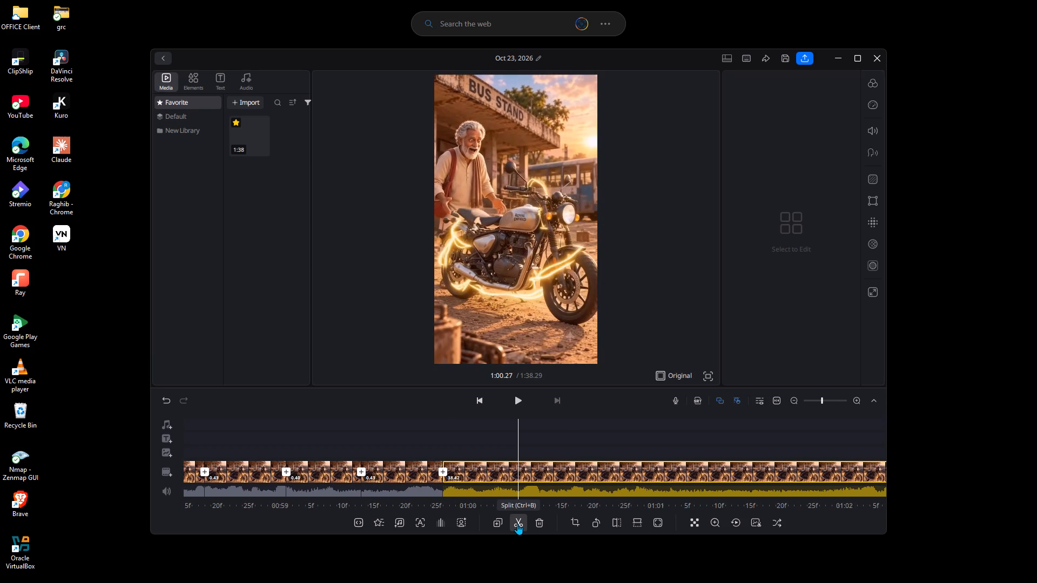
Split the remaining clip at 1:00.73 to cut off a 0.47-second segment.
{"action": "key", "text": "Right"}
{"action": "key", "text": "Right"}
{"action": "key", "text": "Right"}
{"action": "key", "text": "Right"}
{"action": "key", "text": "Right"}
{"action": "key", "text": "Right"}
{"action": "key", "text": "Right"}
{"action": "key", "text": "Right"}
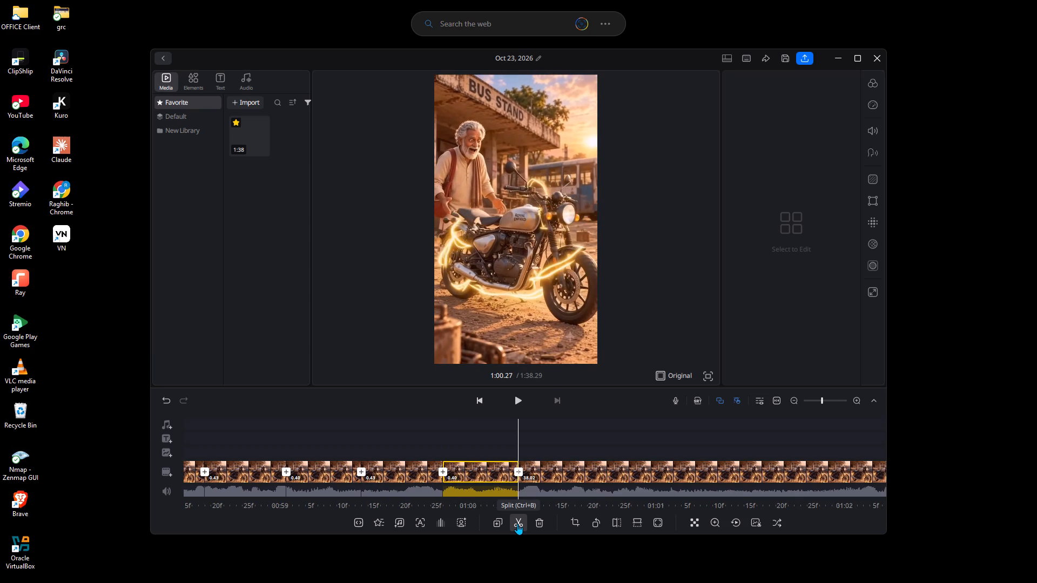
{"action": "key", "text": "Right"}
{"action": "key", "text": "Right"}
{"action": "key", "text": "Right"}
{"action": "key", "text": "Right"}
{"action": "key", "text": "Right"}
{"action": "key", "text": "Right"}
{"action": "left_click", "coordinate": [517, 524]}
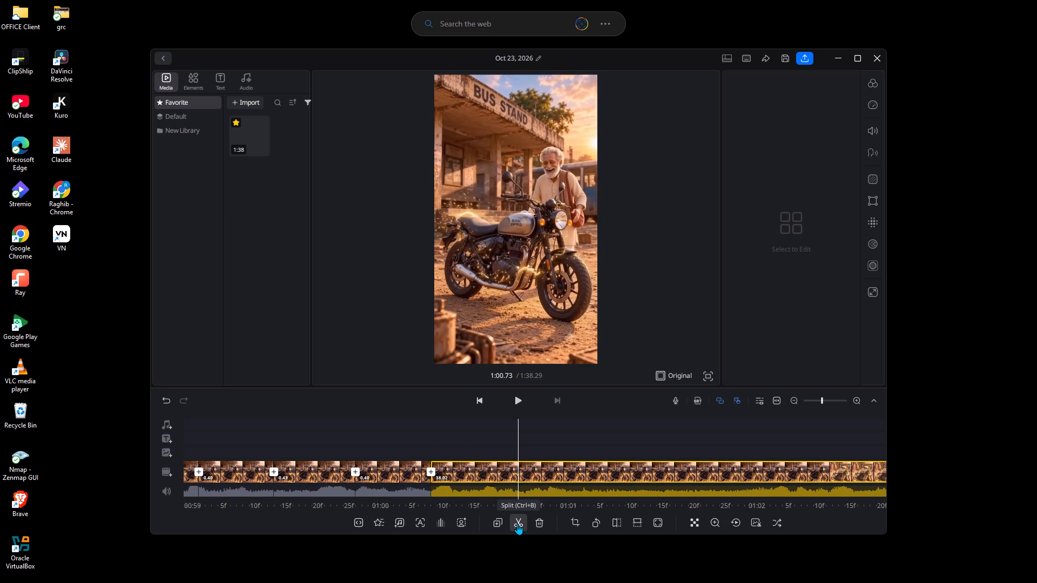
Split the remaining clip at 1:01.13 to cut off a 0.40-second segment.
{"action": "key", "text": "Right"}
{"action": "key", "text": "Right"}
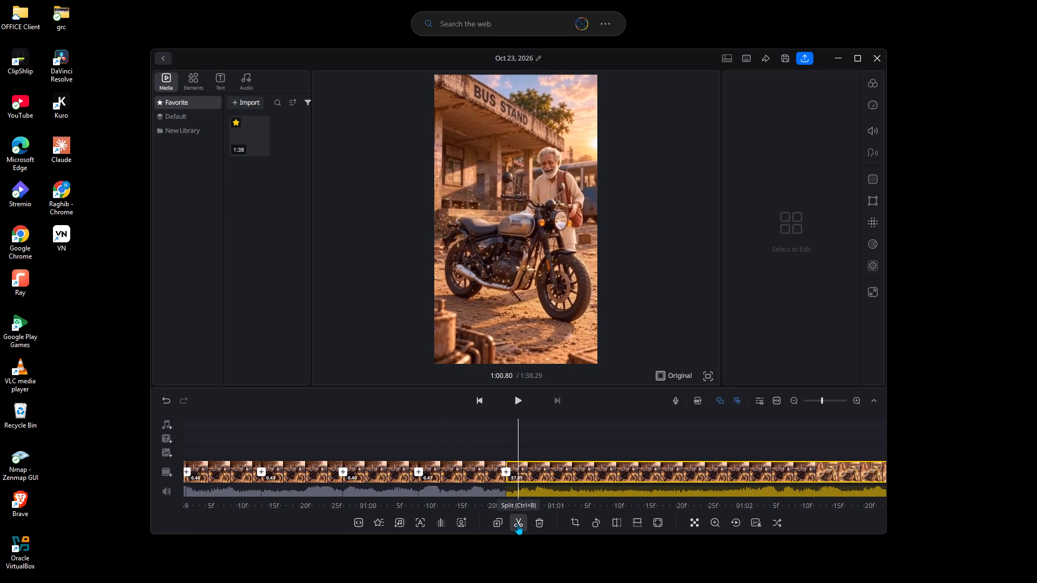
{"action": "key", "text": "Right"}
{"action": "key", "text": "Right"}
{"action": "key", "text": "Right"}
{"action": "key", "text": "Right"}
{"action": "key", "text": "Right"}
{"action": "key", "text": "Right"}
{"action": "key", "text": "Right"}
{"action": "key", "text": "Right"}
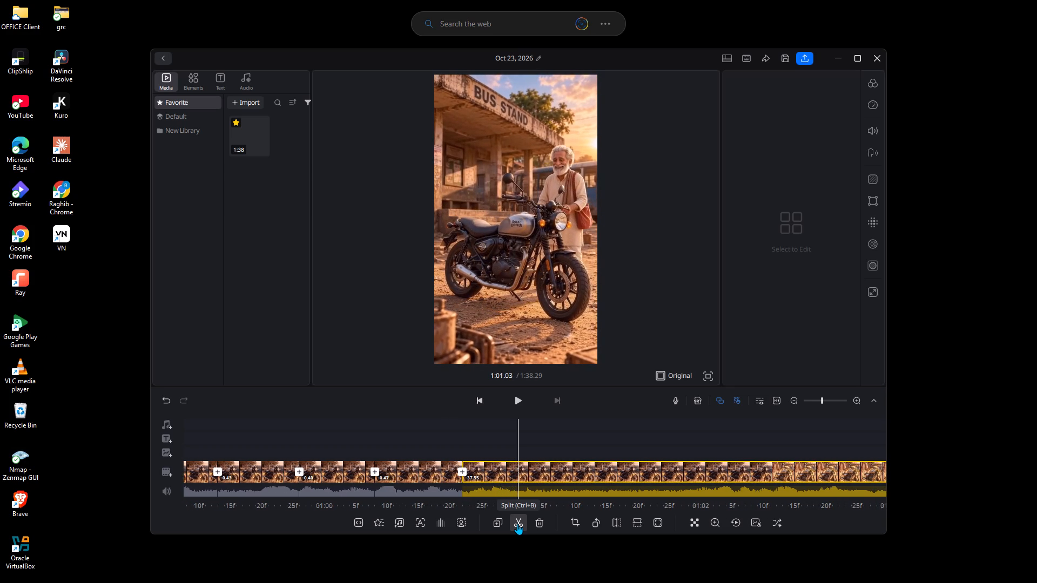
{"action": "key", "text": "Right"}
{"action": "key", "text": "Right"}
{"action": "left_click", "coordinate": [517, 524]}
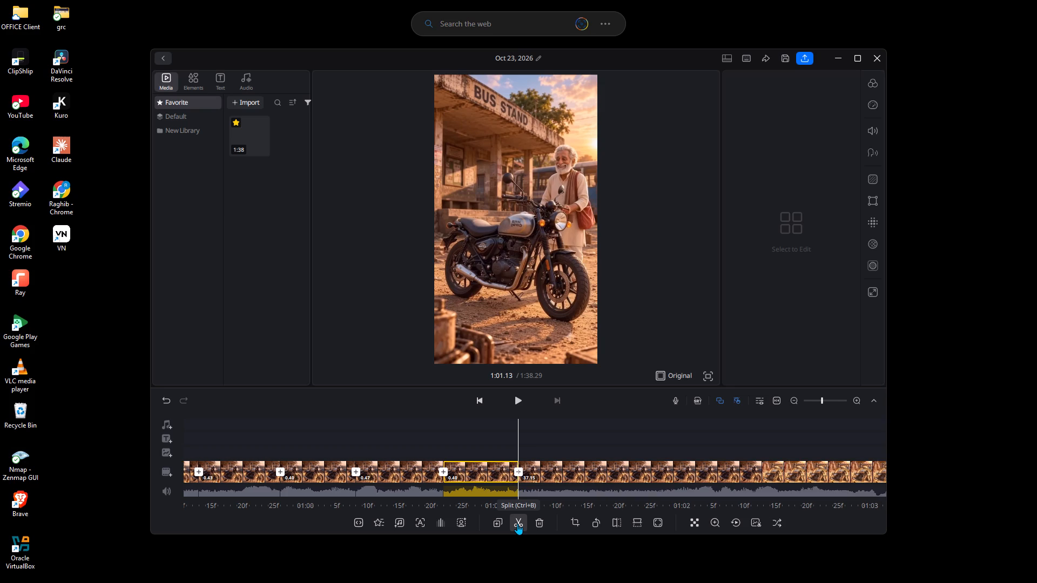
Split the remaining clip at 1:01.53 to cut off a 0.40-second segment.
{"action": "key", "text": "Right"}
{"action": "key", "text": "Right"}
{"action": "key", "text": "Right"}
{"action": "key", "text": "Right"}
{"action": "key", "text": "Right"}
{"action": "key", "text": "Right"}
{"action": "key", "text": "Right"}
{"action": "key", "text": "Right"}
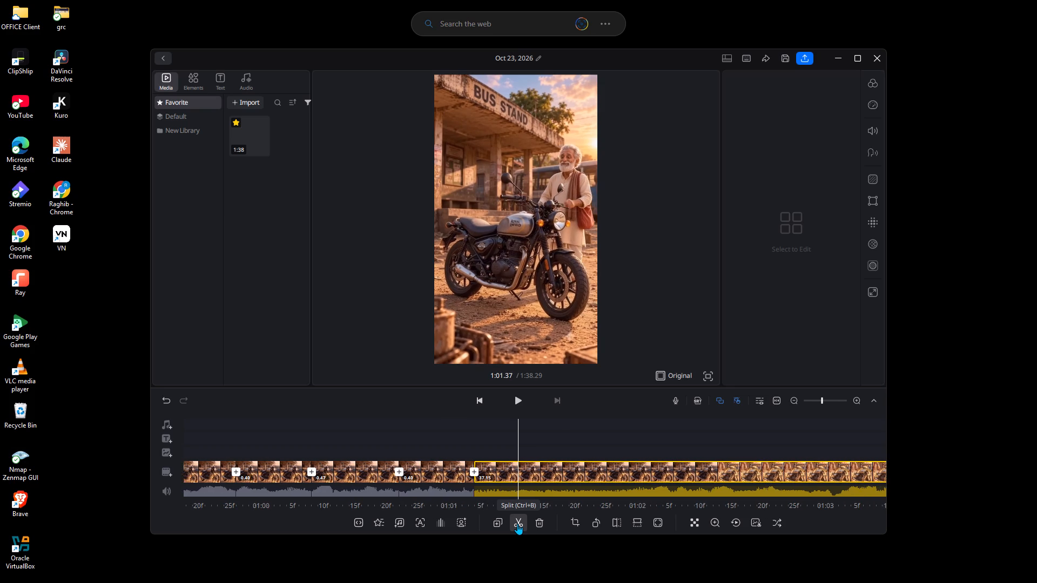
{"action": "key", "text": "Right"}
{"action": "key", "text": "Right"}
{"action": "key", "text": "Right"}
{"action": "key", "text": "Right"}
{"action": "left_click", "coordinate": [517, 524]}
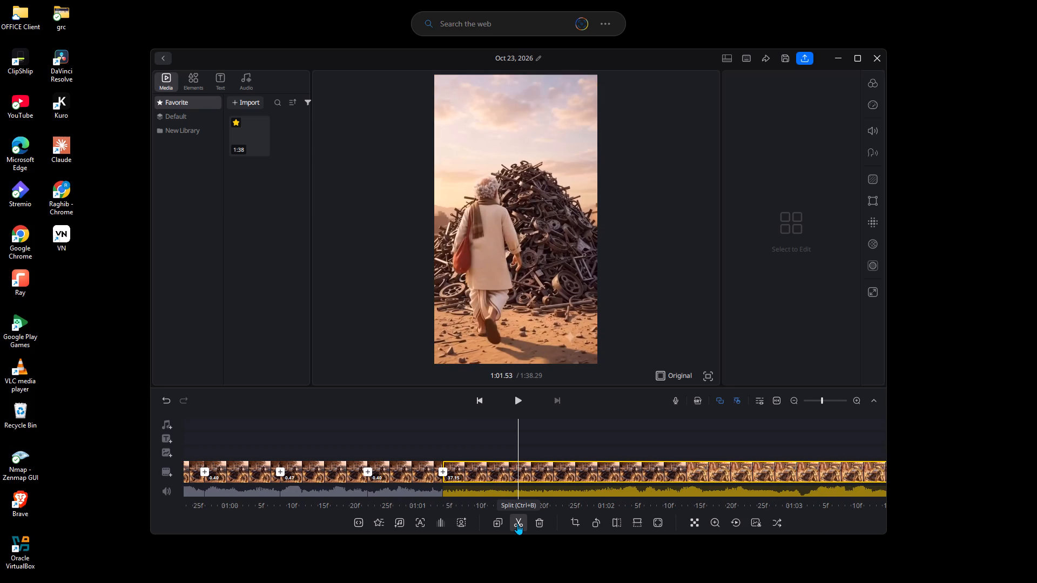
Split the remaining clip at 1:02.03 to cut off a 0.50-second segment.
{"action": "key", "text": "Right"}
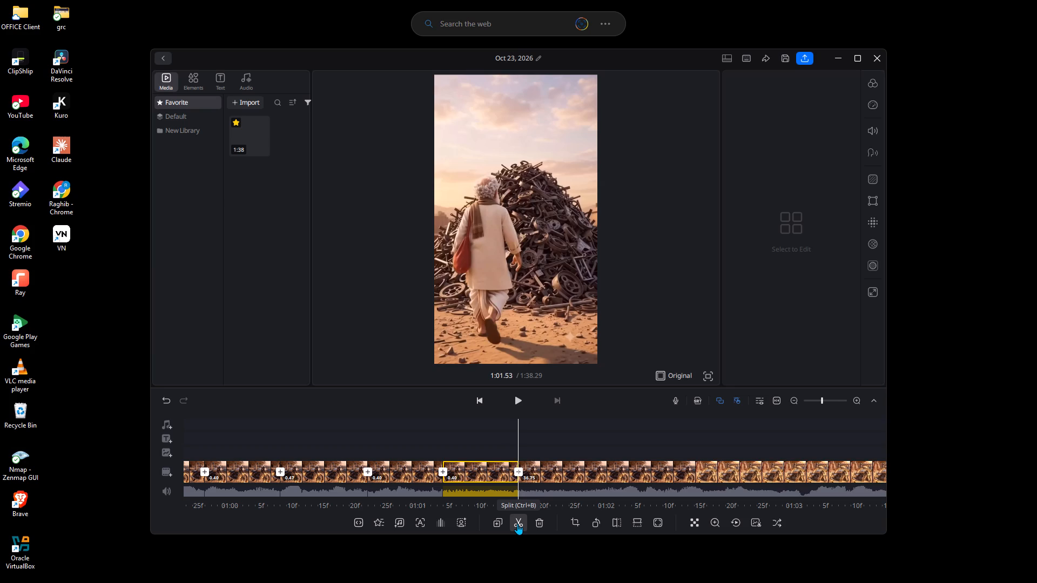
{"action": "key", "text": "Right"}
{"action": "key", "text": "Right"}
{"action": "key", "text": "Right"}
{"action": "key", "text": "Right"}
{"action": "key", "text": "Right"}
{"action": "key", "text": "Right"}
{"action": "key", "text": "Right"}
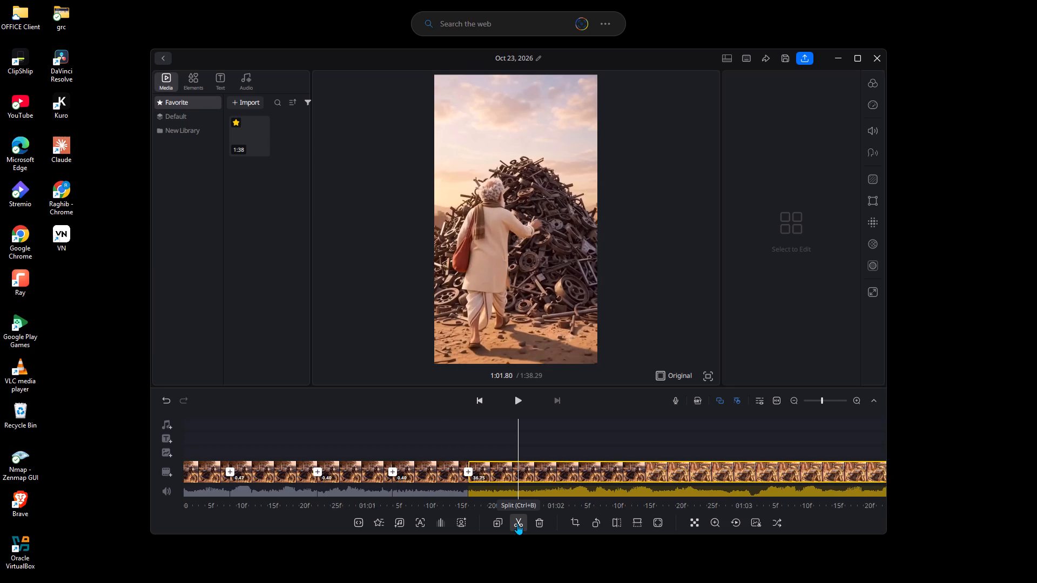
{"action": "key", "text": "Right"}
{"action": "key", "text": "Right"}
{"action": "key", "text": "Right"}
{"action": "key", "text": "Right"}
{"action": "key", "text": "Right"}
{"action": "key", "text": "Right"}
{"action": "key", "text": "Right"}
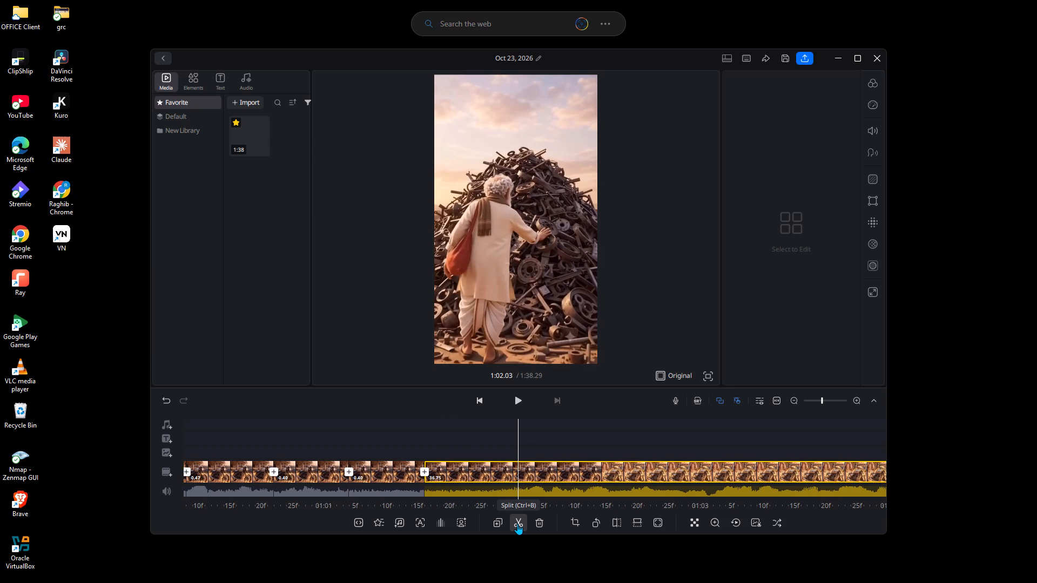
{"action": "left_click", "coordinate": [517, 524]}
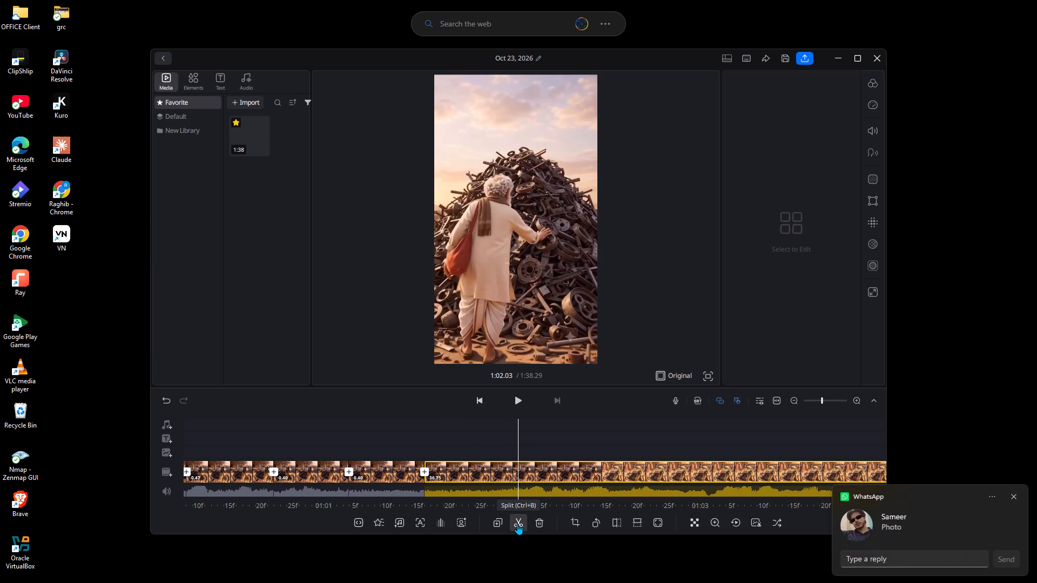
Split the remaining clip at 1:02.47 to cut off a 0.43-second segment.
{"action": "key", "text": "Right"}
{"action": "key", "text": "Right"}
{"action": "key", "text": "Right"}
{"action": "key", "text": "Right"}
{"action": "key", "text": "Right"}
{"action": "key", "text": "Right"}
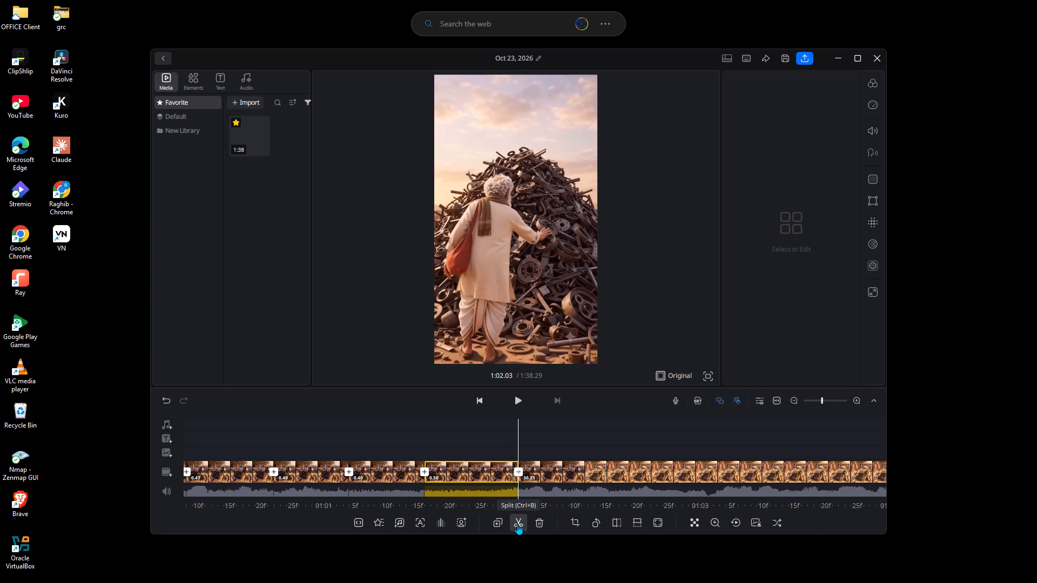
{"action": "key", "text": "Right"}
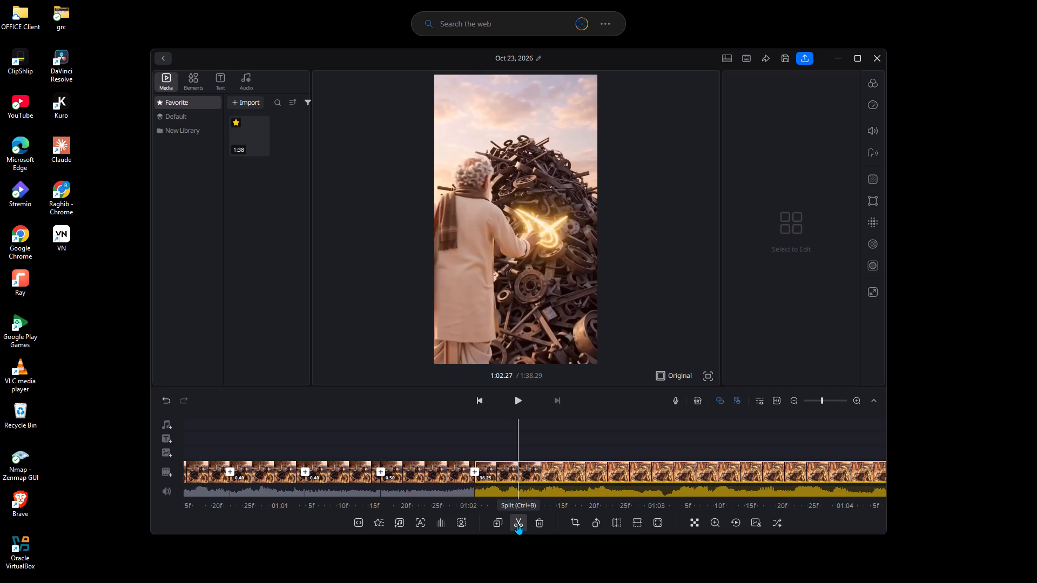
{"action": "key", "text": "Right"}
{"action": "key", "text": "Right"}
{"action": "key", "text": "Right"}
{"action": "key", "text": "Right"}
{"action": "key", "text": "Right"}
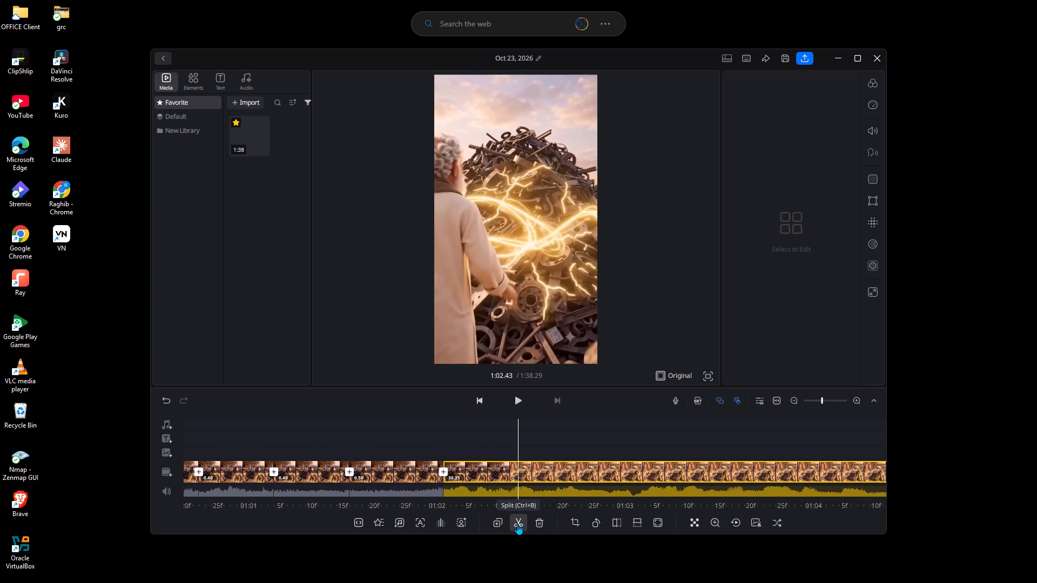
{"action": "key", "text": "Right"}
{"action": "left_click", "coordinate": [517, 524]}
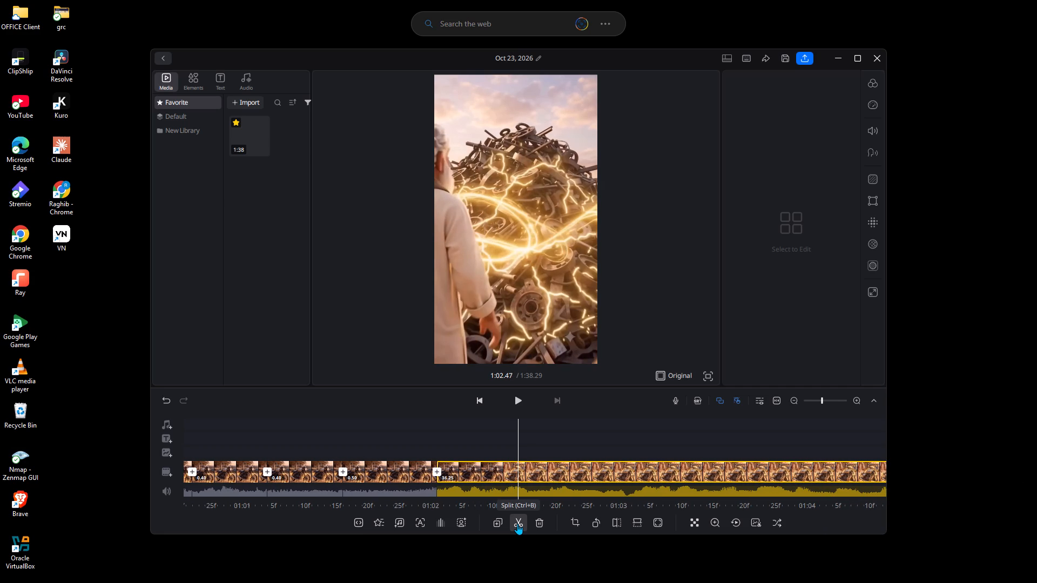
Split the remaining clip at 1:02.93 to cut off a 0.47-second segment.
{"action": "key", "text": "Right"}
{"action": "key", "text": "Right"}
{"action": "key", "text": "Right"}
{"action": "key", "text": "Right"}
{"action": "key", "text": "Right"}
{"action": "key", "text": "Right"}
{"action": "key", "text": "Right"}
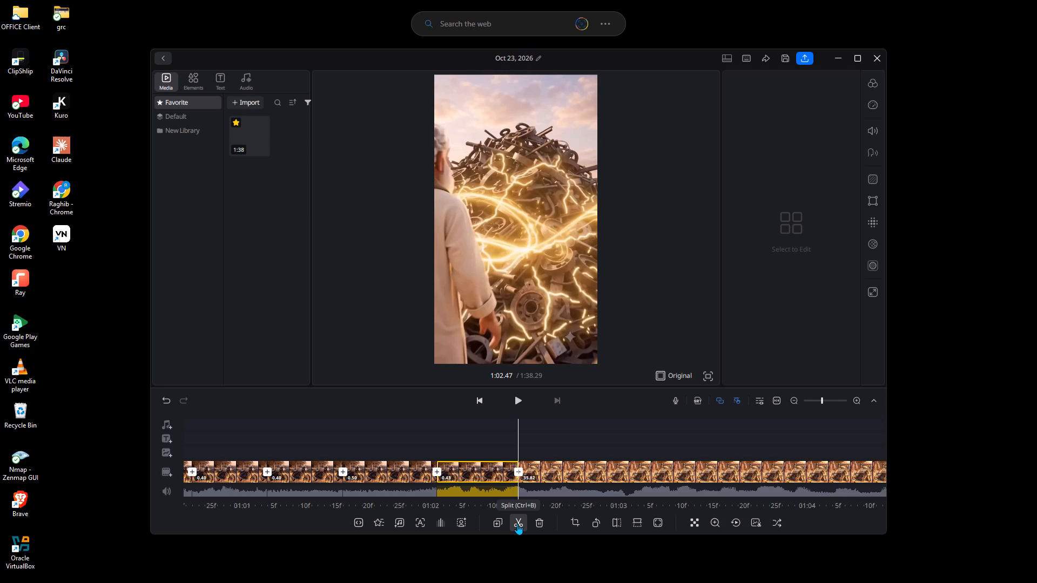
{"action": "key", "text": "Right"}
{"action": "key", "text": "Right"}
{"action": "key", "text": "Right"}
{"action": "key", "text": "Right"}
{"action": "key", "text": "Right"}
{"action": "key", "text": "Right"}
{"action": "key", "text": "Right"}
{"action": "key", "text": "Right"}
{"action": "key", "text": "Right"}
{"action": "key", "text": "Right"}
{"action": "key", "text": "Left"}
{"action": "key", "text": "Left"}
{"action": "key", "text": "Left"}
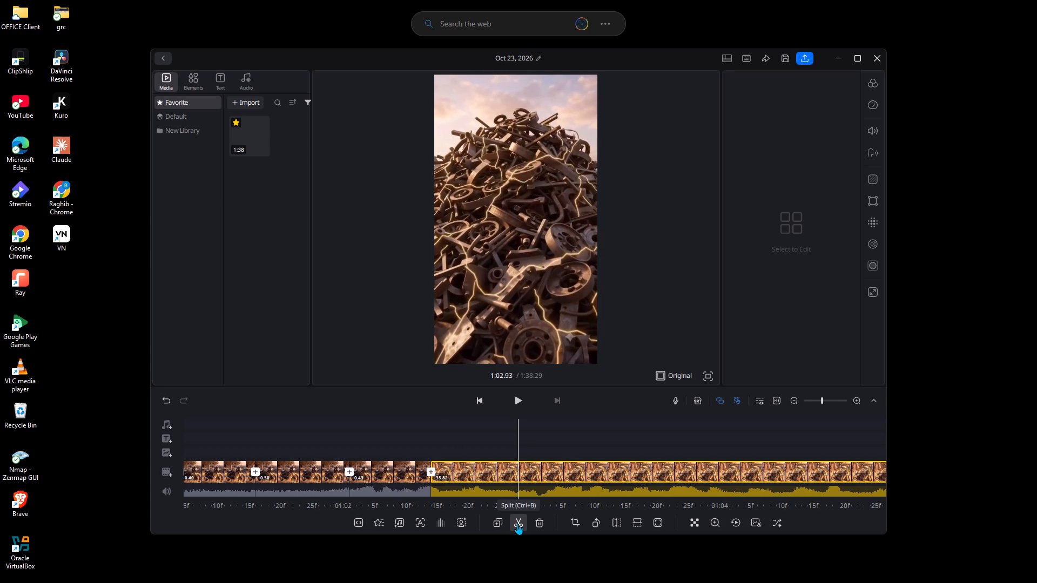
{"action": "left_click", "coordinate": [517, 524]}
Split the remaining clip at 1:03.33 to cut off a 0.40-second segment.
{"action": "key", "text": "Right"}
{"action": "key", "text": "Right"}
{"action": "key", "text": "Right"}
{"action": "key", "text": "Right"}
{"action": "key", "text": "Right"}
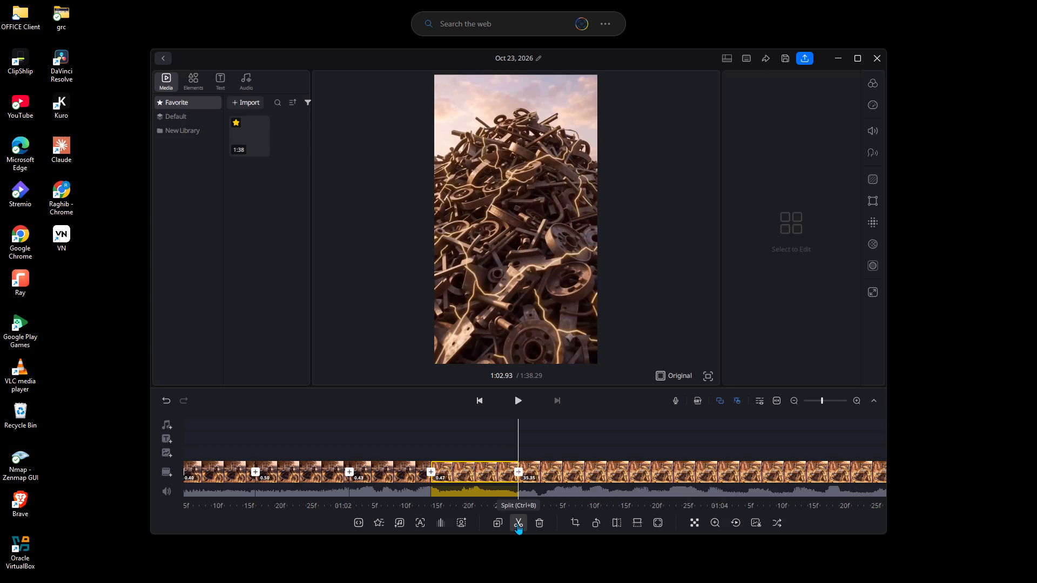
{"action": "key", "text": "Right"}
{"action": "key", "text": "Right"}
{"action": "key", "text": "Right"}
{"action": "key", "text": "Right"}
{"action": "key", "text": "Right"}
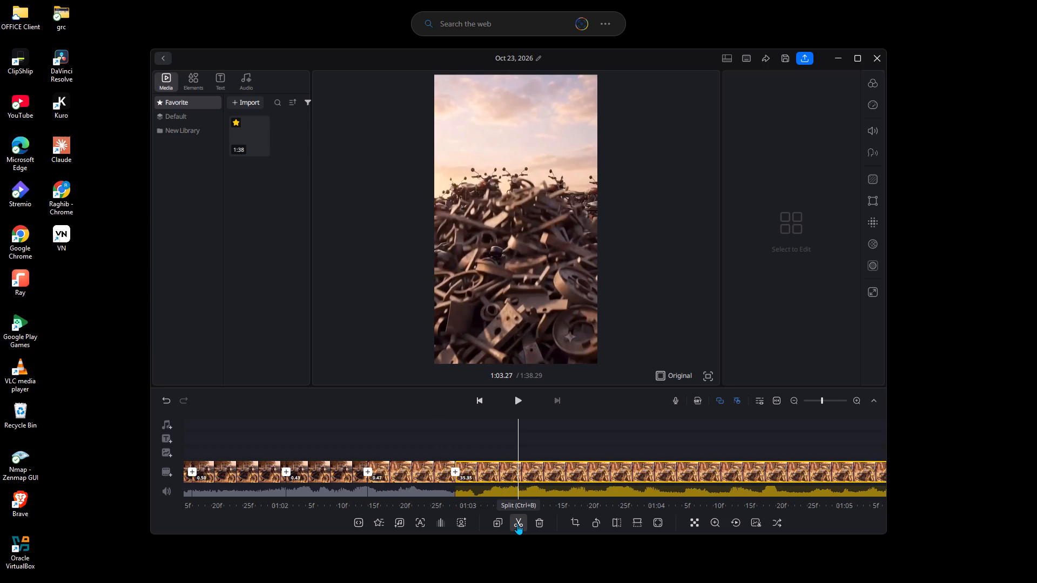
{"action": "key", "text": "Right"}
{"action": "key", "text": "Right"}
{"action": "left_click", "coordinate": [517, 524]}
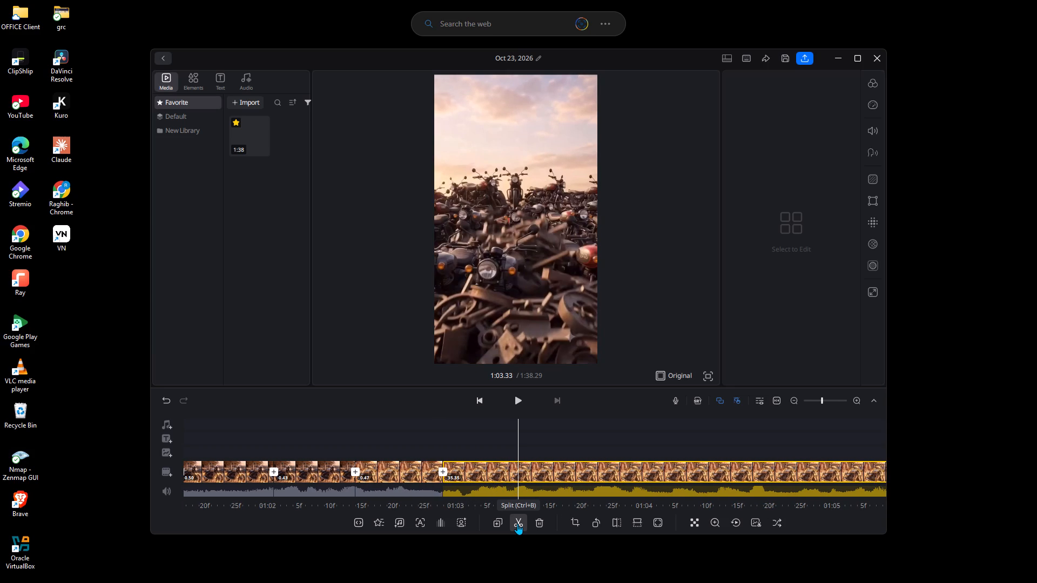
Split the remaining clip at 1:03.73 to cut off a 0.40-second segment.
{"action": "key", "text": "Right"}
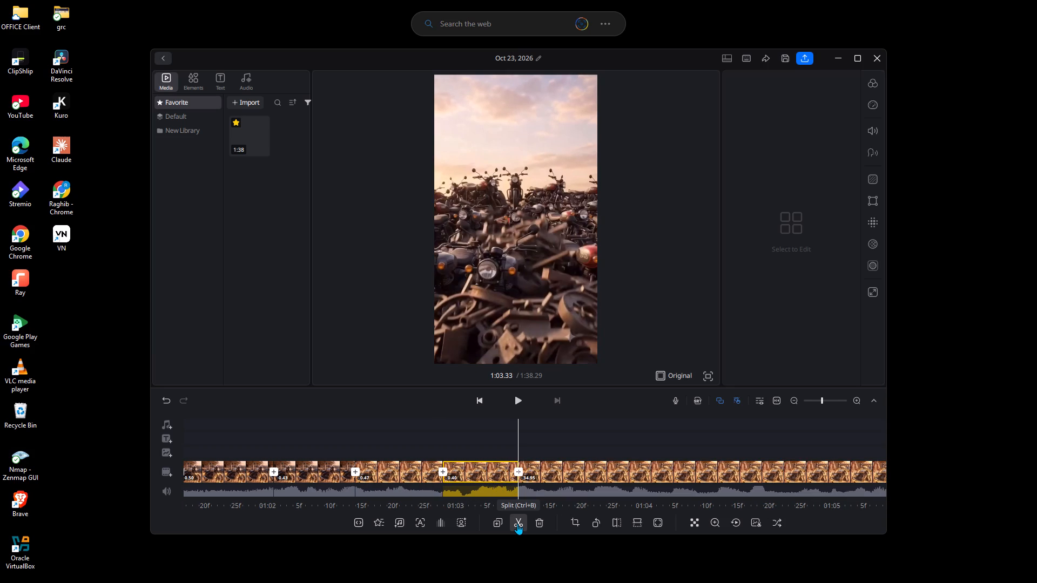
{"action": "key", "text": "Right"}
{"action": "key", "text": "Right"}
{"action": "key", "text": "Right"}
{"action": "key", "text": "Right"}
{"action": "key", "text": "Right"}
{"action": "key", "text": "Right"}
{"action": "key", "text": "Right"}
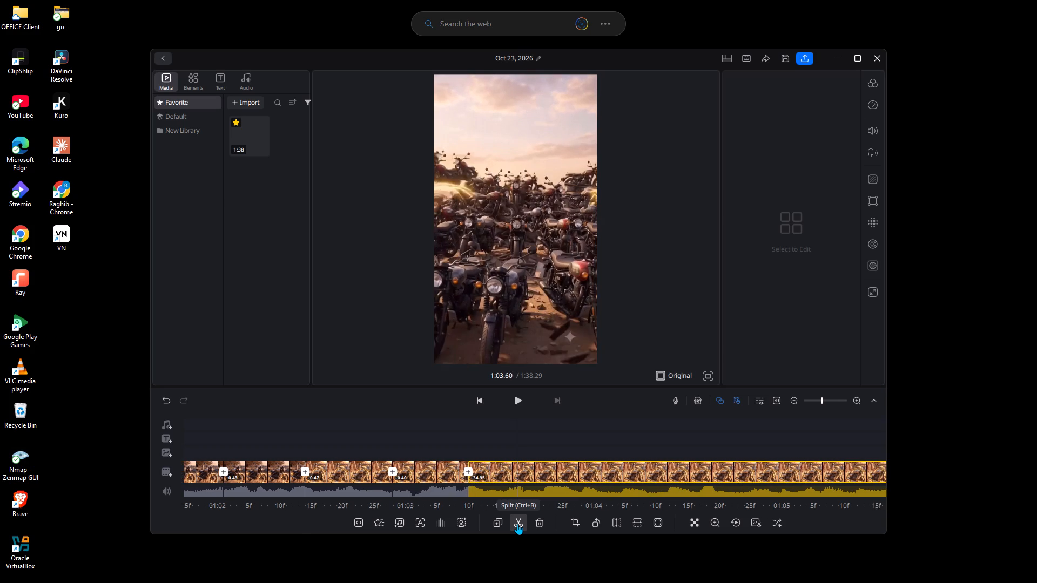
{"action": "key", "text": "Right"}
{"action": "key", "text": "Right"}
{"action": "key", "text": "Right"}
{"action": "key", "text": "Right"}
{"action": "left_click", "coordinate": [517, 524]}
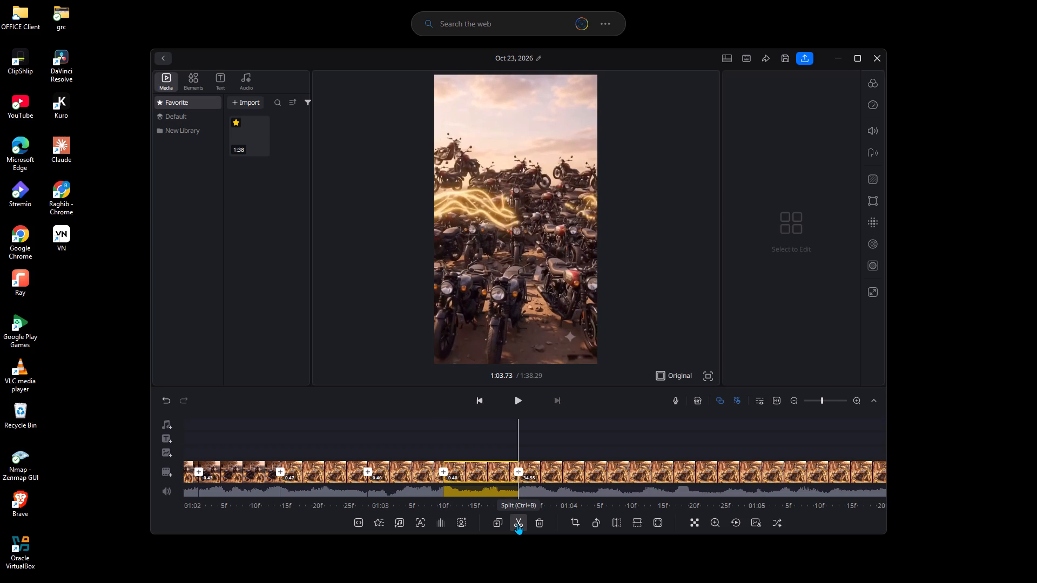
Split the remaining clip at 1:04.13 to cut off a 0.40-second segment.
{"action": "key", "text": "Right"}
{"action": "key", "text": "Right"}
{"action": "key", "text": "Right"}
{"action": "key", "text": "Right"}
{"action": "key", "text": "Right"}
{"action": "key", "text": "Right"}
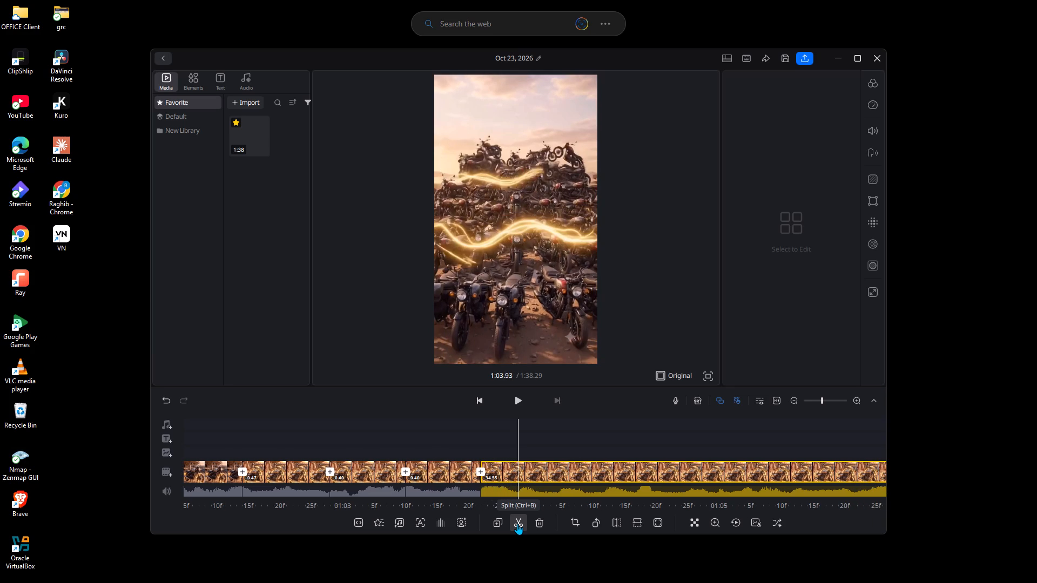
{"action": "key", "text": "Right"}
{"action": "key", "text": "Right"}
{"action": "key", "text": "Right"}
{"action": "key", "text": "Right"}
{"action": "key", "text": "Right"}
{"action": "key", "text": "Right"}
{"action": "left_click", "coordinate": [517, 524]}
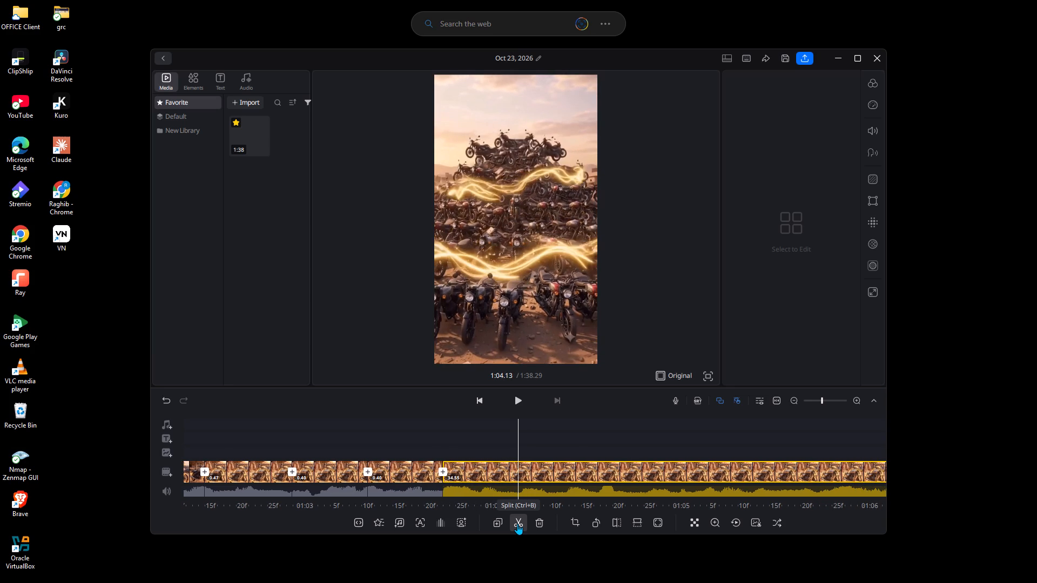
Split the remaining clip at 1:04.50 to cut off a 0.37-second segment.
{"action": "key", "text": "Right"}
{"action": "key", "text": "Right"}
{"action": "key", "text": "Right"}
{"action": "key", "text": "Right"}
{"action": "key", "text": "Right"}
{"action": "key", "text": "Right"}
{"action": "key", "text": "Right"}
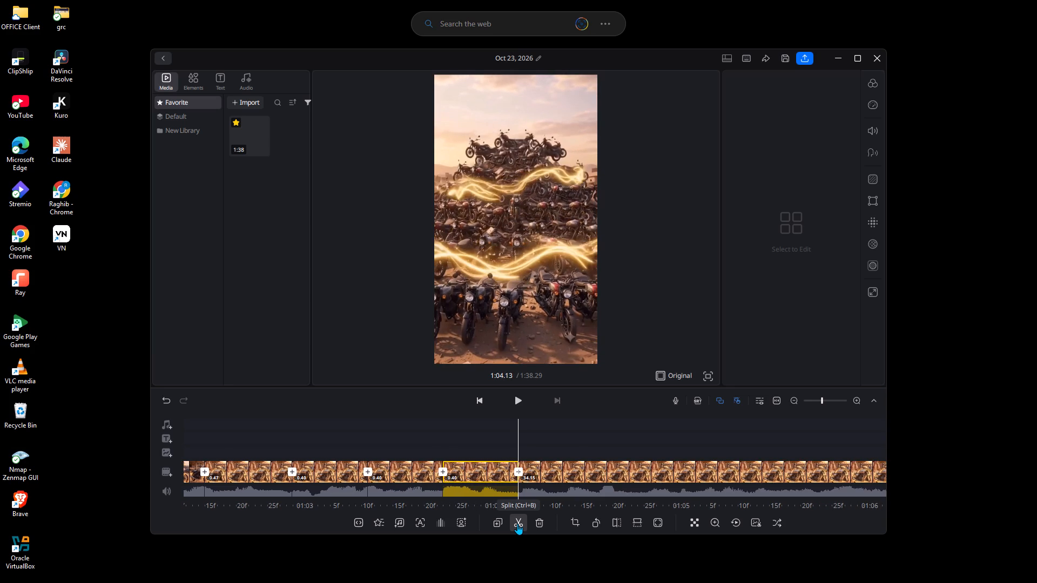
{"action": "key", "text": "Right"}
{"action": "key", "text": "Right"}
{"action": "key", "text": "Right"}
{"action": "key", "text": "Right"}
{"action": "left_click", "coordinate": [517, 524]}
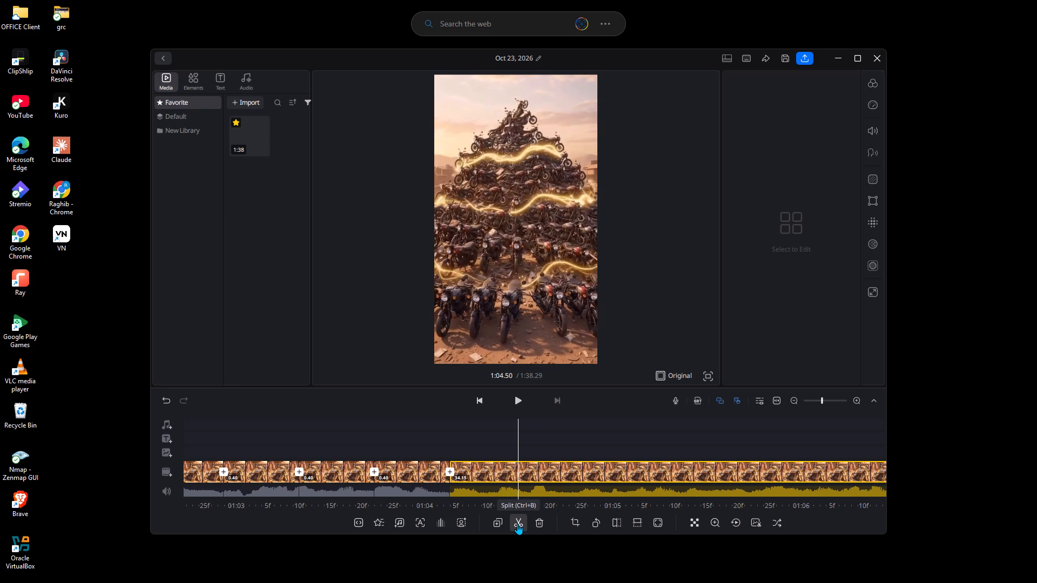
Split the remaining clip at 1:04.90 to cut off a 0.40-second segment.
{"action": "key", "text": "Right"}
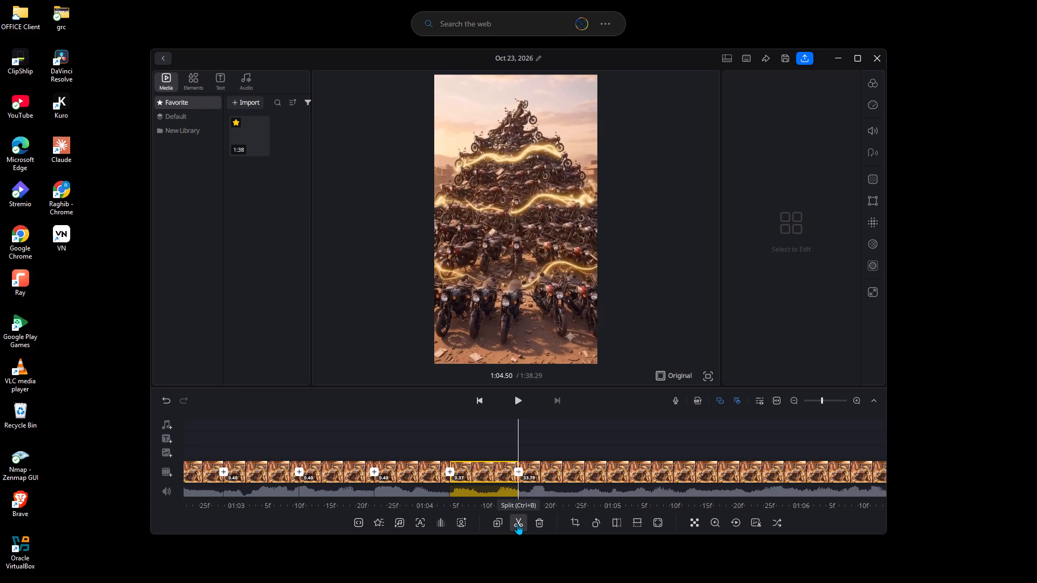
{"action": "key", "text": "Right"}
{"action": "key", "text": "Right"}
{"action": "key", "text": "Right"}
{"action": "key", "text": "Right"}
{"action": "key", "text": "Right"}
{"action": "key", "text": "Right"}
{"action": "key", "text": "Right"}
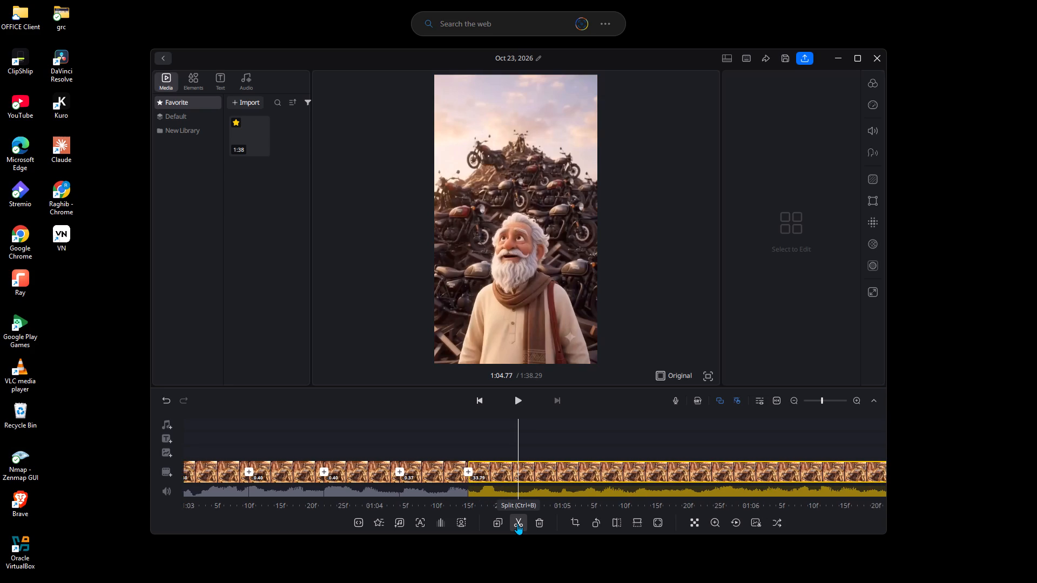
{"action": "key", "text": "Right"}
{"action": "key", "text": "Right"}
{"action": "key", "text": "Right"}
{"action": "key", "text": "Right"}
{"action": "left_click", "coordinate": [517, 524]}
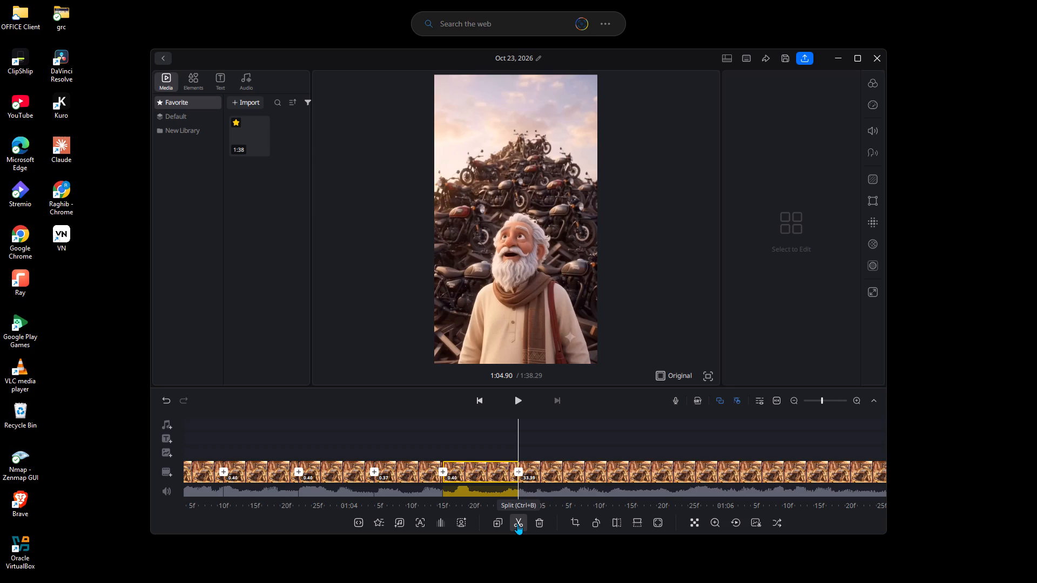
Split the remaining clip at 1:05.27 to cut off a 0.37-second segment.
{"action": "key", "text": "Right"}
{"action": "key", "text": "Right"}
{"action": "key", "text": "Right"}
{"action": "key", "text": "Right"}
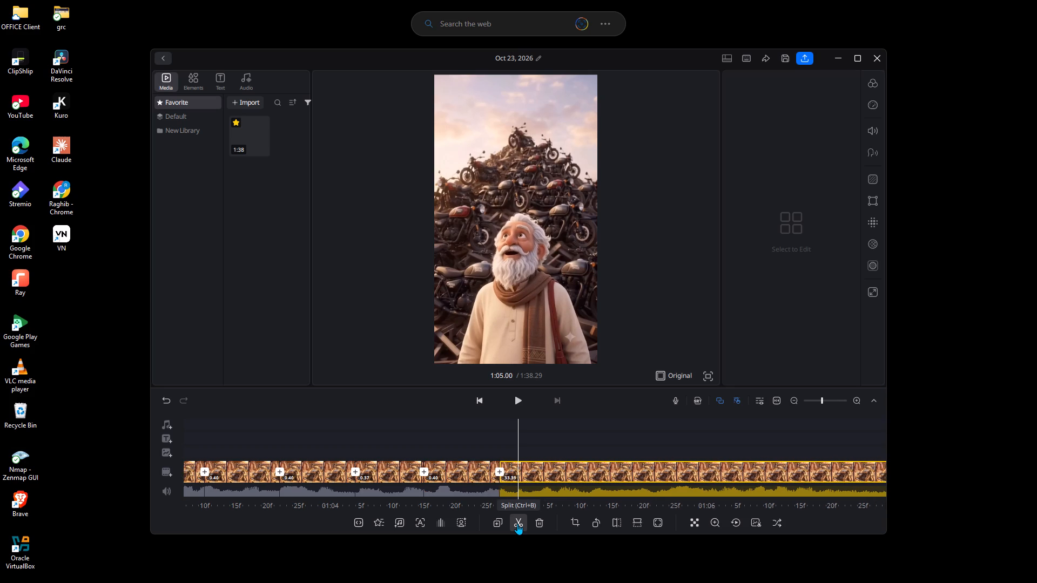
{"action": "key", "text": "Right"}
{"action": "key", "text": "Right"}
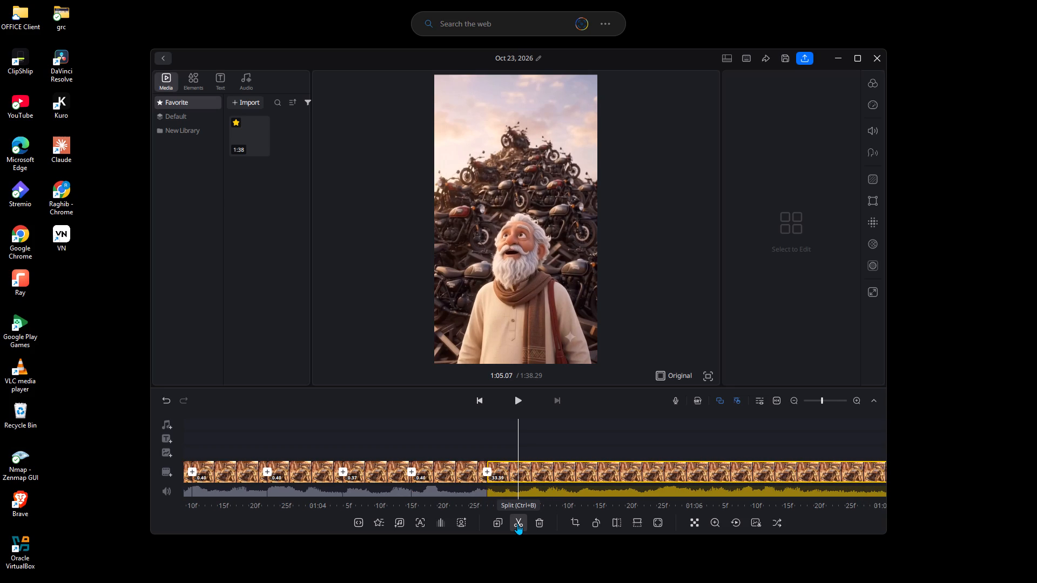
{"action": "key", "text": "Right"}
{"action": "key", "text": "Right"}
{"action": "key", "text": "Right"}
{"action": "key", "text": "Right"}
{"action": "key", "text": "Right"}
{"action": "left_click", "coordinate": [517, 524]}
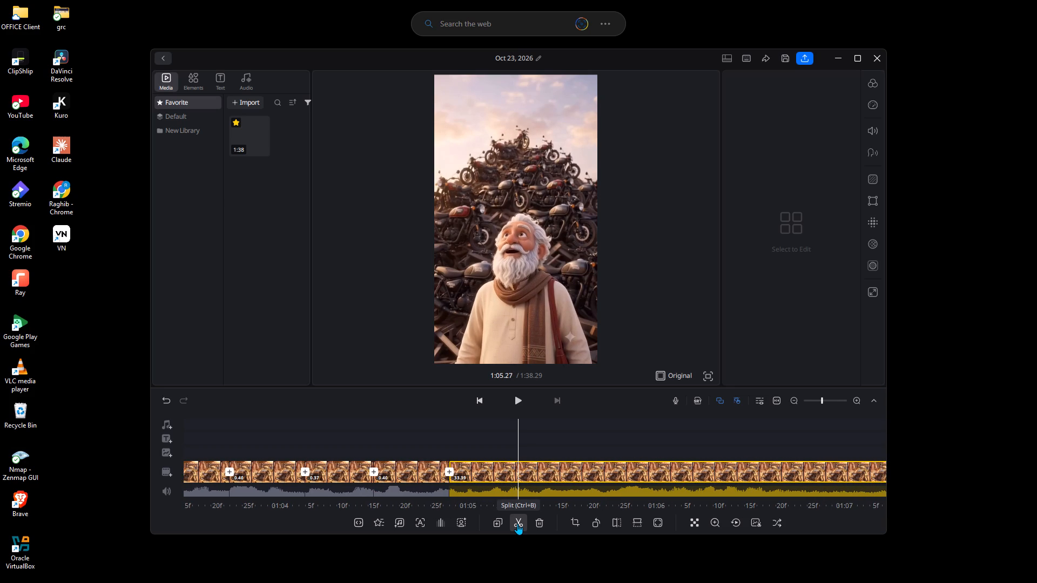
Split the remaining clip at 1:05.70 to cut off a 0.43-second segment.
{"action": "key", "text": "Right"}
{"action": "key", "text": "Right"}
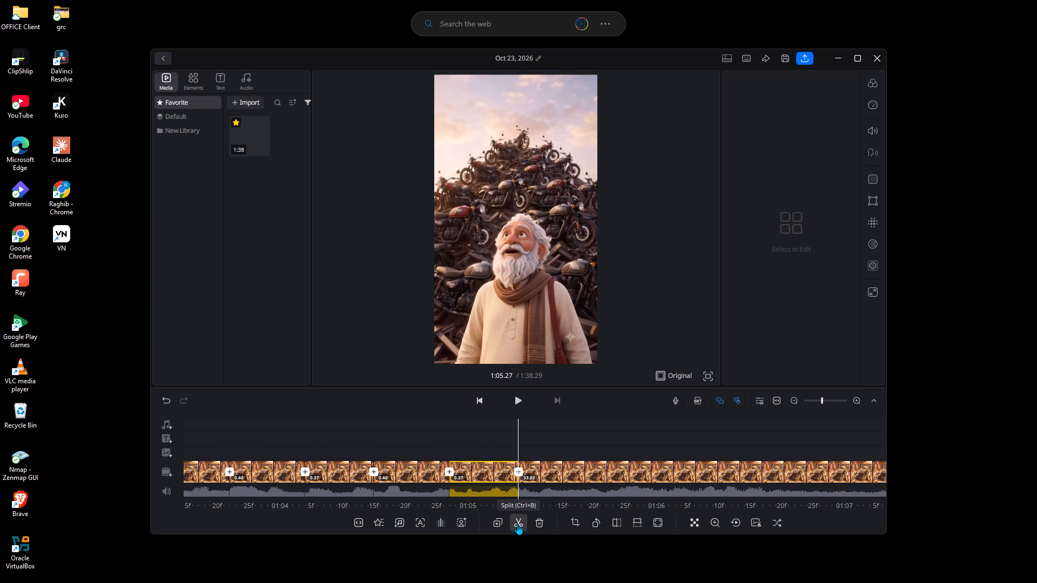
{"action": "key", "text": "Right"}
{"action": "key", "text": "Right"}
{"action": "key", "text": "Right"}
{"action": "key", "text": "Right"}
{"action": "key", "text": "Right"}
{"action": "key", "text": "Right"}
{"action": "key", "text": "Right"}
{"action": "key", "text": "Right"}
{"action": "key", "text": "Right"}
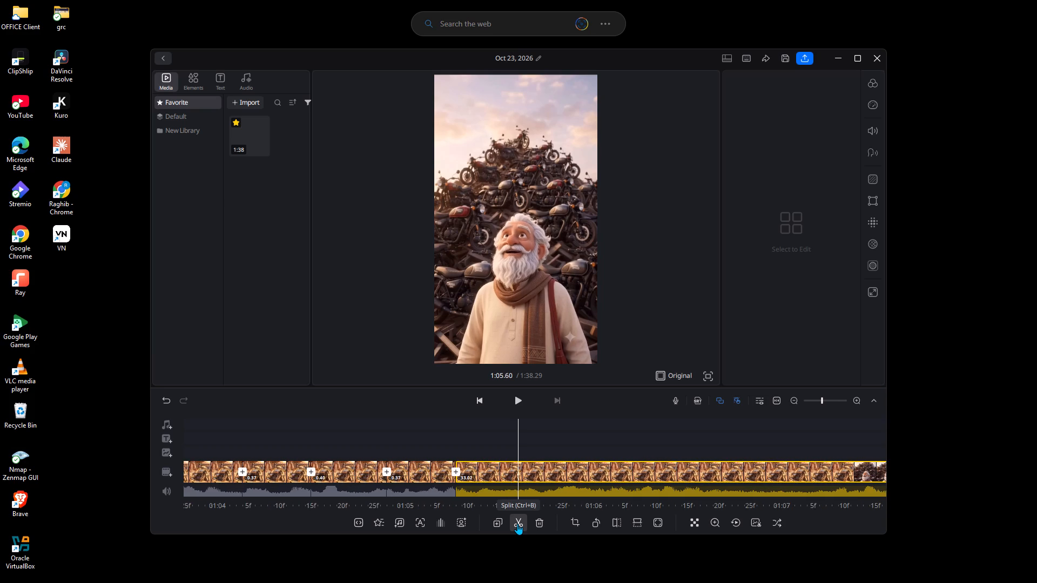
{"action": "key", "text": "Right"}
{"action": "key", "text": "Right"}
{"action": "left_click", "coordinate": [517, 524]}
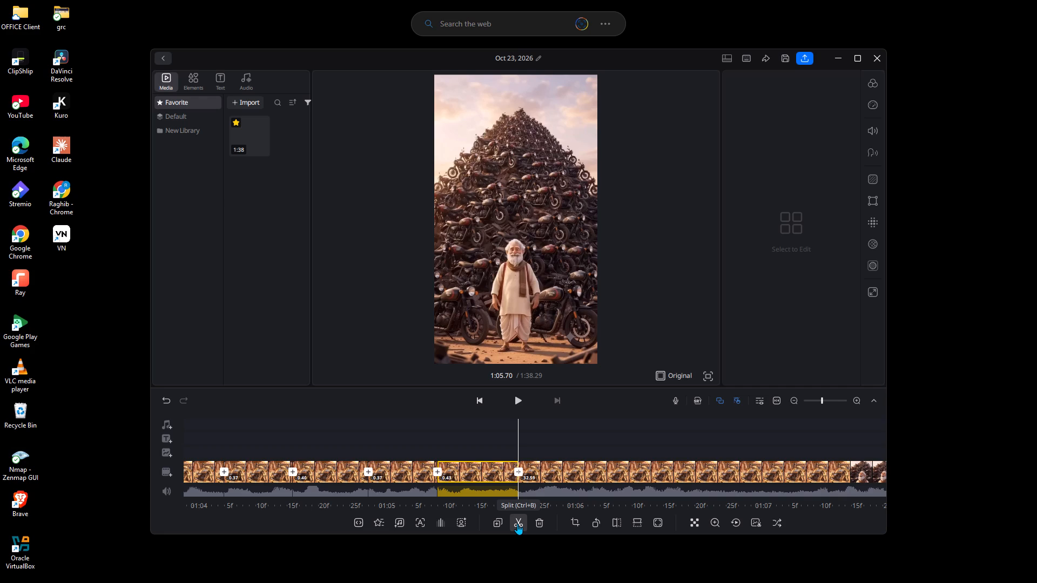
Split the remaining clip at 1:06.10 to cut off a 0.40-second segment.
{"action": "key", "text": "Right"}
{"action": "key", "text": "Right"}
{"action": "key", "text": "Right"}
{"action": "key", "text": "Right"}
{"action": "key", "text": "Right"}
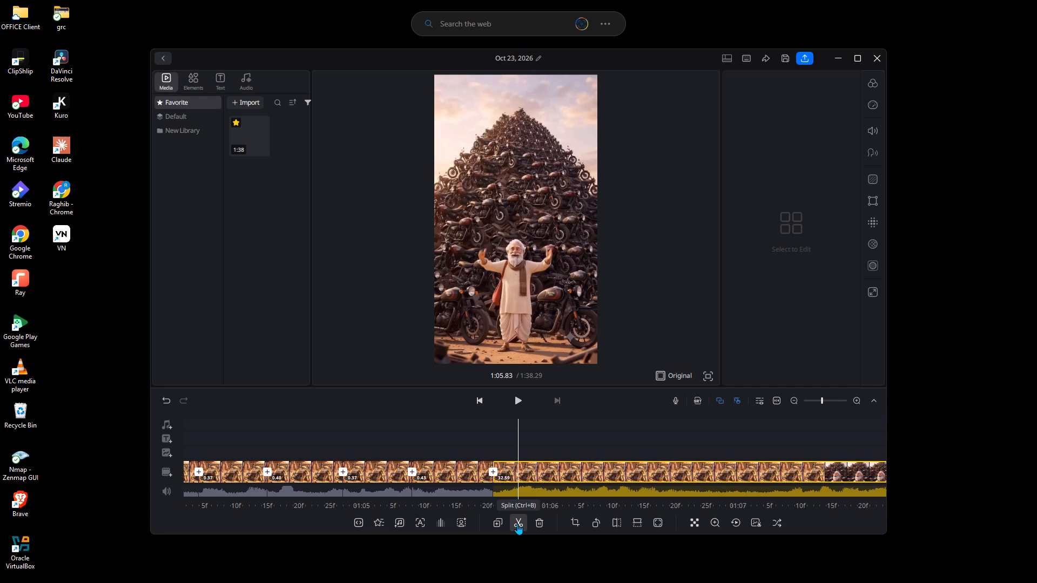
{"action": "key", "text": "Right"}
{"action": "key", "text": "Right"}
{"action": "key", "text": "Right"}
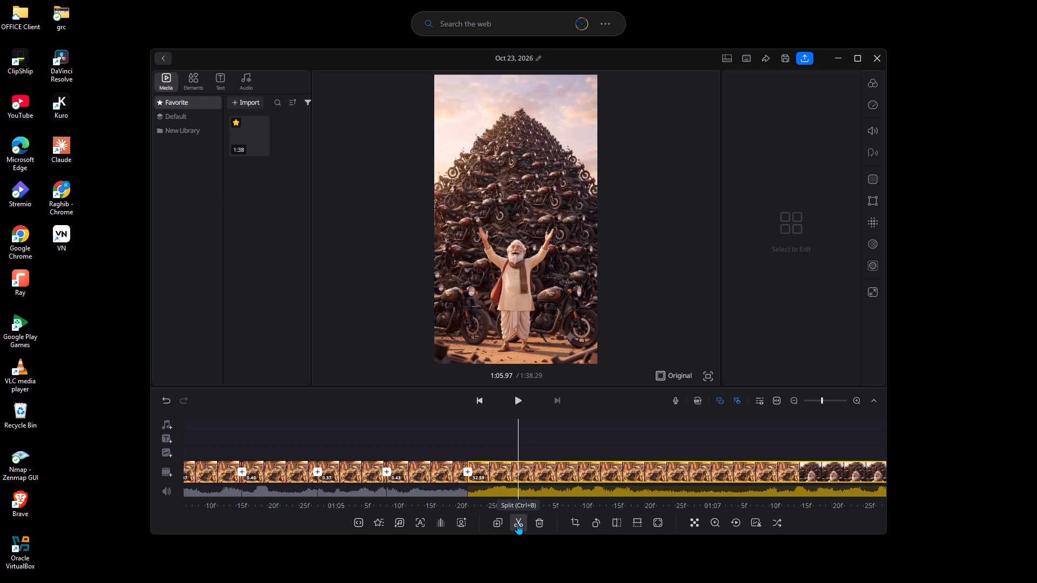
{"action": "key", "text": "Right"}
{"action": "key", "text": "Right"}
{"action": "key", "text": "Right"}
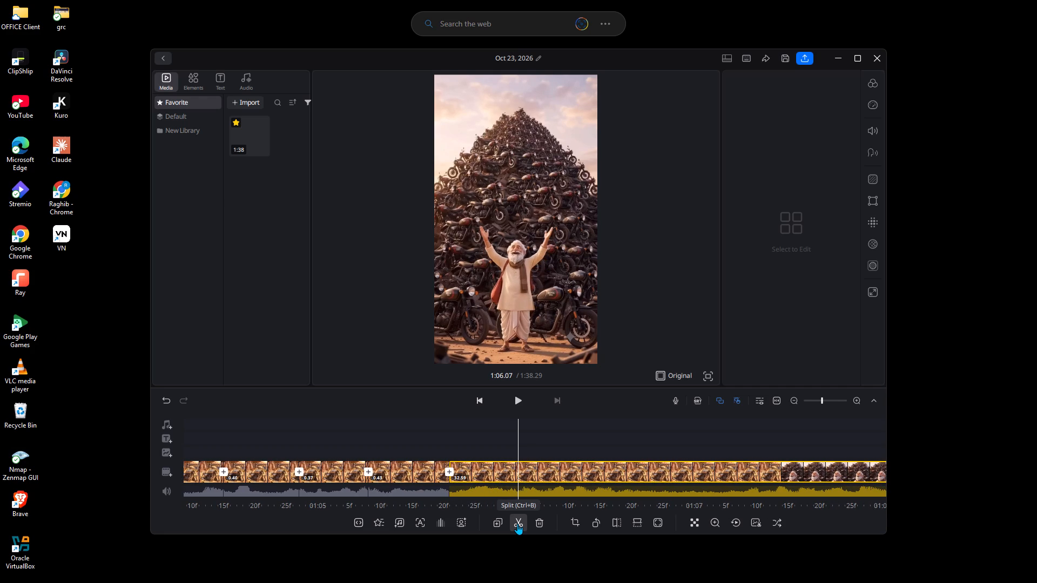
{"action": "key", "text": "Right"}
{"action": "left_click", "coordinate": [517, 524]}
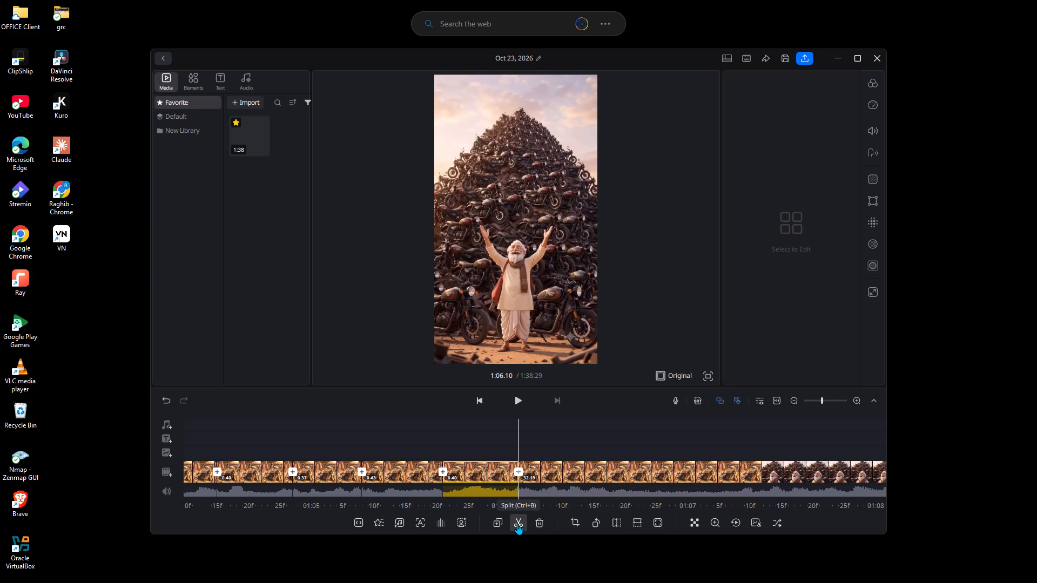
Split the remaining clip at 1:06.43 to cut off a 0.33-second segment.
{"action": "key", "text": "Right"}
{"action": "key", "text": "Right"}
{"action": "key", "text": "Right"}
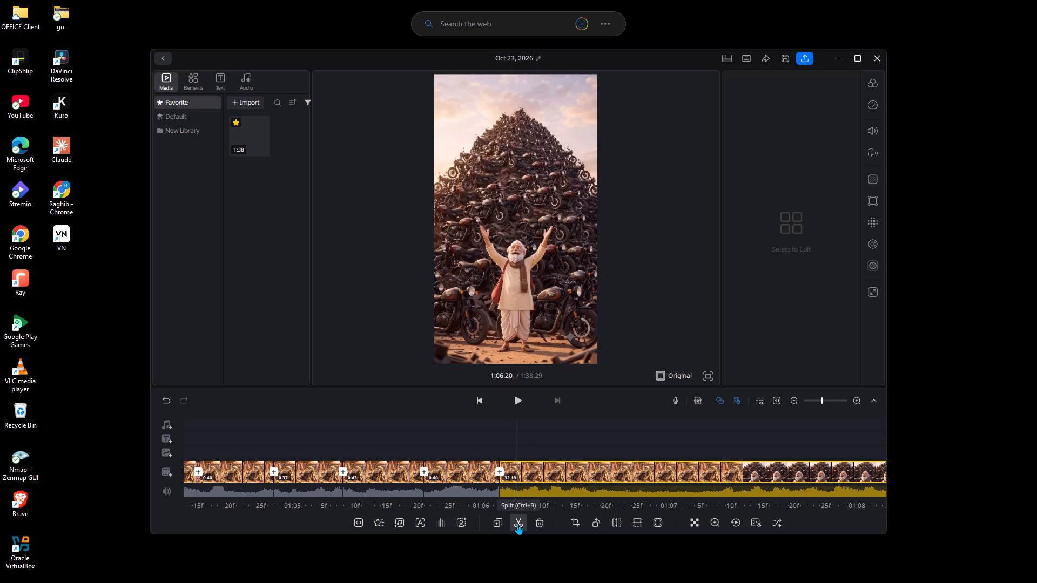
{"action": "key", "text": "Right"}
{"action": "key", "text": "Right"}
{"action": "key", "text": "Right"}
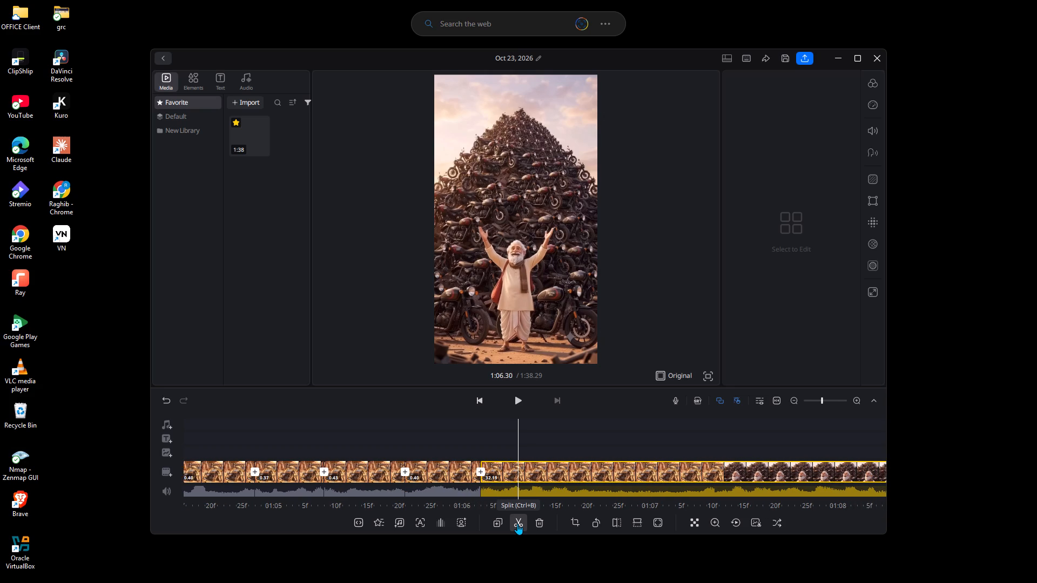
{"action": "key", "text": "Right"}
{"action": "key", "text": "Right"}
{"action": "key", "text": "Right"}
{"action": "key", "text": "Right"}
{"action": "left_click", "coordinate": [517, 524]}
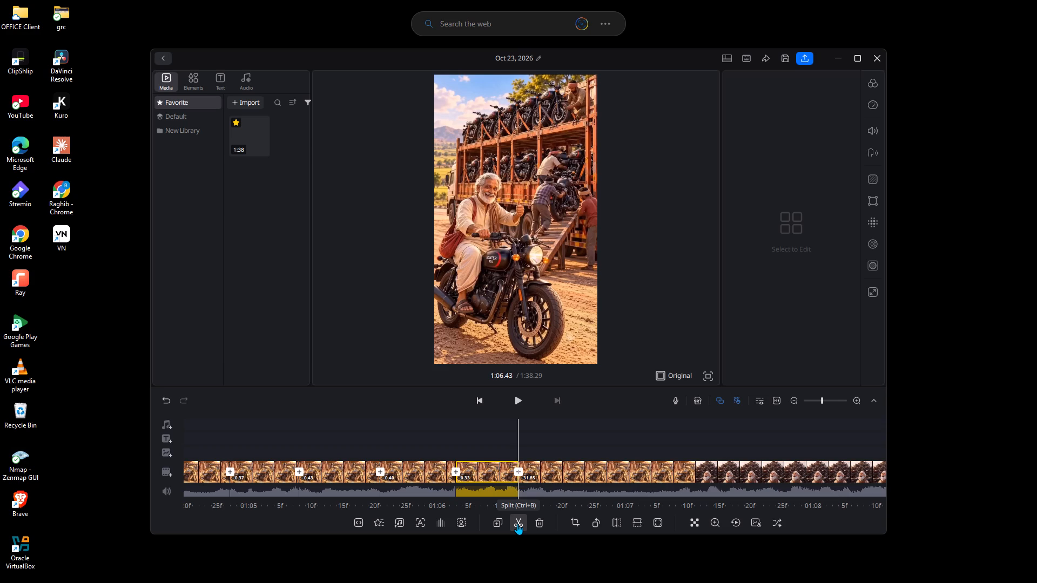
Split the remaining clip at 1:06.90 to cut off a 0.47-second segment.
{"action": "key", "text": "Right"}
{"action": "key", "text": "Right"}
{"action": "key", "text": "Right"}
{"action": "key", "text": "Right"}
{"action": "key", "text": "Right"}
{"action": "key", "text": "Right"}
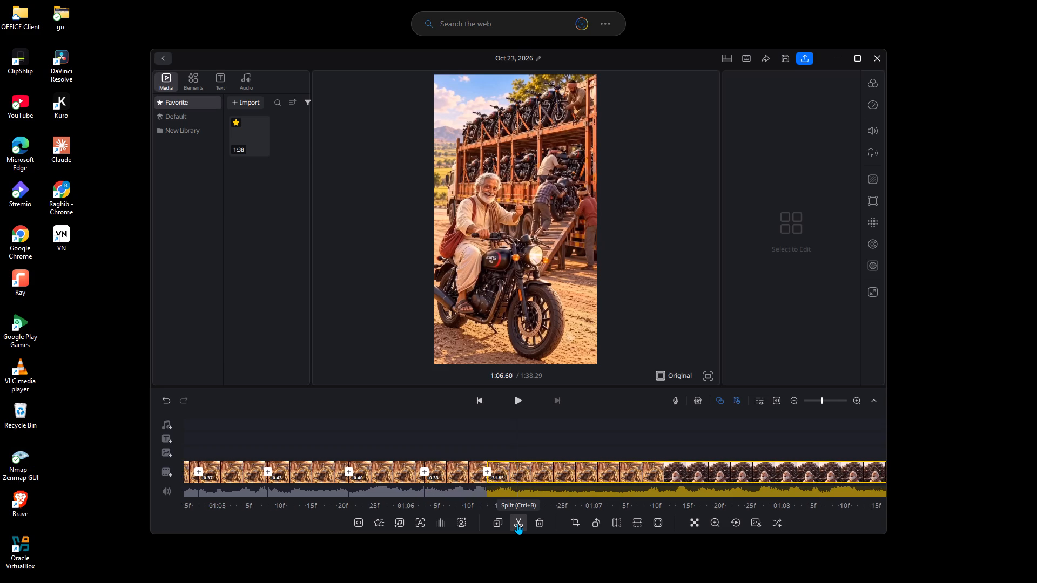
{"action": "key", "text": "Right"}
{"action": "key", "text": "Right"}
{"action": "key", "text": "Right"}
{"action": "key", "text": "Right"}
{"action": "key", "text": "Right"}
{"action": "key", "text": "Right"}
{"action": "key", "text": "Right"}
{"action": "key", "text": "Right"}
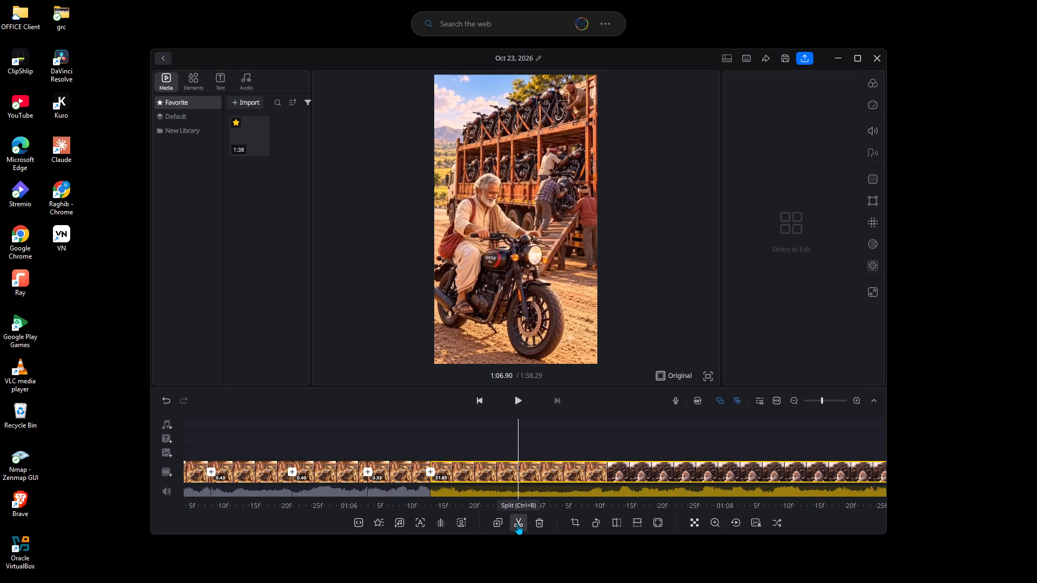
{"action": "left_click", "coordinate": [517, 524]}
Split the remaining clip at 1:07.30 to cut off a 0.40-second segment.
{"action": "key", "text": "Right"}
{"action": "key", "text": "Right"}
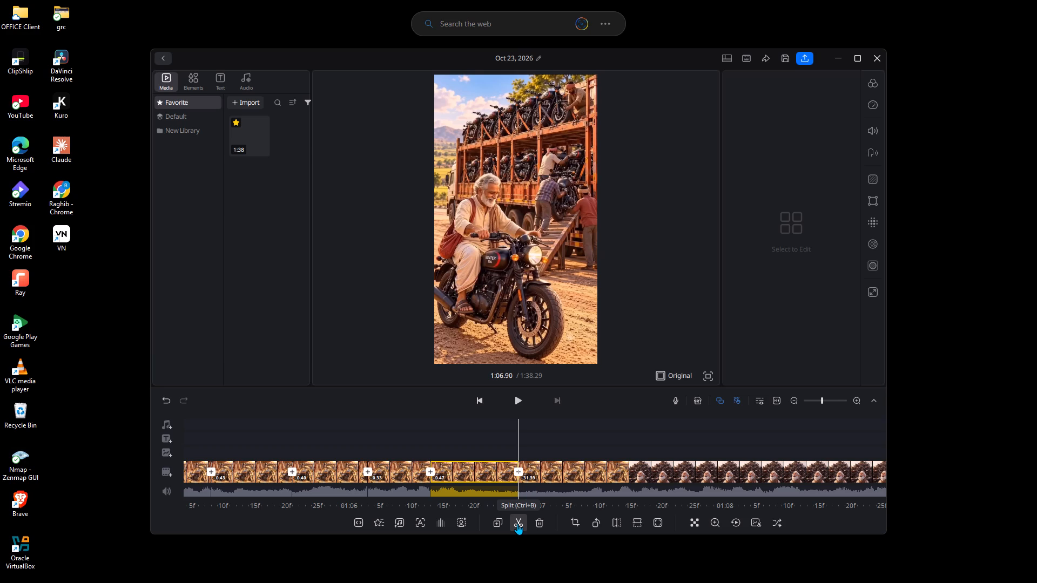
{"action": "key", "text": "Right"}
{"action": "key", "text": "Right"}
{"action": "key", "text": "Right"}
{"action": "key", "text": "Right"}
{"action": "key", "text": "Right"}
{"action": "key", "text": "Right"}
{"action": "key", "text": "Right"}
{"action": "key", "text": "Right"}
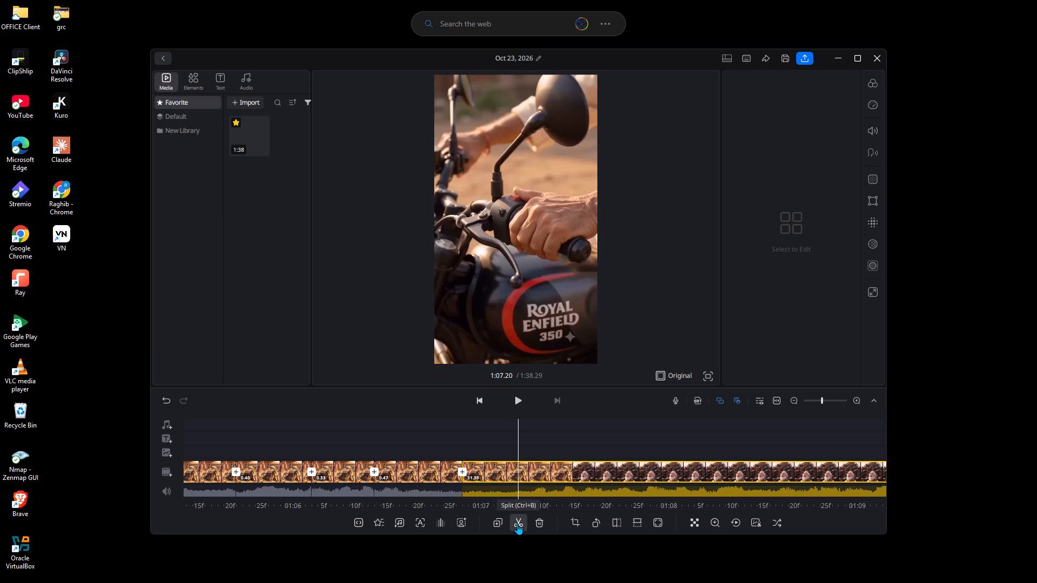
{"action": "key", "text": "Right"}
{"action": "key", "text": "Right"}
{"action": "left_click", "coordinate": [517, 524]}
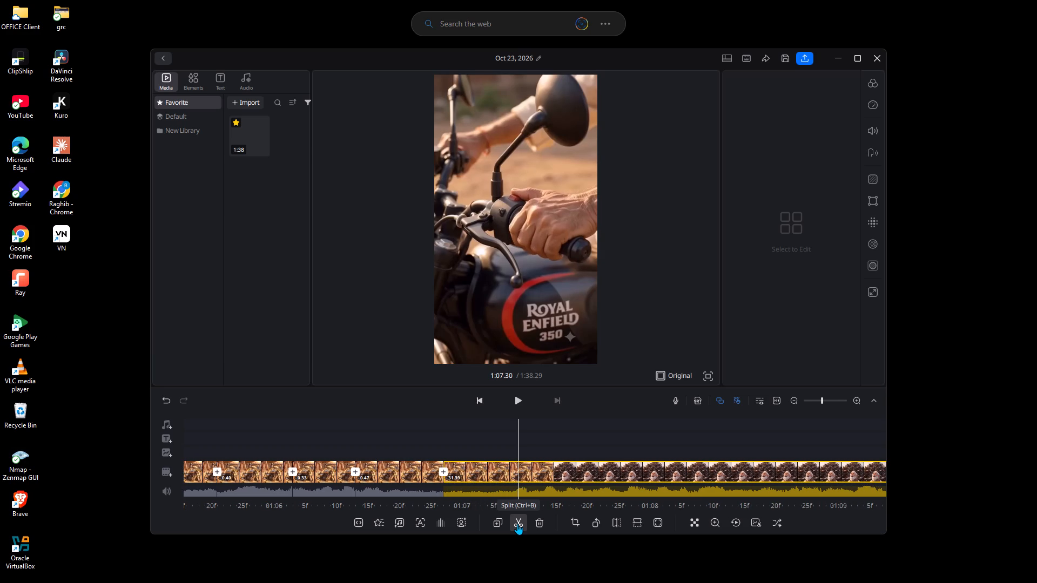
Split the remaining clip at 1:07.83 to cut off a 0.53-second segment.
{"action": "key", "text": "Right"}
{"action": "key", "text": "Right"}
{"action": "key", "text": "Right"}
{"action": "key", "text": "Right"}
{"action": "key", "text": "Right"}
{"action": "key", "text": "Right"}
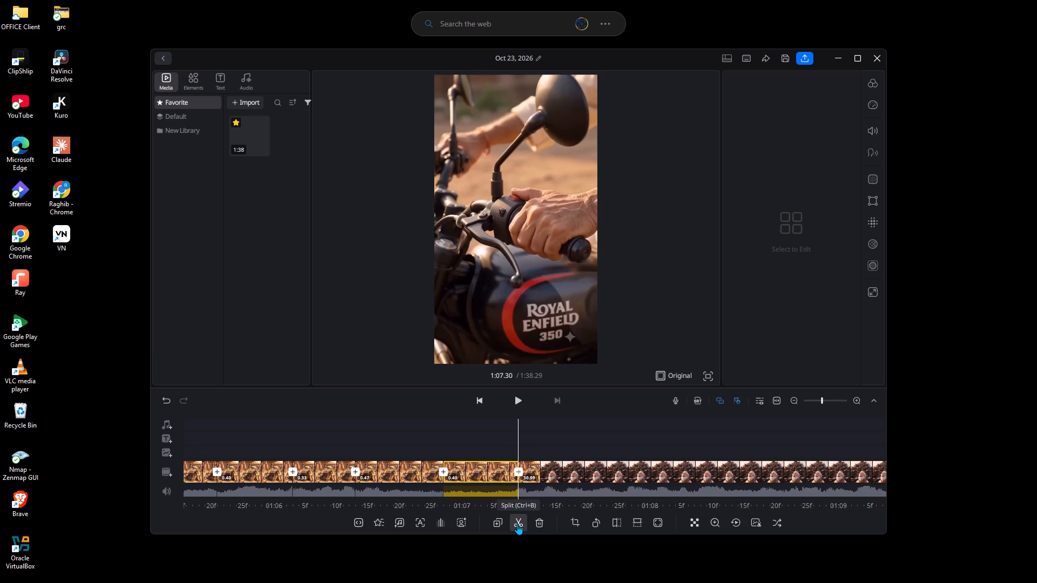
{"action": "key", "text": "Right"}
{"action": "key", "text": "Right"}
{"action": "key", "text": "Right"}
{"action": "key", "text": "Right"}
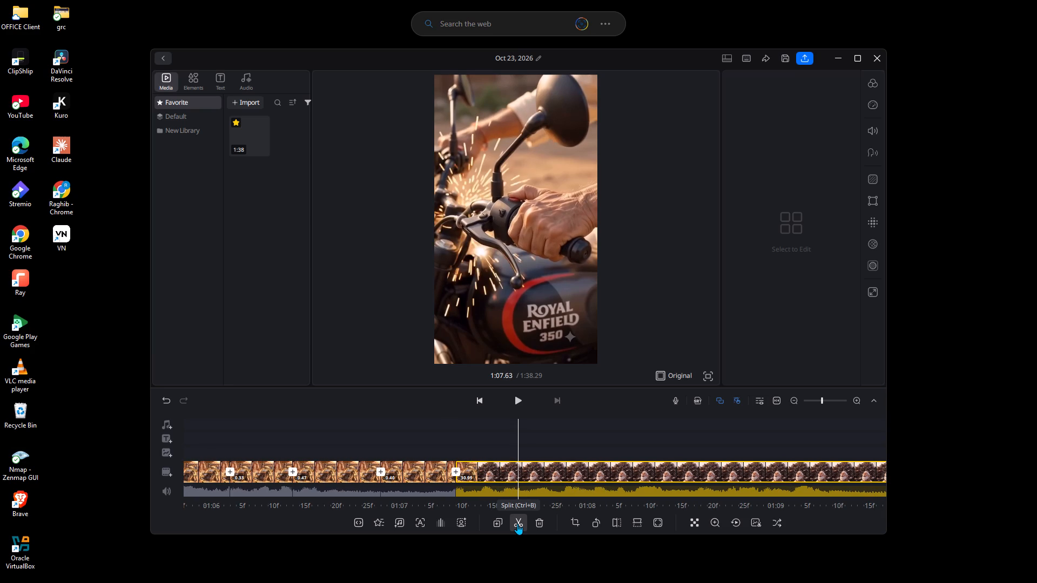
{"action": "key", "text": "Right"}
{"action": "key", "text": "Right"}
{"action": "key", "text": "Right"}
{"action": "key", "text": "Right"}
{"action": "key", "text": "Right"}
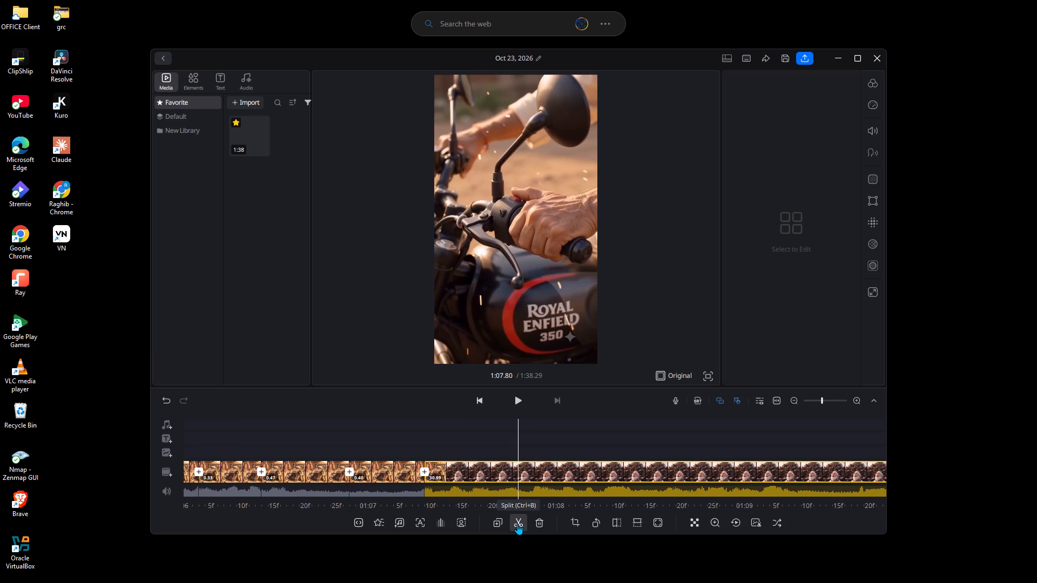
{"action": "key", "text": "Right"}
{"action": "key", "text": "Right"}
{"action": "key", "text": "Left"}
{"action": "left_click", "coordinate": [517, 524]}
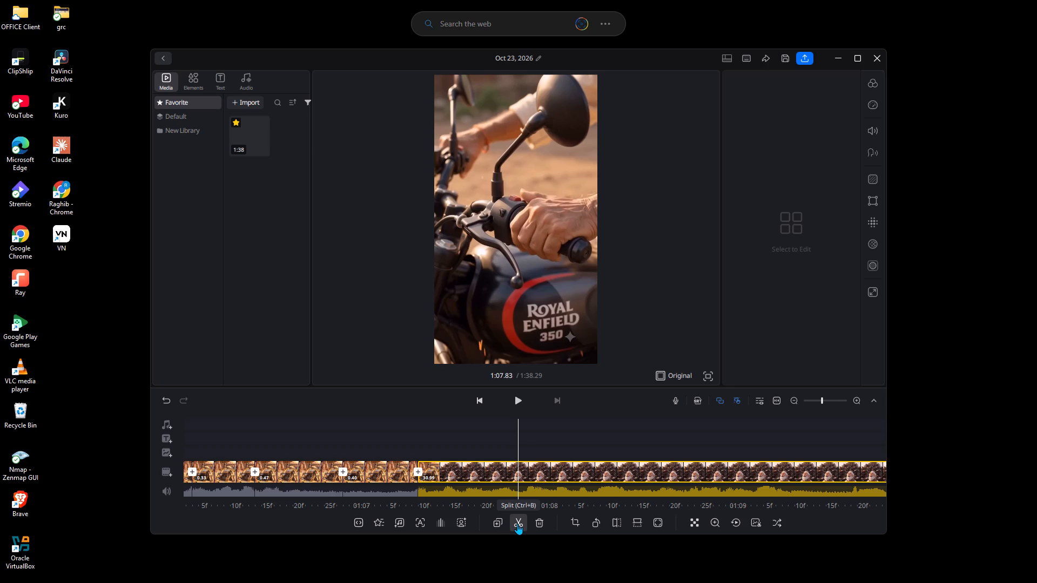
Split the remaining clip at 1:08.23 to cut off a 0.40-second segment.
{"action": "key", "text": "Right"}
{"action": "key", "text": "Right"}
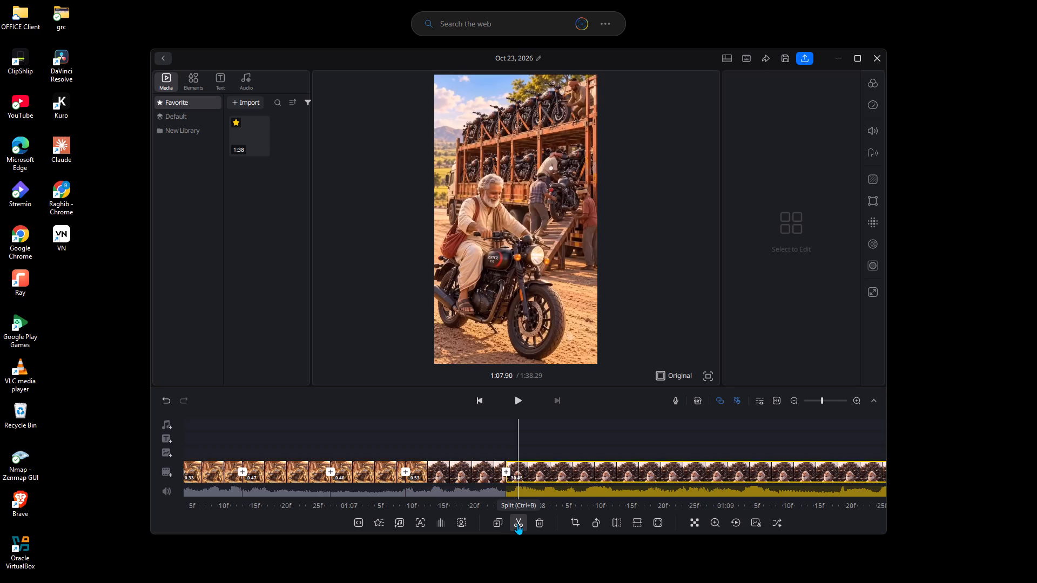
{"action": "key", "text": "Right"}
{"action": "key", "text": "Right"}
{"action": "key", "text": "Right"}
{"action": "key", "text": "Right"}
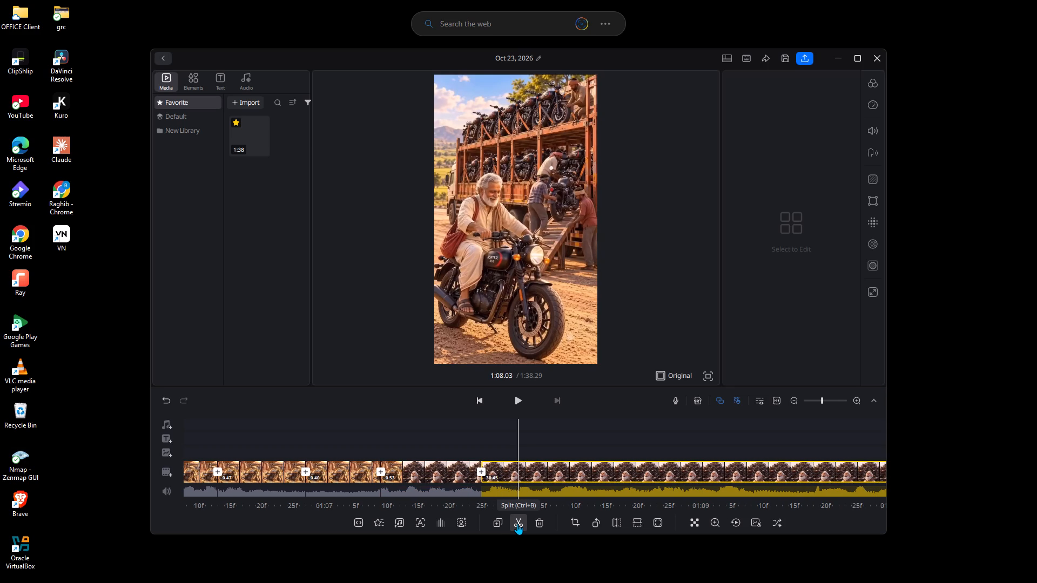
{"action": "key", "text": "Right"}
{"action": "key", "text": "Right"}
{"action": "key", "text": "Right"}
{"action": "key", "text": "Right"}
{"action": "key", "text": "Right"}
{"action": "key", "text": "Right"}
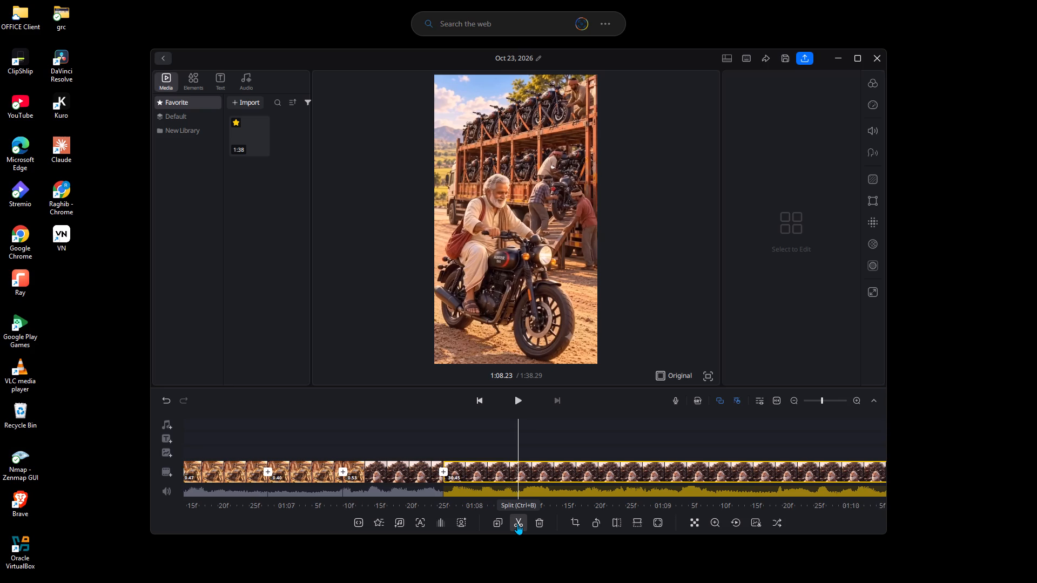
{"action": "left_click", "coordinate": [517, 524]}
Split the remaining clip at 1:08.67 to cut off a 0.43-second segment.
{"action": "key", "text": "Right"}
{"action": "key", "text": "Right"}
{"action": "key", "text": "Right"}
{"action": "key", "text": "Right"}
{"action": "key", "text": "Right"}
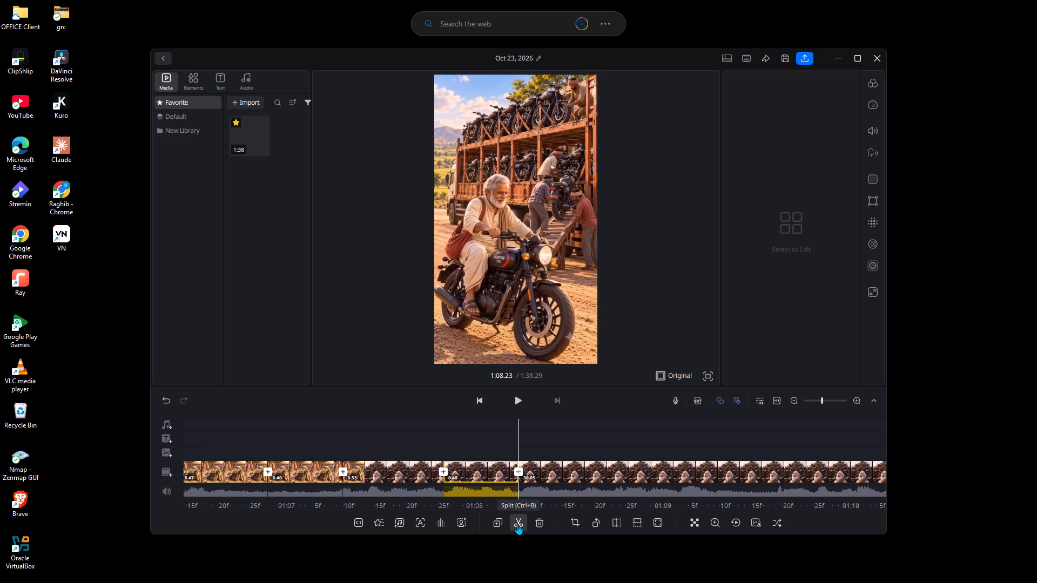
{"action": "key", "text": "Right"}
{"action": "key", "text": "Right"}
{"action": "key", "text": "Right"}
{"action": "key", "text": "Right"}
{"action": "key", "text": "Right"}
{"action": "key", "text": "Right"}
{"action": "key", "text": "Right"}
{"action": "key", "text": "Right"}
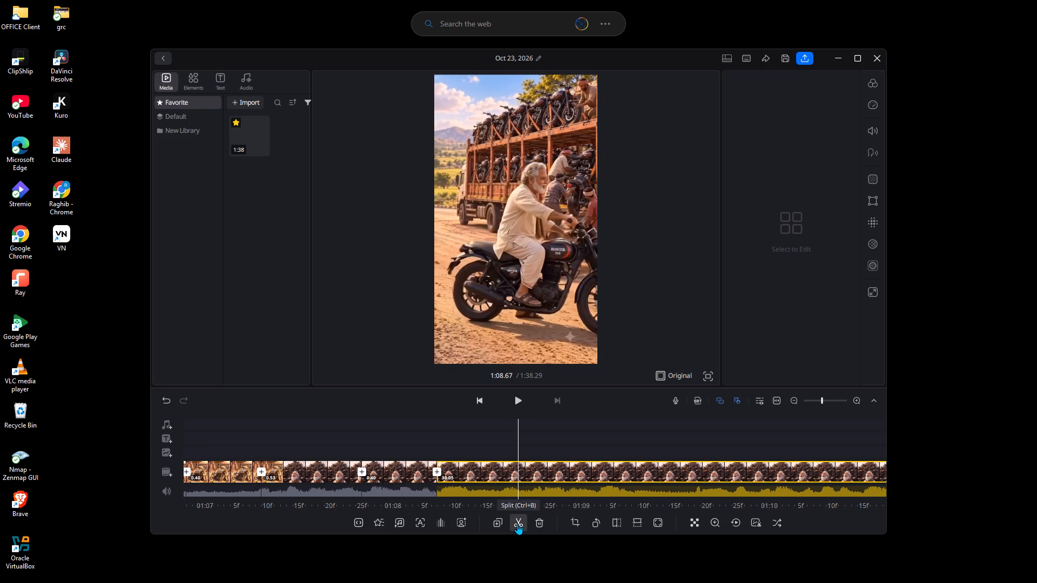
{"action": "left_click", "coordinate": [517, 524]}
Split the remaining clip at 1:09.00 to cut off a 0.33-second segment.
{"action": "key", "text": "Right"}
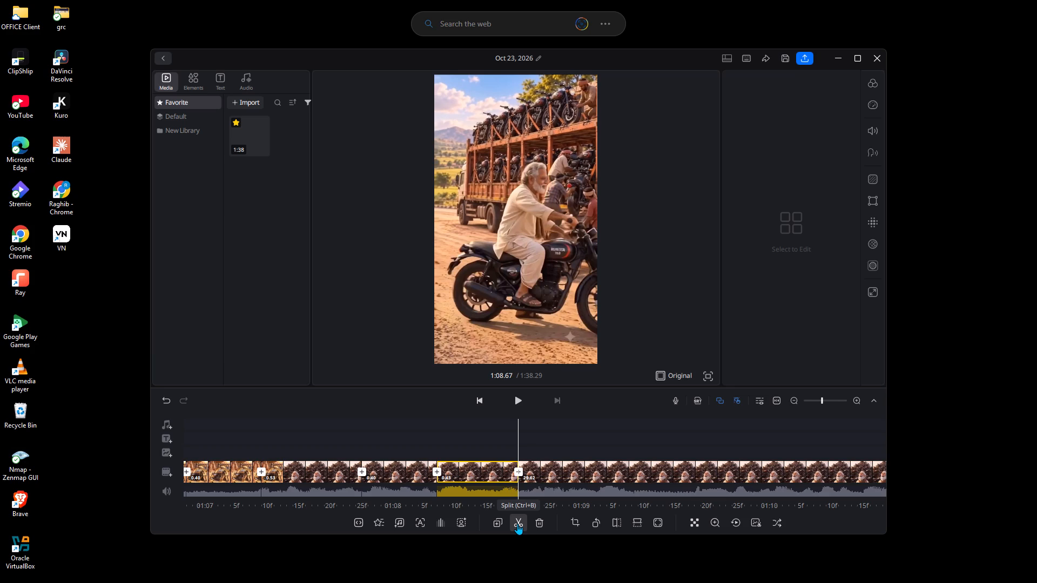
{"action": "key", "text": "Right"}
{"action": "key", "text": "Right"}
{"action": "key", "text": "Right"}
{"action": "key", "text": "Right"}
{"action": "key", "text": "Right"}
{"action": "key", "text": "Right"}
{"action": "key", "text": "Right"}
{"action": "key", "text": "Right"}
{"action": "key", "text": "Right"}
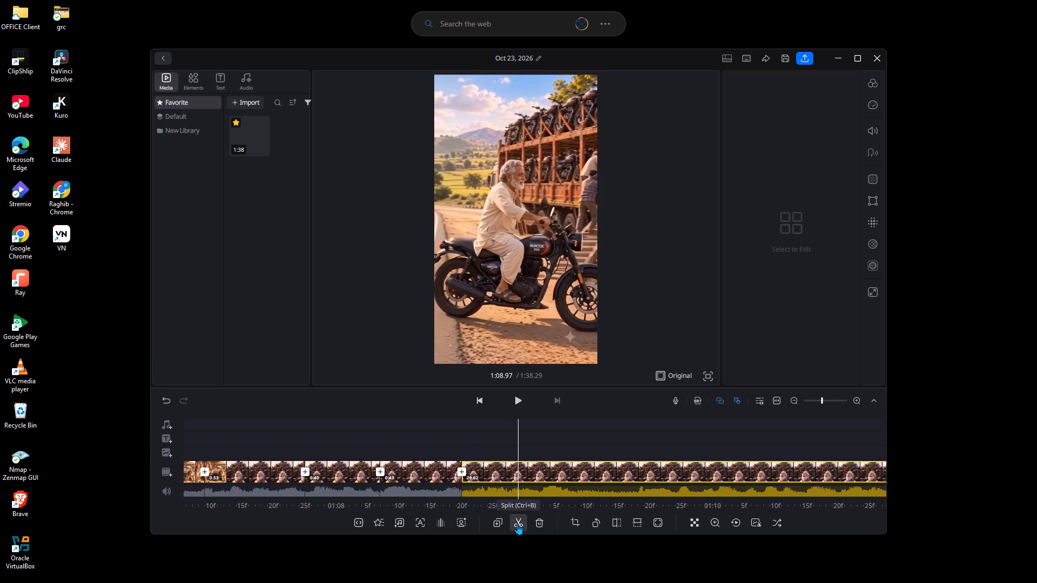
{"action": "left_click", "coordinate": [517, 524]}
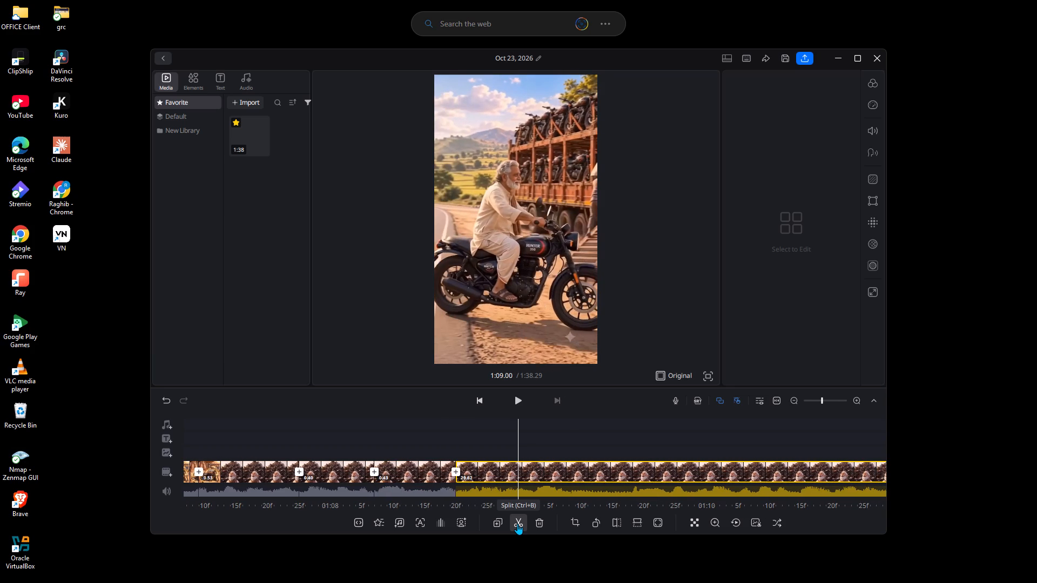
Split the remaining clip at 1:09.47 to cut off a 0.47-second segment.
{"action": "key", "text": "Right"}
{"action": "key", "text": "Right"}
{"action": "key", "text": "Right"}
{"action": "key", "text": "Right"}
{"action": "key", "text": "Right"}
{"action": "key", "text": "Right"}
{"action": "key", "text": "Right"}
{"action": "key", "text": "Right"}
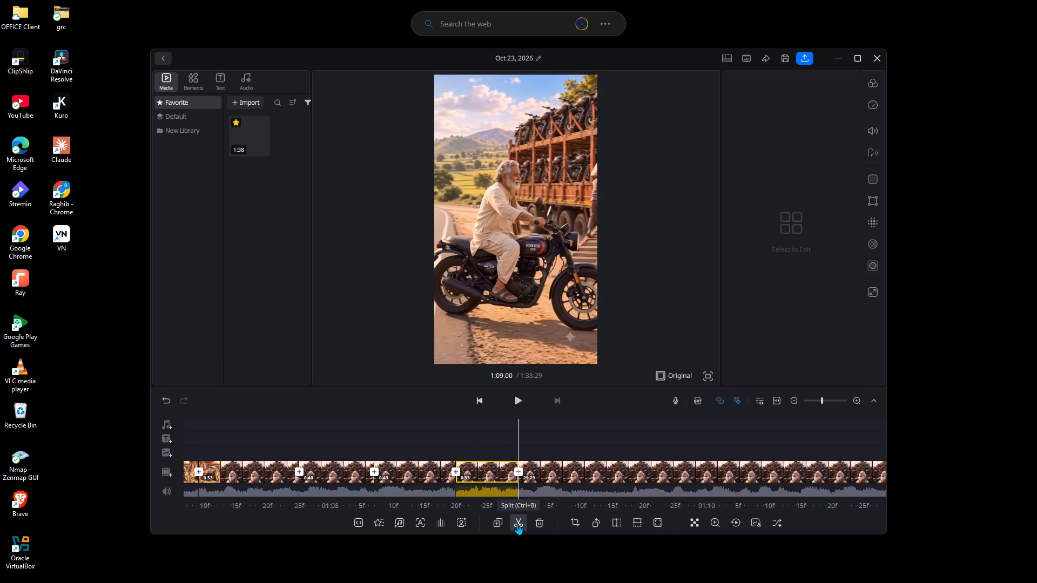
{"action": "key", "text": "Right"}
{"action": "key", "text": "Right"}
{"action": "key", "text": "Right"}
{"action": "key", "text": "Right"}
{"action": "key", "text": "Right"}
{"action": "key", "text": "Right"}
{"action": "left_click", "coordinate": [517, 524]}
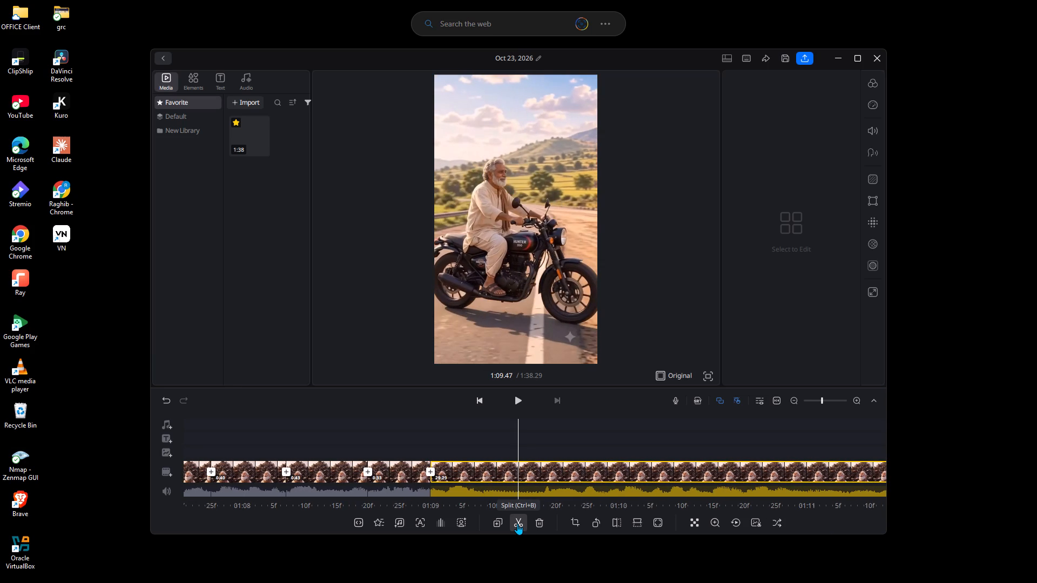
Split the remaining clip at 1:09.80 to cut off a 0.33-second segment.
{"action": "key", "text": "Right"}
{"action": "key", "text": "Right"}
{"action": "key", "text": "Right"}
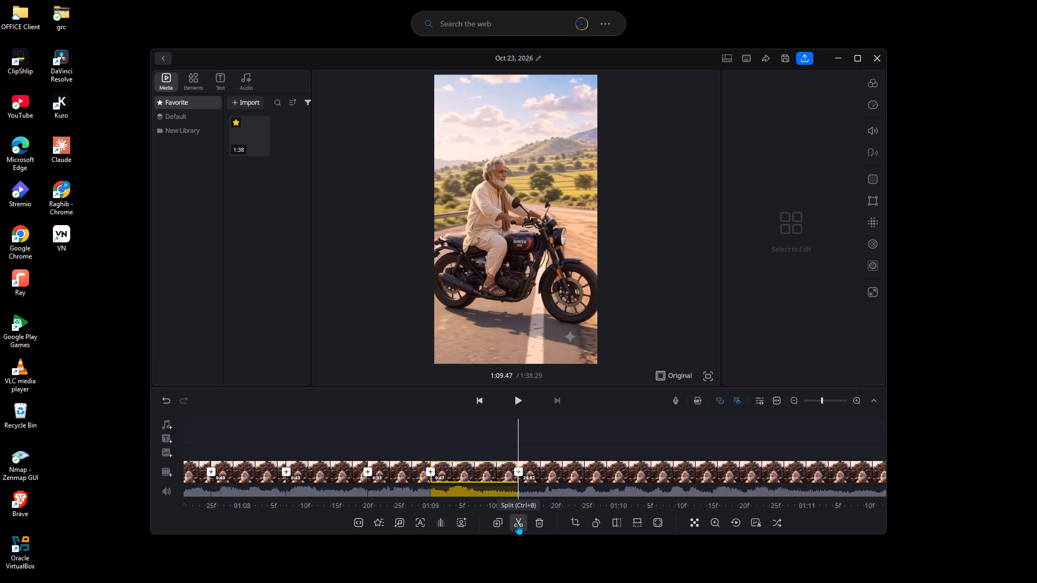
{"action": "key", "text": "Right"}
{"action": "key", "text": "Right"}
{"action": "key", "text": "Right"}
{"action": "key", "text": "Right"}
{"action": "key", "text": "Right"}
{"action": "key", "text": "Right"}
{"action": "key", "text": "Right"}
{"action": "left_click", "coordinate": [517, 524]}
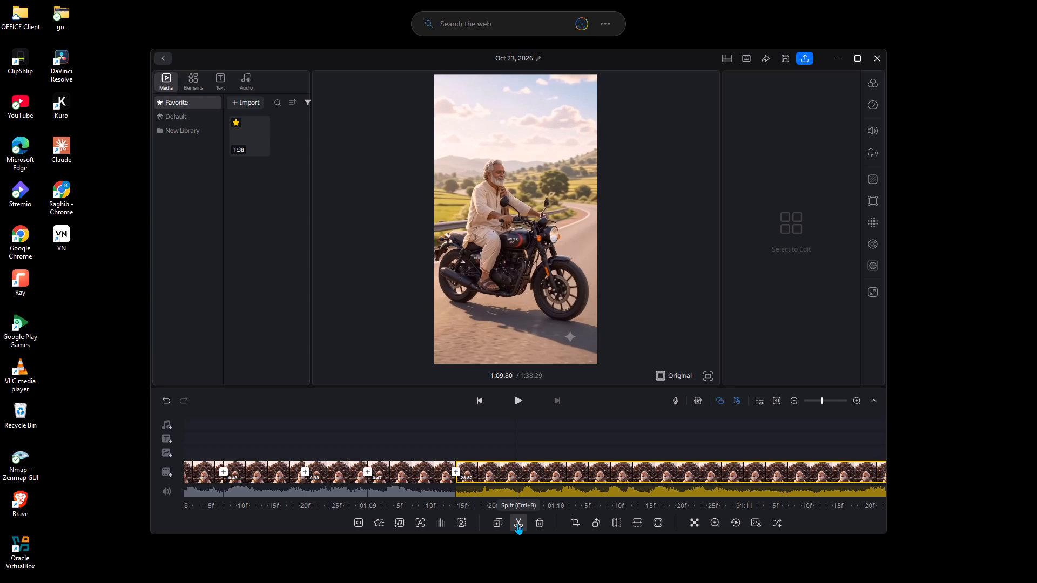
Split the remaining clip at 1:10.17 to cut off another short segment.
{"action": "key", "text": "Right"}
{"action": "key", "text": "Right"}
{"action": "key", "text": "Right"}
{"action": "key", "text": "Right"}
{"action": "key", "text": "Right"}
{"action": "key", "text": "Right"}
{"action": "key", "text": "Right"}
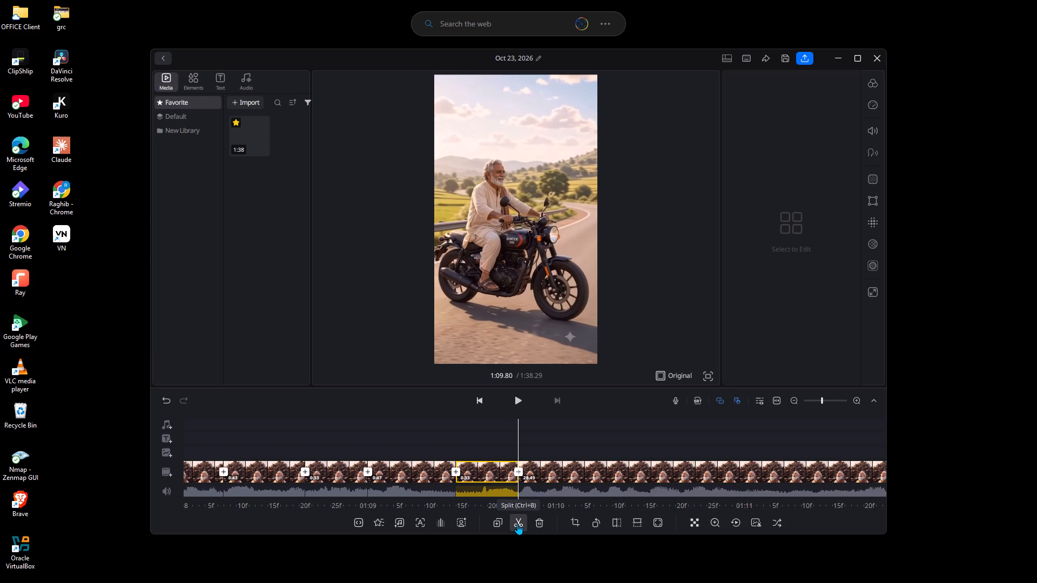
{"action": "key", "text": "Right"}
{"action": "key", "text": "Right"}
{"action": "key", "text": "Right"}
{"action": "key", "text": "Right"}
{"action": "left_click", "coordinate": [517, 524]}
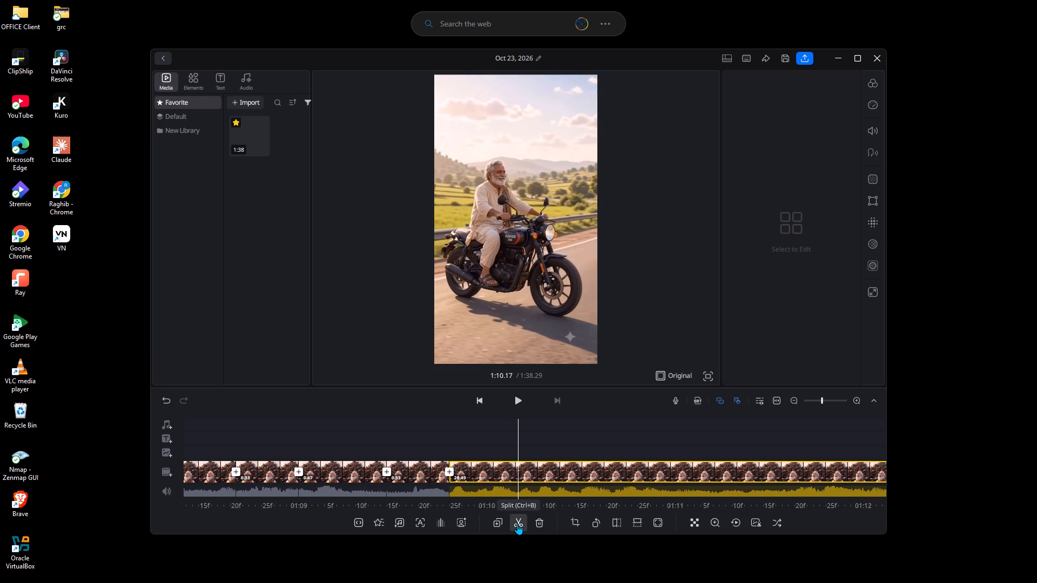
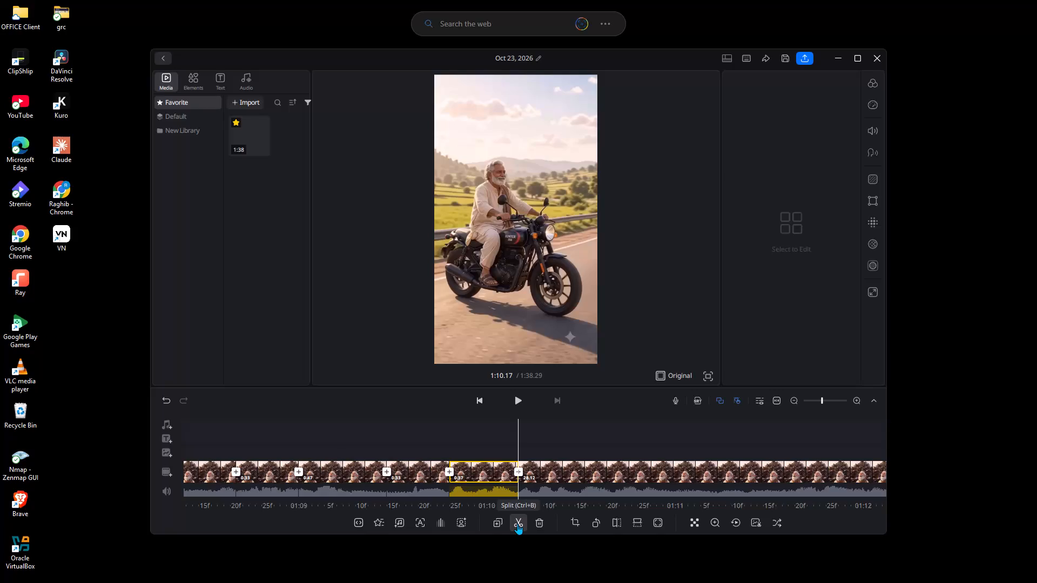
Split the remaining clip at 1:10.63 to cut off a 0.47-second segment.
{"action": "key", "text": "Right"}
{"action": "key", "text": "Right"}
{"action": "key", "text": "Right"}
{"action": "key", "text": "Right"}
{"action": "key", "text": "Right"}
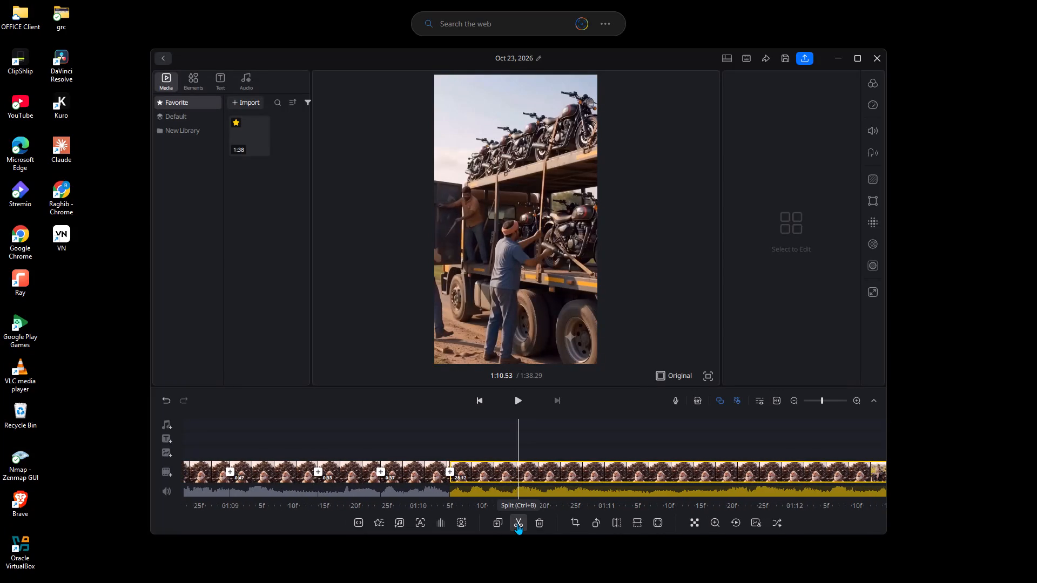
{"action": "key", "text": "Right"}
{"action": "key", "text": "Right"}
{"action": "key", "text": "Right"}
{"action": "key", "text": "Right"}
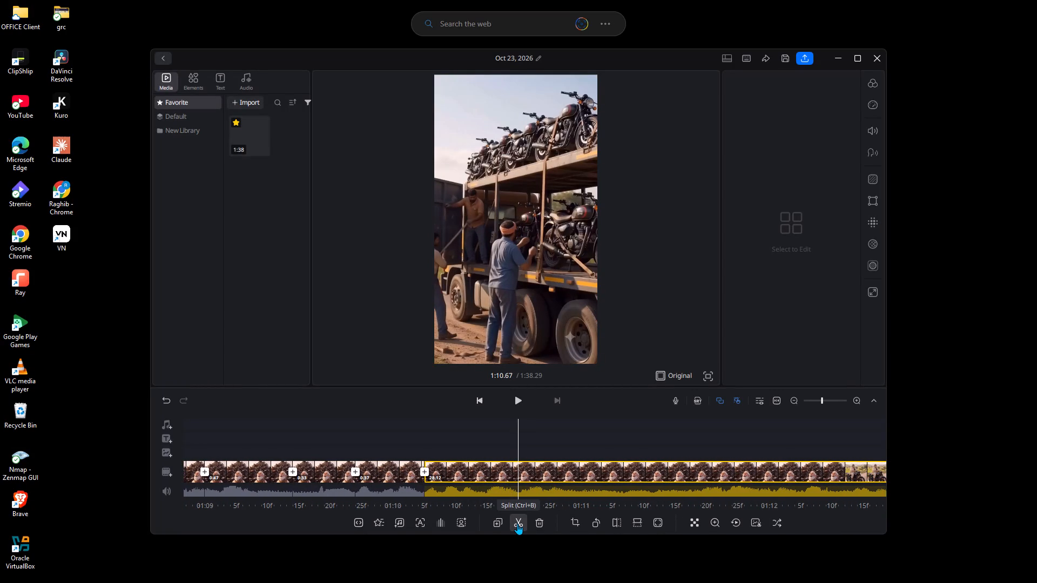
{"action": "key", "text": "Left"}
{"action": "left_click", "coordinate": [517, 524]}
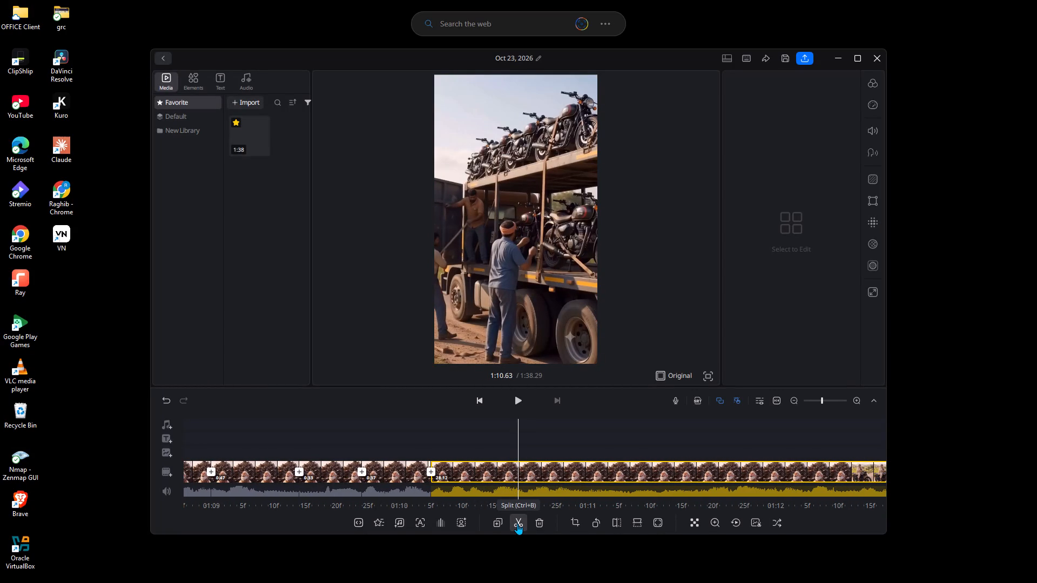
Split the remaining clip at 1:11.03 to cut off a 0.40-second segment.
{"action": "key", "text": "Right"}
{"action": "key", "text": "Right"}
{"action": "key", "text": "Right"}
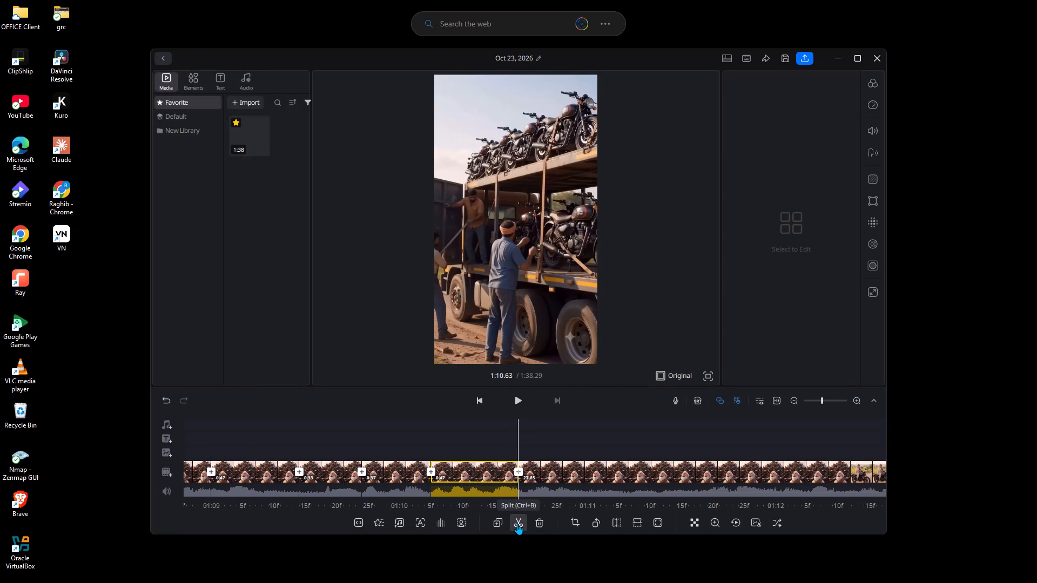
{"action": "key", "text": "Right"}
{"action": "key", "text": "Right"}
{"action": "key", "text": "Right"}
{"action": "key", "text": "Right"}
{"action": "key", "text": "Right"}
{"action": "key", "text": "Right"}
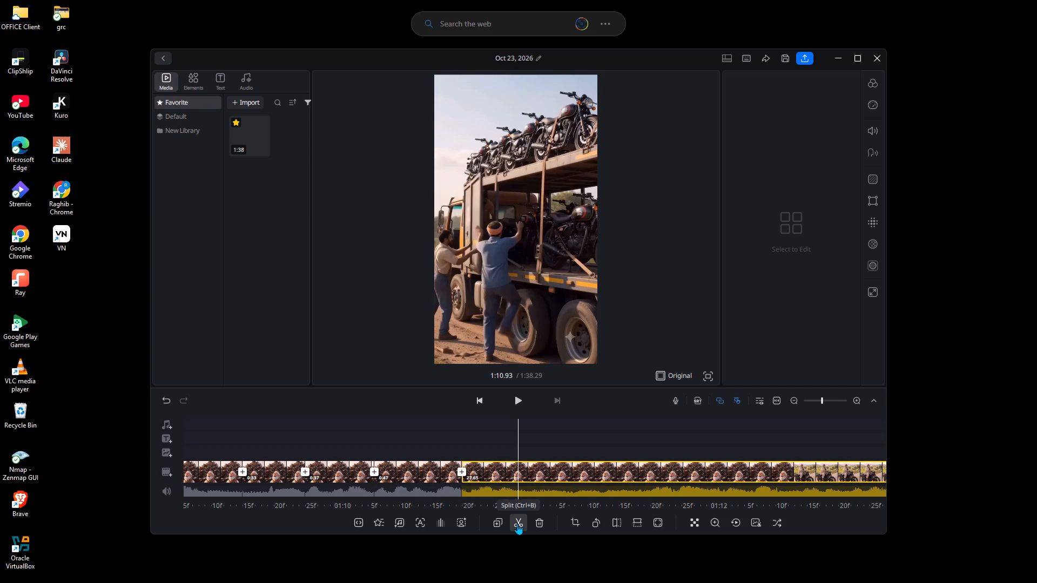
{"action": "key", "text": "Right"}
{"action": "key", "text": "Right"}
{"action": "key", "text": "Right"}
{"action": "left_click", "coordinate": [517, 524]}
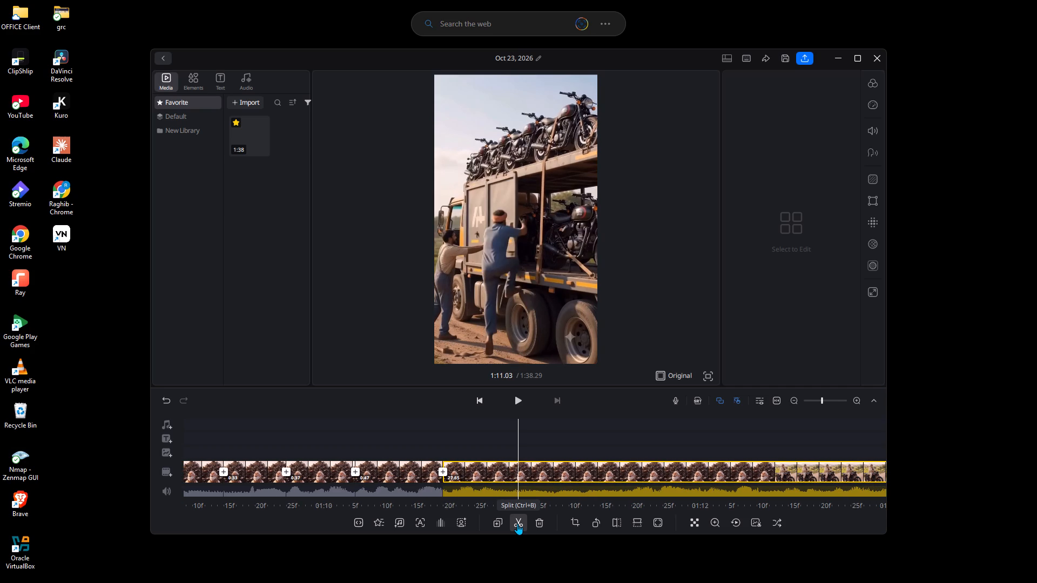
Split the remaining clip at 1:11.47, where the truck-and-motorcycle road shot begins, to cut off a 0.43-second segment.
{"action": "key", "text": "Right"}
{"action": "key", "text": "Right"}
{"action": "key", "text": "Right"}
{"action": "key", "text": "Right"}
{"action": "key", "text": "Right"}
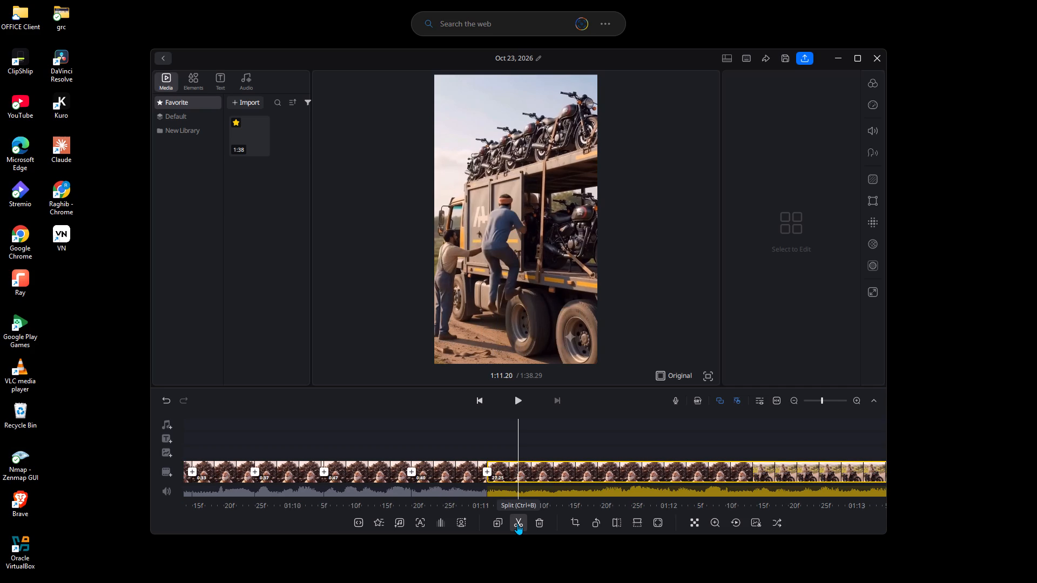
{"action": "key", "text": "Right"}
{"action": "key", "text": "Right"}
{"action": "key", "text": "Right"}
{"action": "key", "text": "Right"}
{"action": "key", "text": "Right"}
{"action": "key", "text": "Right"}
{"action": "key", "text": "Right"}
{"action": "key", "text": "Right"}
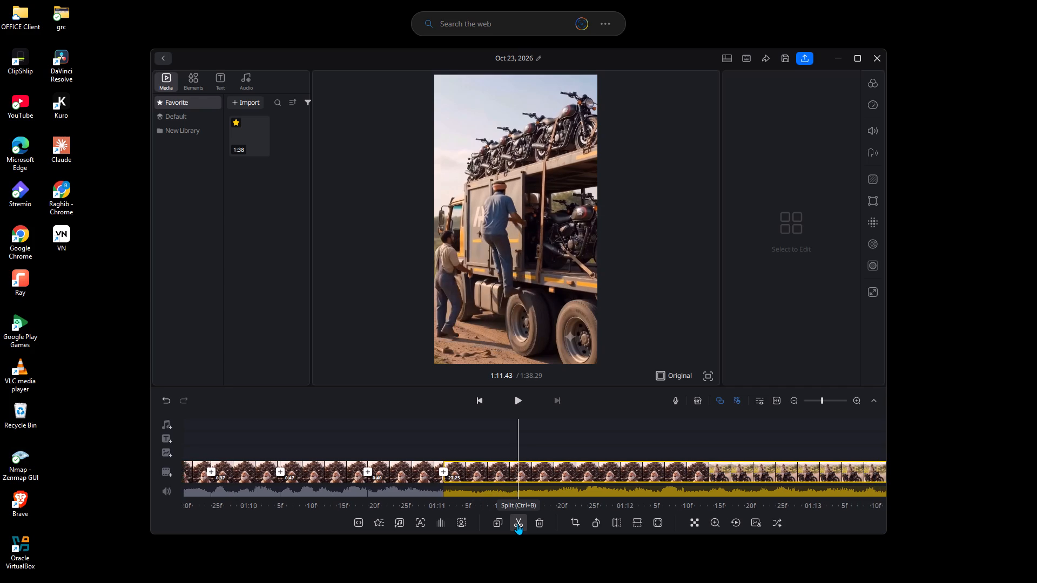
{"action": "left_click", "coordinate": [517, 524]}
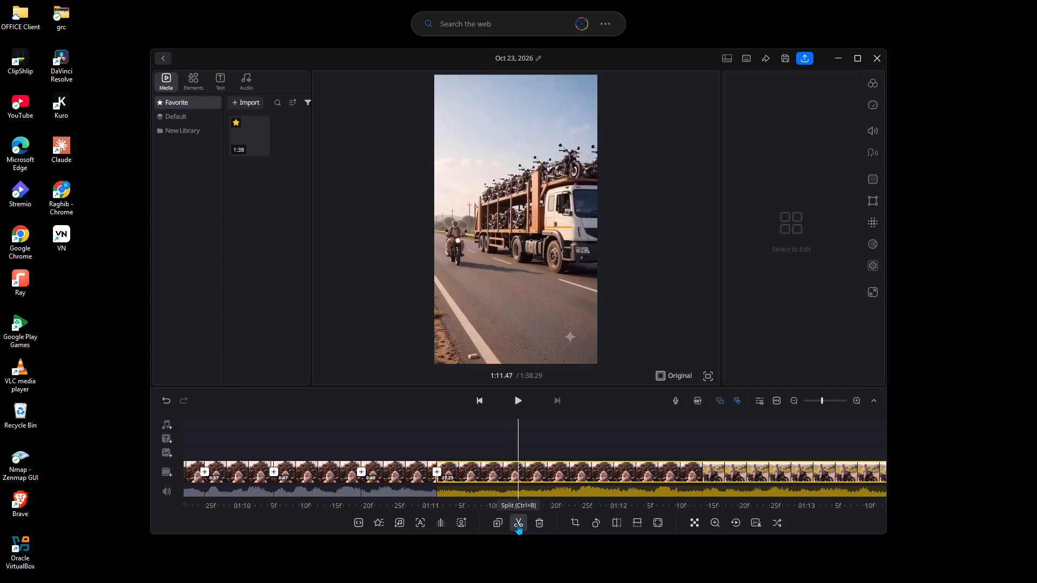
Split the remaining clip at 1:11.90 to cut off a 0.43-second segment.
{"action": "key", "text": "Right"}
{"action": "key", "text": "Right"}
{"action": "key", "text": "Right"}
{"action": "key", "text": "Right"}
{"action": "key", "text": "Right"}
{"action": "key", "text": "Right"}
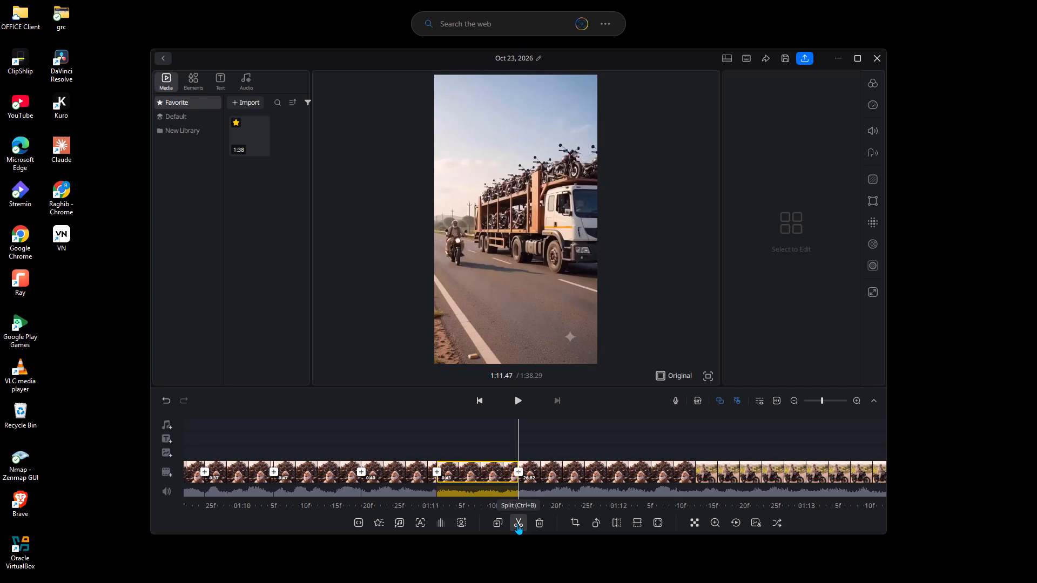
{"action": "key", "text": "Right"}
{"action": "key", "text": "Right"}
{"action": "key", "text": "Right"}
{"action": "key", "text": "Right"}
{"action": "key", "text": "Right"}
{"action": "key", "text": "Right"}
{"action": "key", "text": "Right"}
{"action": "key", "text": "Right"}
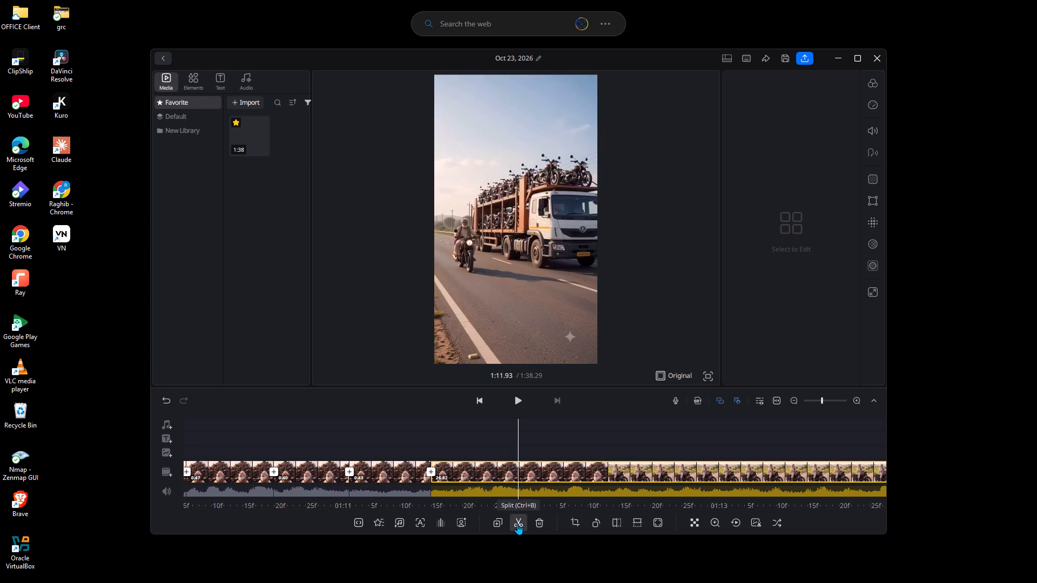
{"action": "key", "text": "Left"}
{"action": "left_click", "coordinate": [517, 524]}
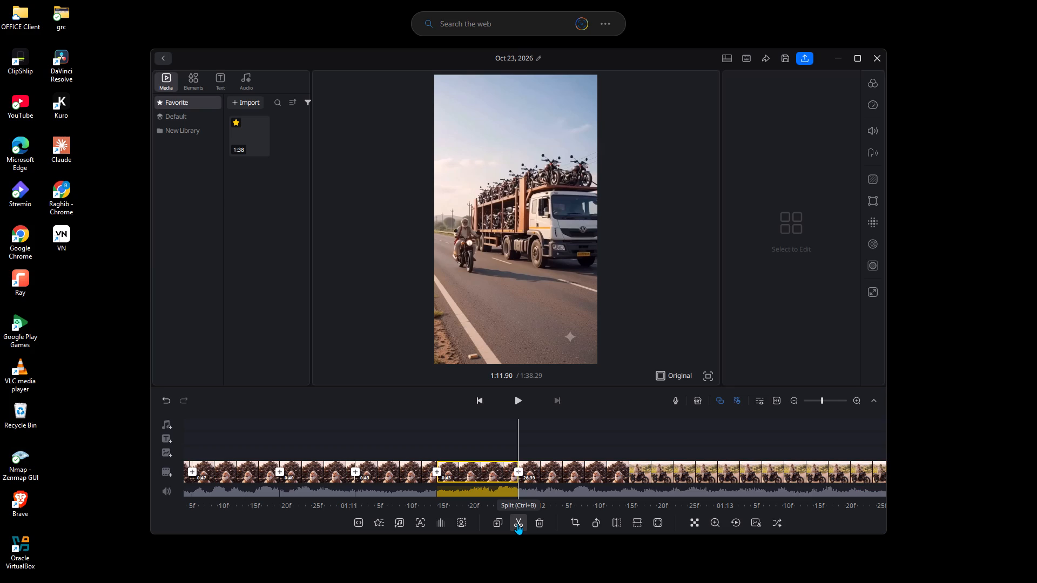
Split the remaining clip at 1:12.40 to cut off a 0.50-second segment.
{"action": "key", "text": "Right"}
{"action": "key", "text": "Right"}
{"action": "key", "text": "Right"}
{"action": "key", "text": "Right"}
{"action": "key", "text": "Right"}
{"action": "key", "text": "Right"}
{"action": "key", "text": "Right"}
{"action": "key", "text": "Right"}
{"action": "key", "text": "Right"}
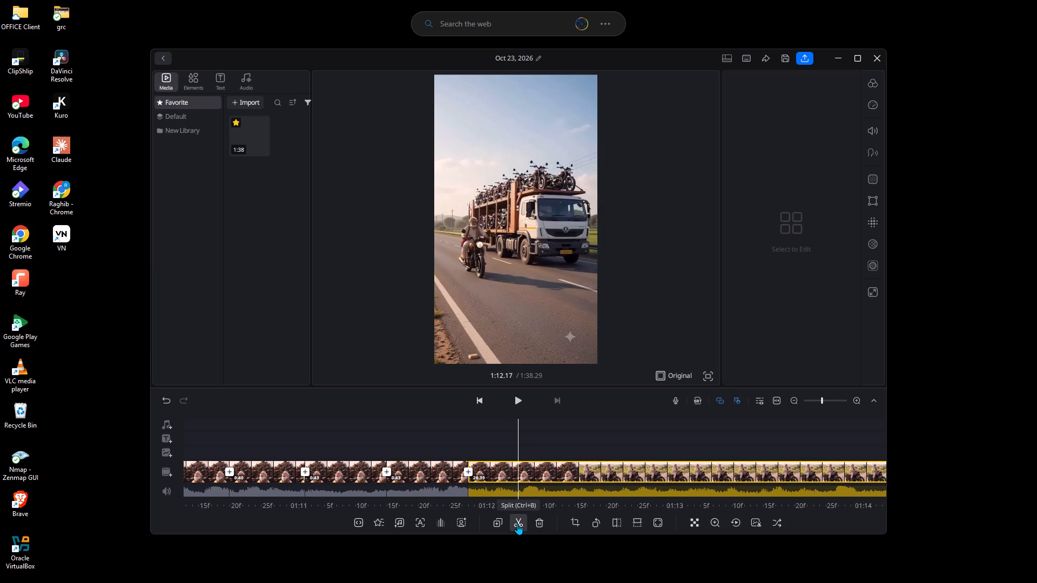
{"action": "key", "text": "Right"}
{"action": "key", "text": "Right"}
{"action": "key", "text": "Right"}
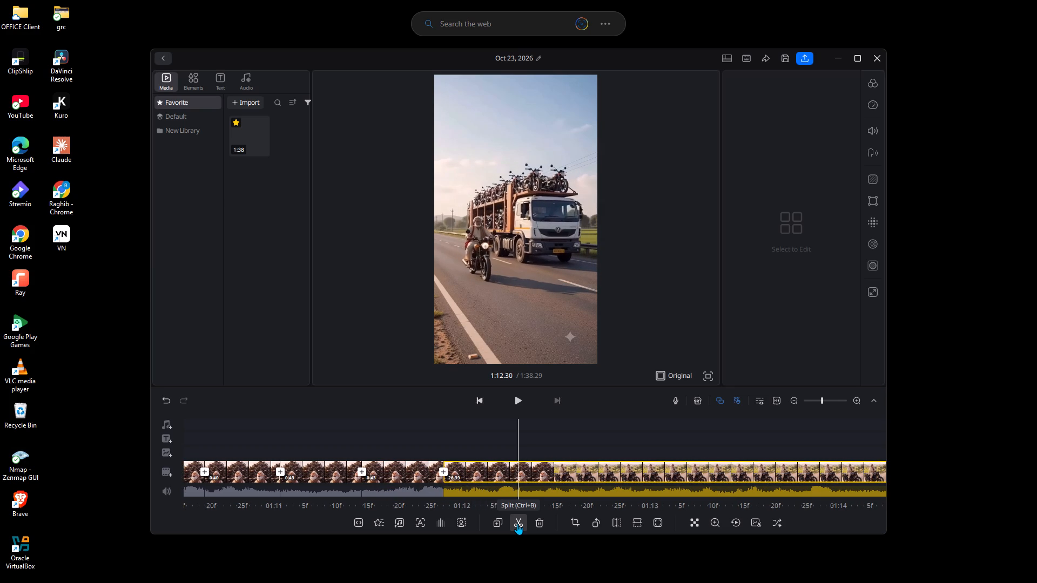
{"action": "key", "text": "Right"}
{"action": "key", "text": "Right"}
{"action": "key", "text": "Right"}
{"action": "left_click", "coordinate": [517, 524]}
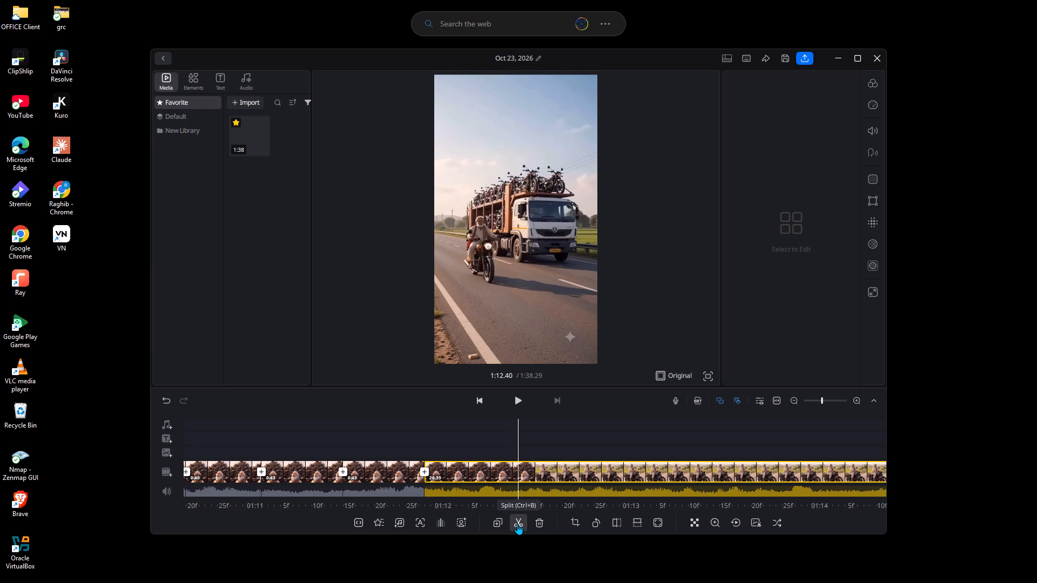
Split the remaining clip at 1:12.80 to cut off a 0.40-second segment.
{"action": "key", "text": "Right"}
{"action": "key", "text": "Right"}
{"action": "key", "text": "Right"}
{"action": "key", "text": "Right"}
{"action": "key", "text": "Right"}
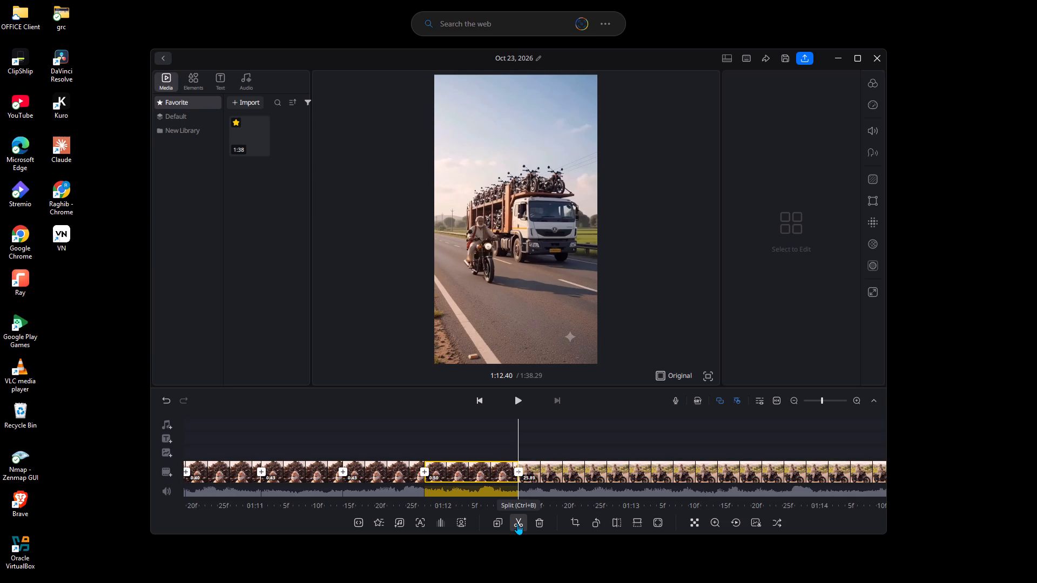
{"action": "key", "text": "Right"}
{"action": "key", "text": "Right"}
{"action": "key", "text": "Right"}
{"action": "key", "text": "Right"}
{"action": "key", "text": "Right"}
{"action": "key", "text": "Right"}
{"action": "key", "text": "Right"}
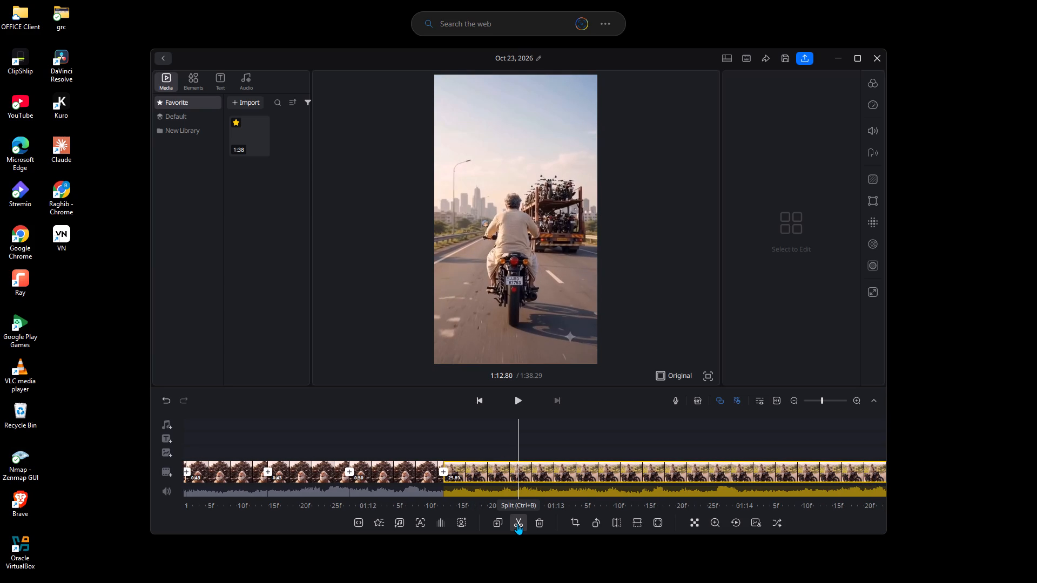
{"action": "left_click", "coordinate": [517, 524]}
Split the remaining clip at 1:13.17 to cut off a 0.37-second segment.
{"action": "key", "text": "Right"}
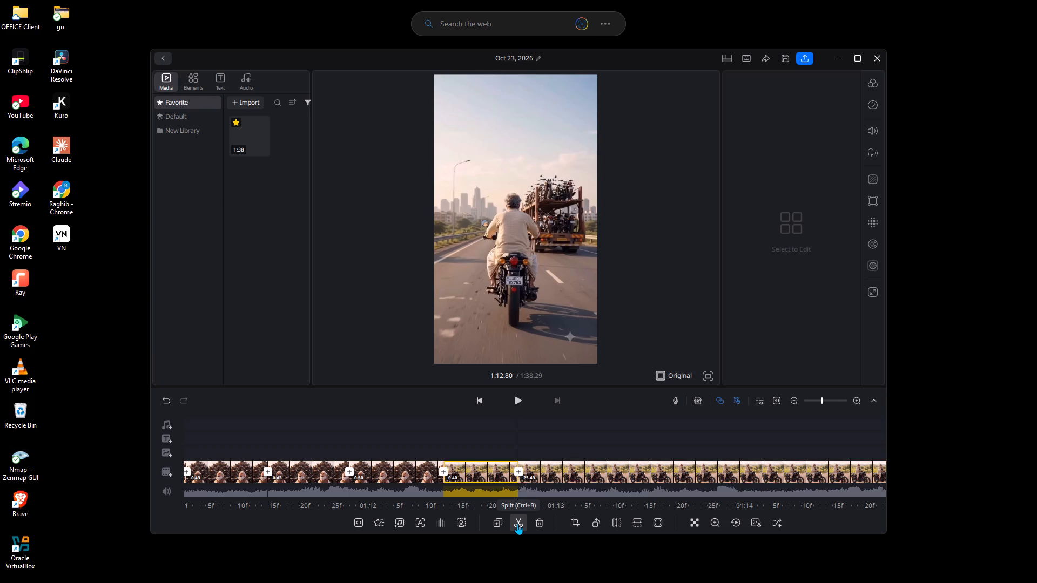
{"action": "key", "text": "Right"}
{"action": "key", "text": "Right"}
{"action": "key", "text": "Right"}
{"action": "key", "text": "Right"}
{"action": "key", "text": "Right"}
{"action": "key", "text": "Right"}
{"action": "key", "text": "Right"}
{"action": "key", "text": "Right"}
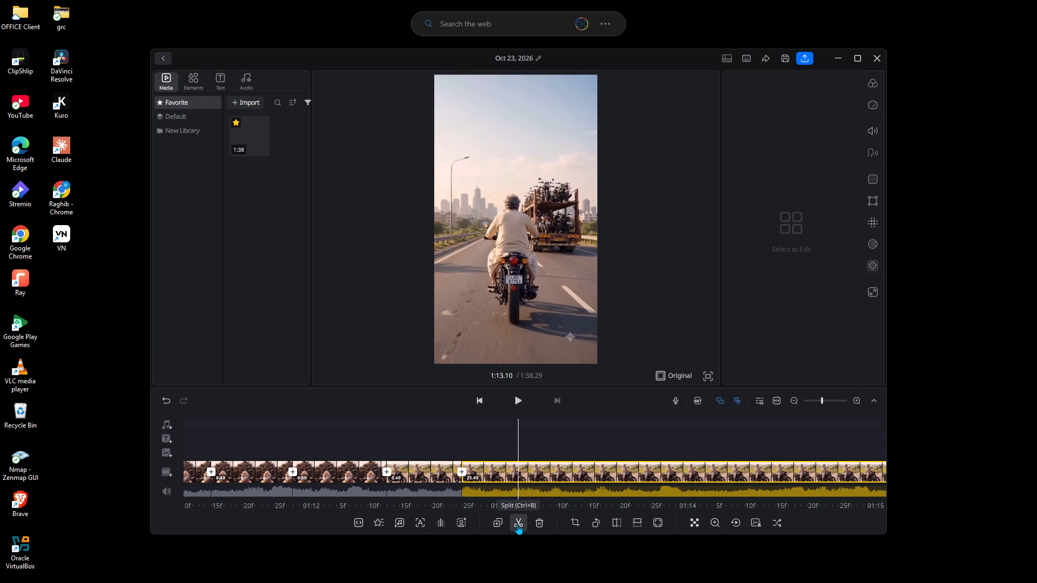
{"action": "key", "text": "Right"}
{"action": "key", "text": "Right"}
{"action": "left_click", "coordinate": [517, 524]}
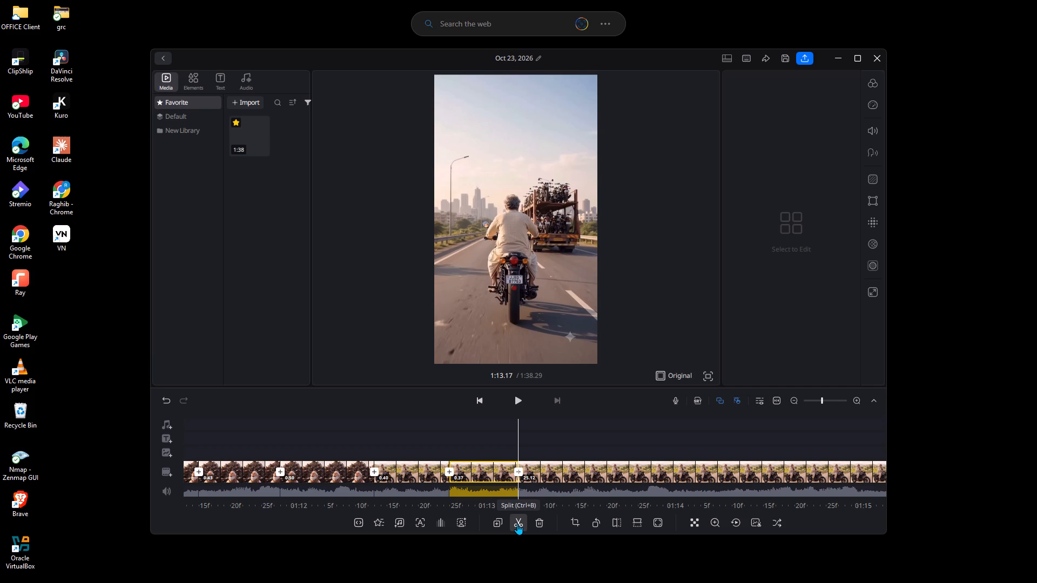
Split the remaining clip at 1:13.60 to cut off a 0.43-second segment.
{"action": "key", "text": "Right"}
{"action": "key", "text": "Right"}
{"action": "key", "text": "Right"}
{"action": "key", "text": "Right"}
{"action": "key", "text": "Right"}
{"action": "key", "text": "Right"}
{"action": "key", "text": "Right"}
{"action": "key", "text": "Right"}
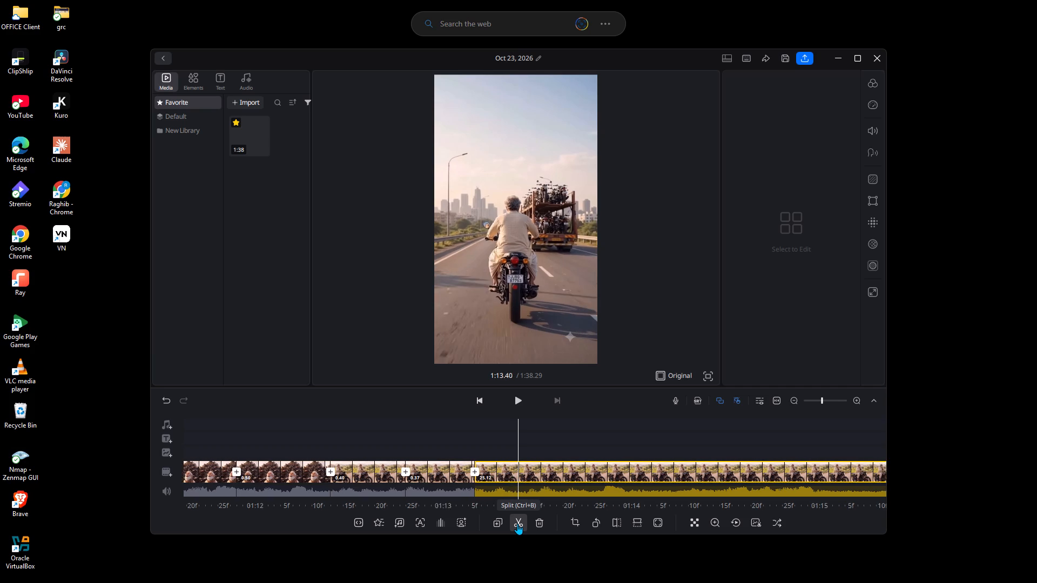
{"action": "key", "text": "Right"}
{"action": "key", "text": "Right"}
{"action": "key", "text": "Right"}
{"action": "key", "text": "Right"}
{"action": "key", "text": "Right"}
{"action": "left_click", "coordinate": [517, 524]}
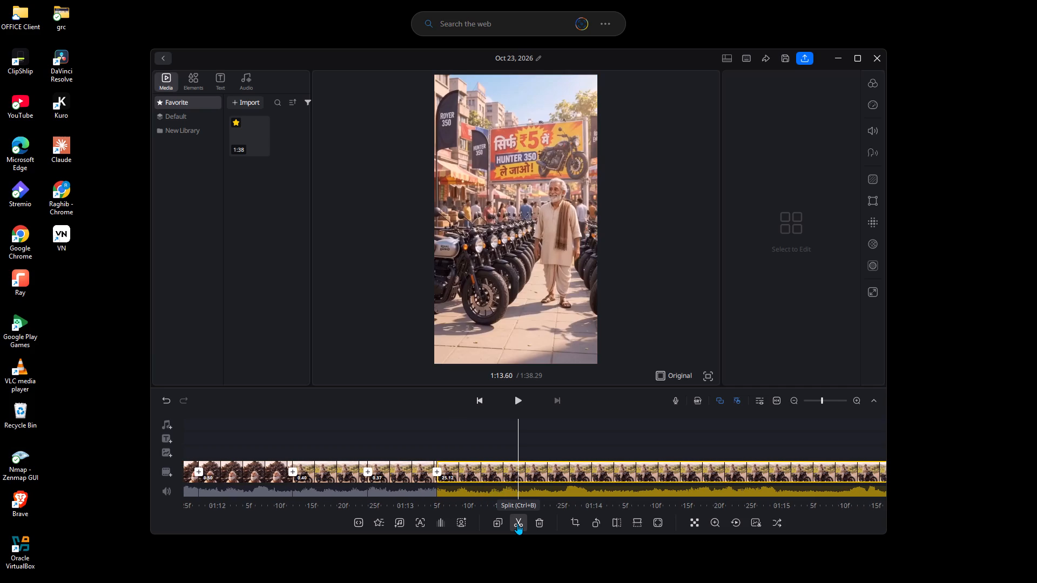
Split the remaining clip at 1:14.03 to cut off a 0.43-second segment.
{"action": "key", "text": "Right"}
{"action": "key", "text": "Right"}
{"action": "key", "text": "Right"}
{"action": "key", "text": "Right"}
{"action": "key", "text": "Right"}
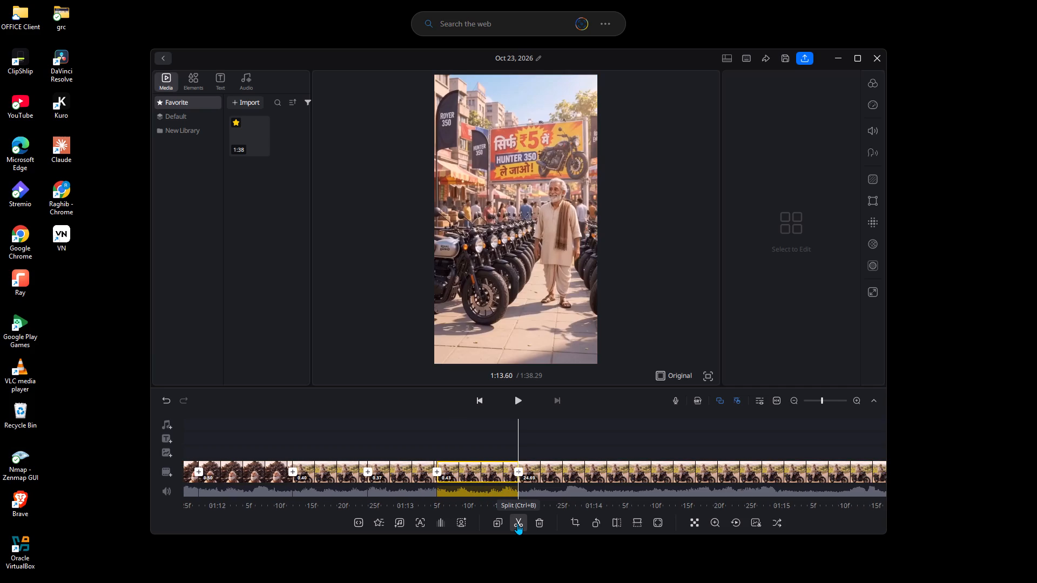
{"action": "key", "text": "Right"}
{"action": "key", "text": "Right"}
{"action": "key", "text": "Right"}
{"action": "key", "text": "Right"}
{"action": "key", "text": "Right"}
{"action": "key", "text": "Right"}
{"action": "key", "text": "Right"}
{"action": "key", "text": "Right"}
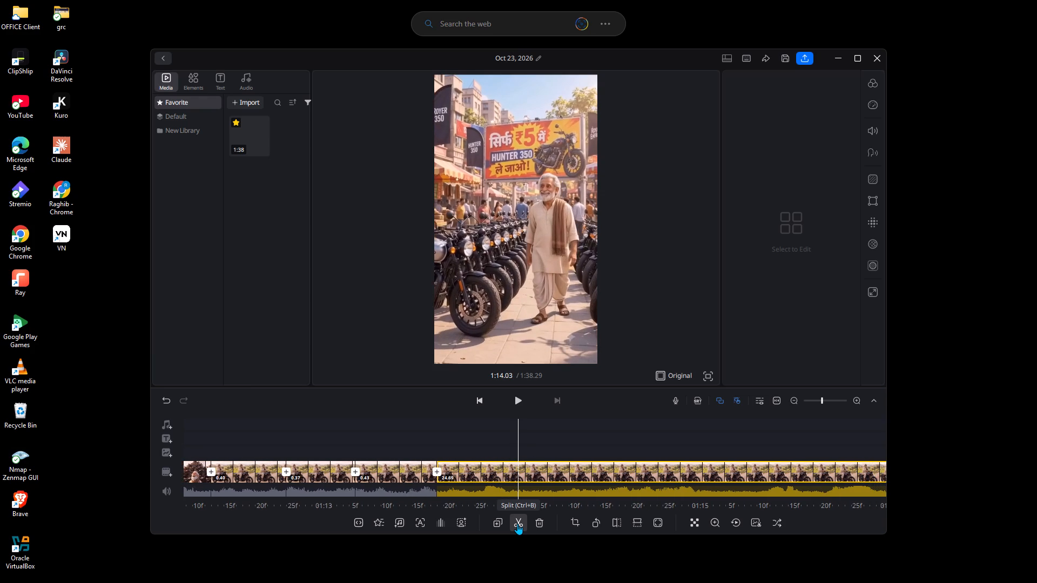
{"action": "left_click", "coordinate": [517, 524]}
Split the remaining clip at 1:14.53 to cut off a 0.50-second segment.
{"action": "key", "text": "Right"}
{"action": "key", "text": "Right"}
{"action": "key", "text": "Right"}
{"action": "key", "text": "Right"}
{"action": "key", "text": "Right"}
{"action": "key", "text": "Right"}
{"action": "key", "text": "Right"}
{"action": "key", "text": "Right"}
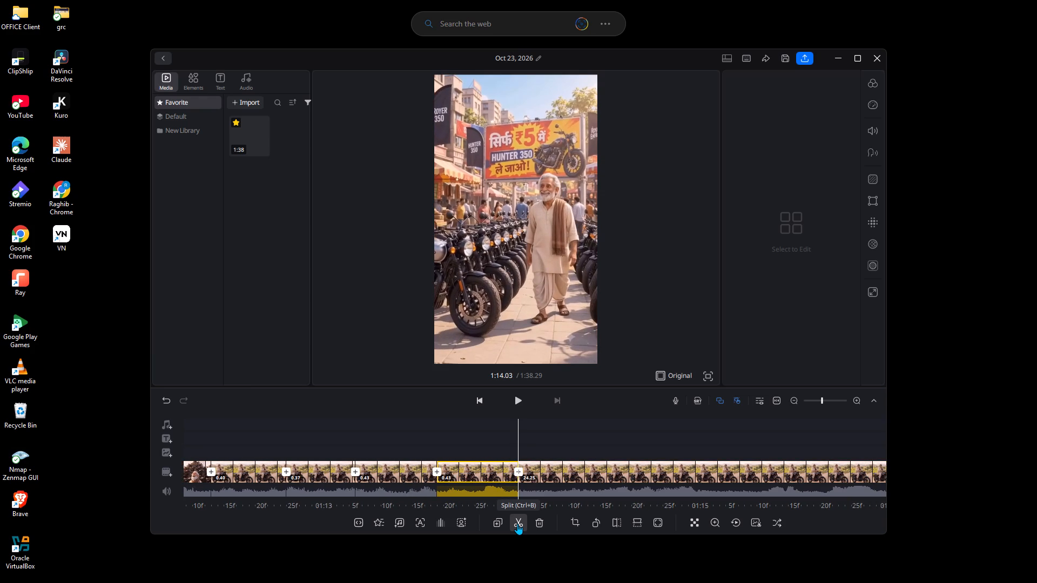
{"action": "key", "text": "Right"}
{"action": "key", "text": "Right"}
{"action": "key", "text": "Right"}
{"action": "key", "text": "Right"}
{"action": "key", "text": "Right"}
{"action": "key", "text": "Right"}
{"action": "key", "text": "Right"}
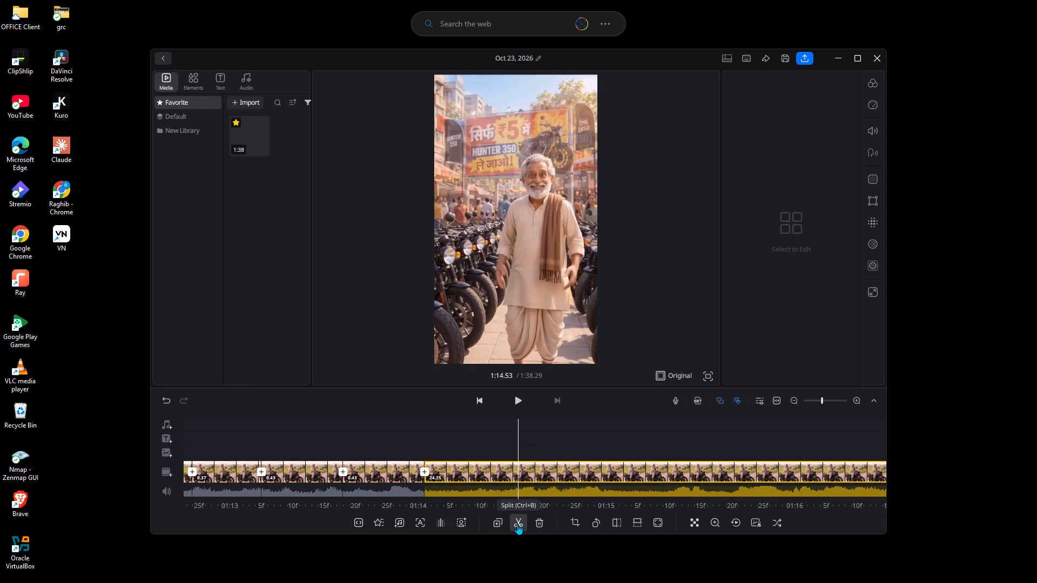
{"action": "left_click", "coordinate": [517, 524]}
Split the remaining clip at 1:14.97 to cut off a 0.43-second segment.
{"action": "key", "text": "Right"}
{"action": "key", "text": "Right"}
{"action": "key", "text": "Right"}
{"action": "key", "text": "Right"}
{"action": "key", "text": "Right"}
{"action": "key", "text": "Right"}
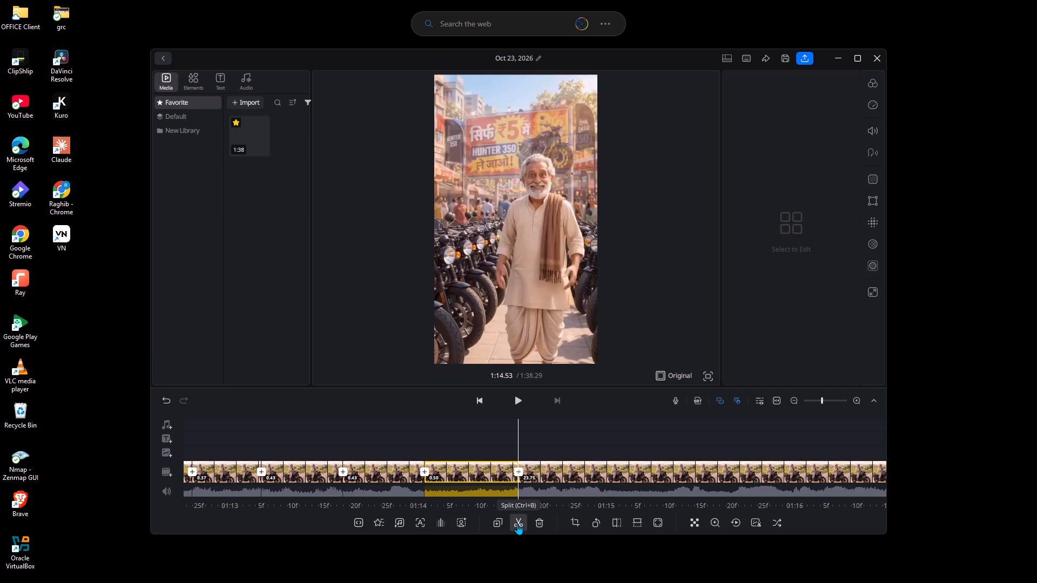
{"action": "key", "text": "Right"}
{"action": "key", "text": "Right"}
{"action": "key", "text": "Right"}
{"action": "key", "text": "Right"}
{"action": "key", "text": "Right"}
{"action": "key", "text": "Right"}
{"action": "key", "text": "Right"}
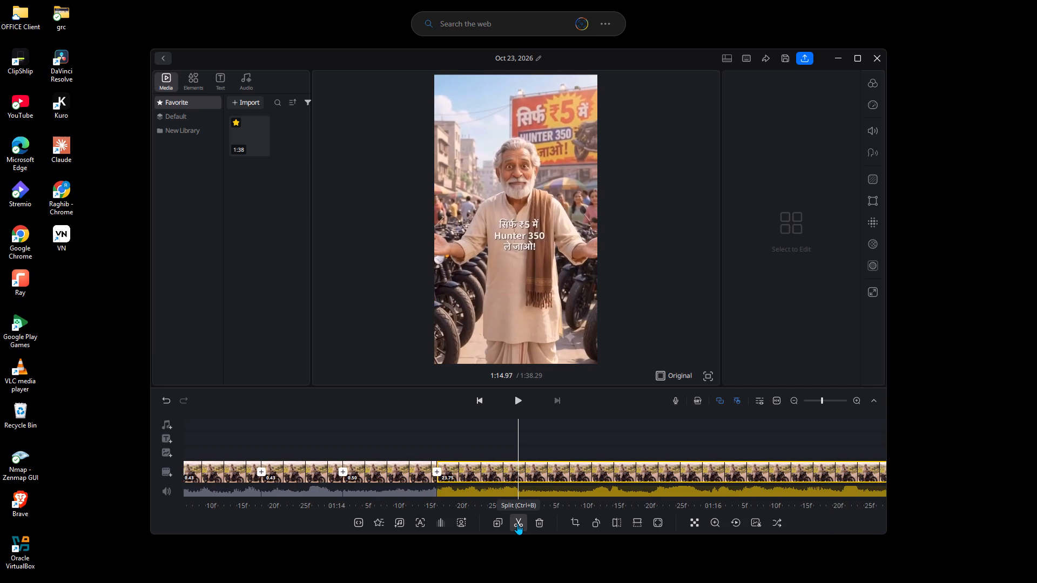
{"action": "left_click", "coordinate": [517, 524]}
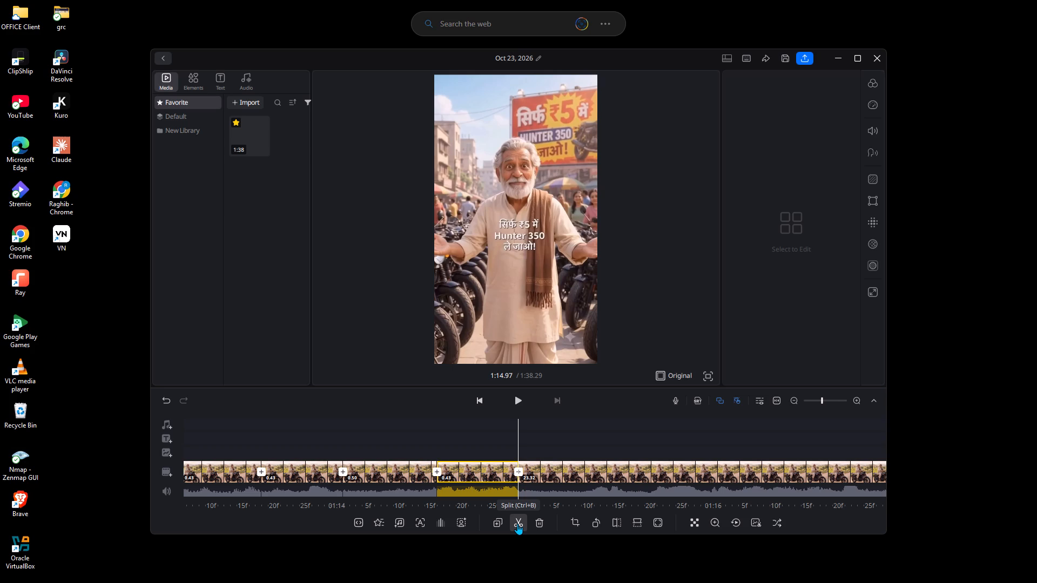
Split the remaining clip at 1:15.37 to cut off a 0.40-second segment.
{"action": "key", "text": "Right"}
{"action": "key", "text": "Right"}
{"action": "key", "text": "Right"}
{"action": "key", "text": "Right"}
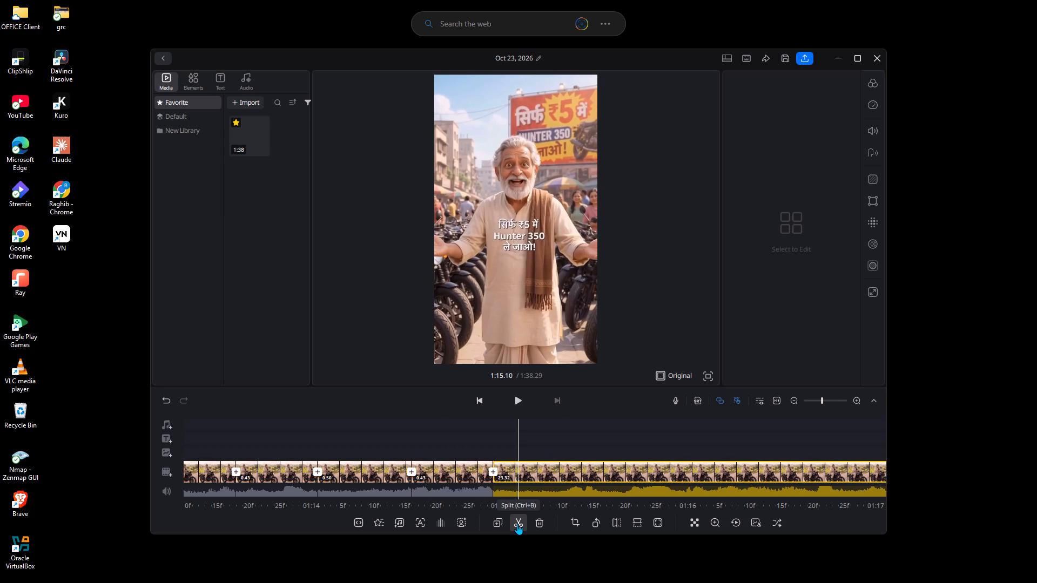
{"action": "key", "text": "Right"}
{"action": "key", "text": "Right"}
{"action": "key", "text": "Right"}
{"action": "key", "text": "Right"}
{"action": "key", "text": "Right"}
{"action": "key", "text": "Right"}
{"action": "key", "text": "Right"}
{"action": "key", "text": "Right"}
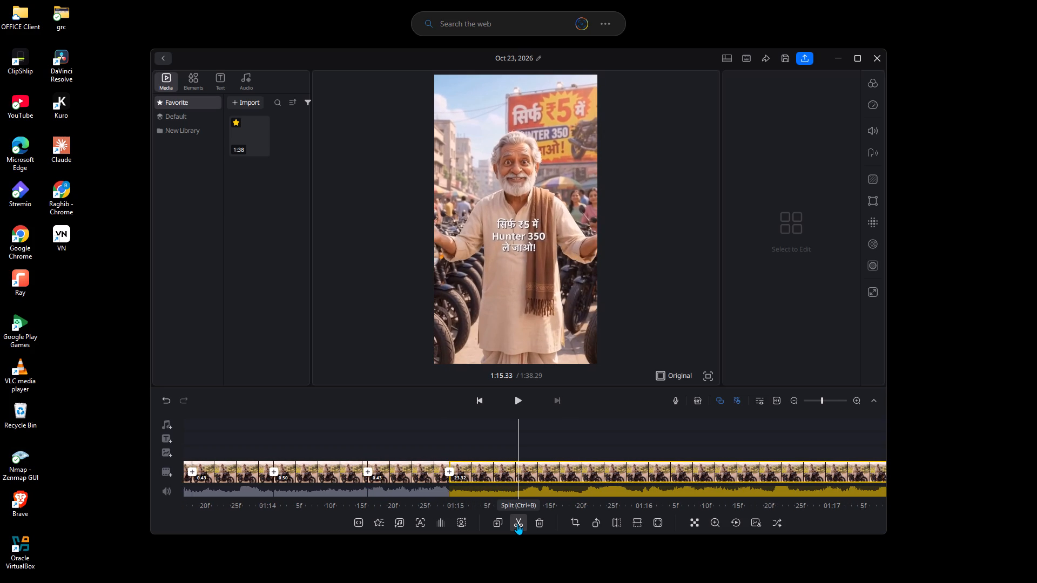
{"action": "left_click", "coordinate": [517, 524]}
Split the remaining clip at 1:15.90 to cut off a 0.53-second segment.
{"action": "key", "text": "Right"}
{"action": "key", "text": "Right"}
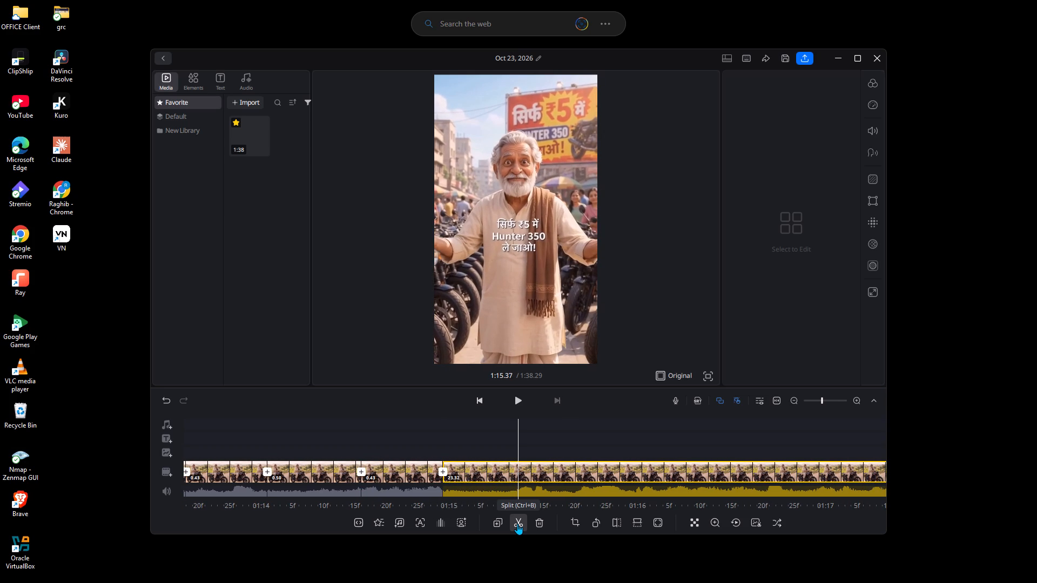
{"action": "key", "text": "Right"}
{"action": "key", "text": "Right"}
{"action": "key", "text": "Right"}
{"action": "key", "text": "Right"}
{"action": "key", "text": "Right"}
{"action": "key", "text": "Right"}
{"action": "key", "text": "Right"}
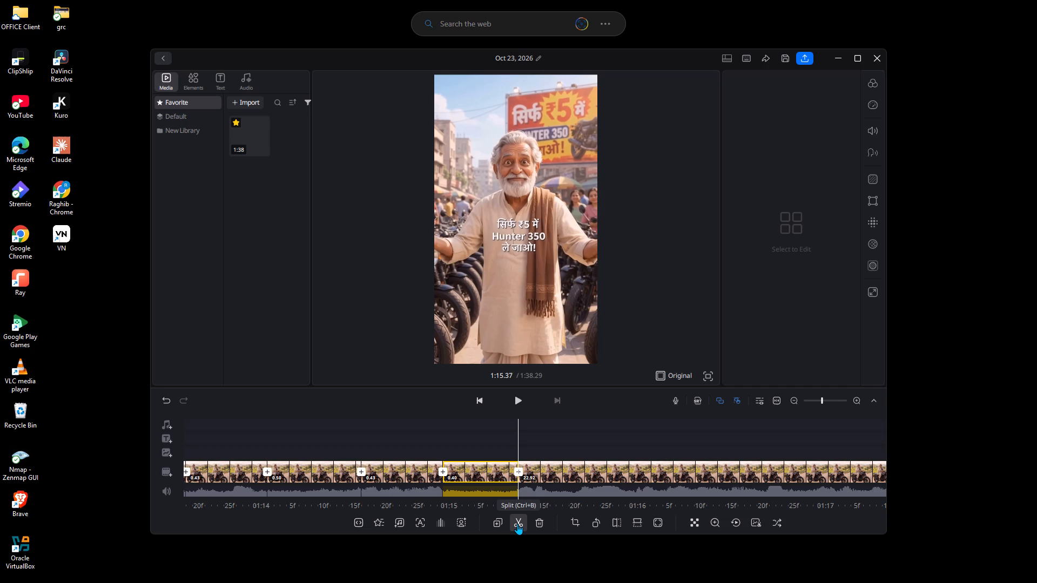
{"action": "key", "text": "Right"}
{"action": "key", "text": "Right"}
{"action": "key", "text": "Right"}
{"action": "key", "text": "Right"}
{"action": "key", "text": "Right"}
{"action": "key", "text": "Right"}
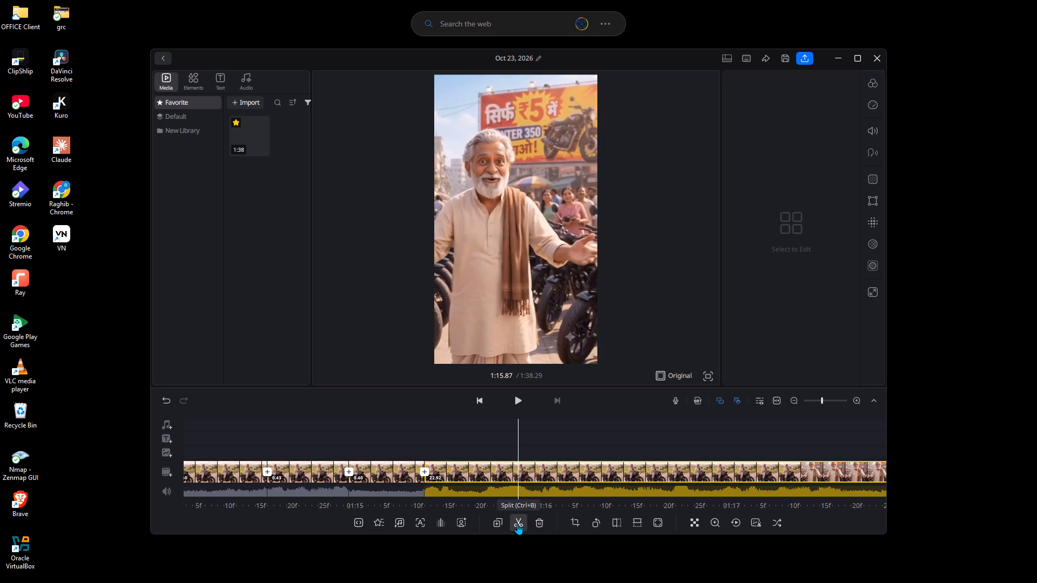
{"action": "key", "text": "Right"}
{"action": "left_click", "coordinate": [517, 524]}
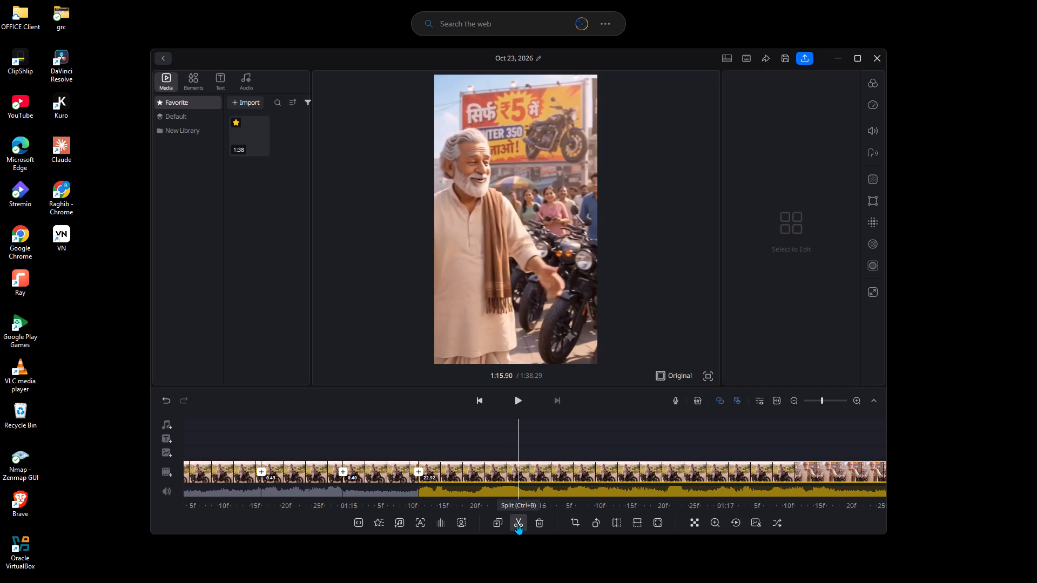
Split the remaining clip at 1:16.33 to cut off a 0.43-second segment.
{"action": "key", "text": "Right"}
{"action": "key", "text": "Right"}
{"action": "key", "text": "Right"}
{"action": "key", "text": "Right"}
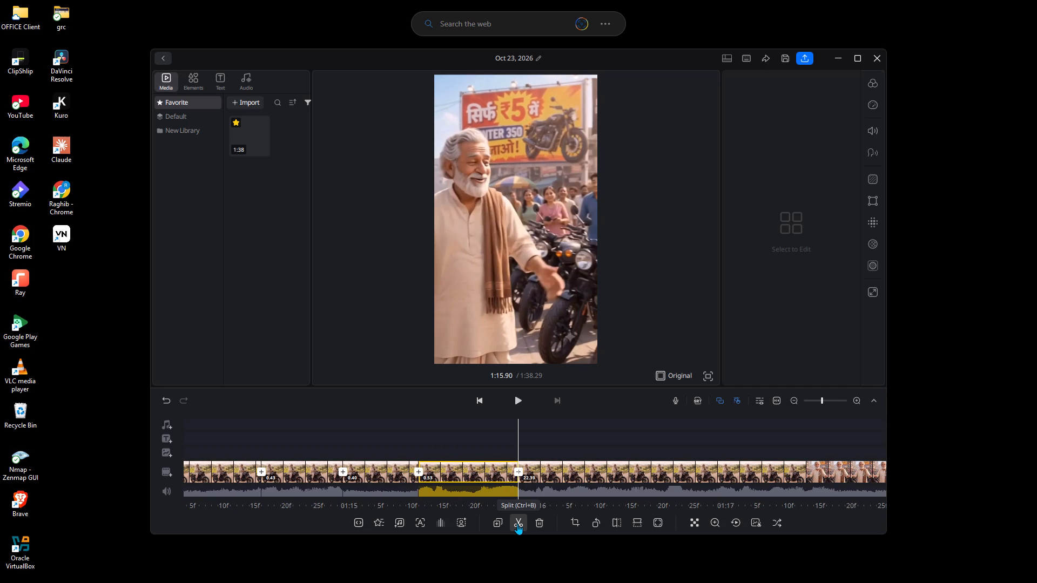
{"action": "key", "text": "Right"}
{"action": "key", "text": "Right"}
{"action": "key", "text": "Right"}
{"action": "key", "text": "Right"}
{"action": "key", "text": "Right"}
{"action": "key", "text": "Right"}
{"action": "key", "text": "Right"}
{"action": "key", "text": "Right"}
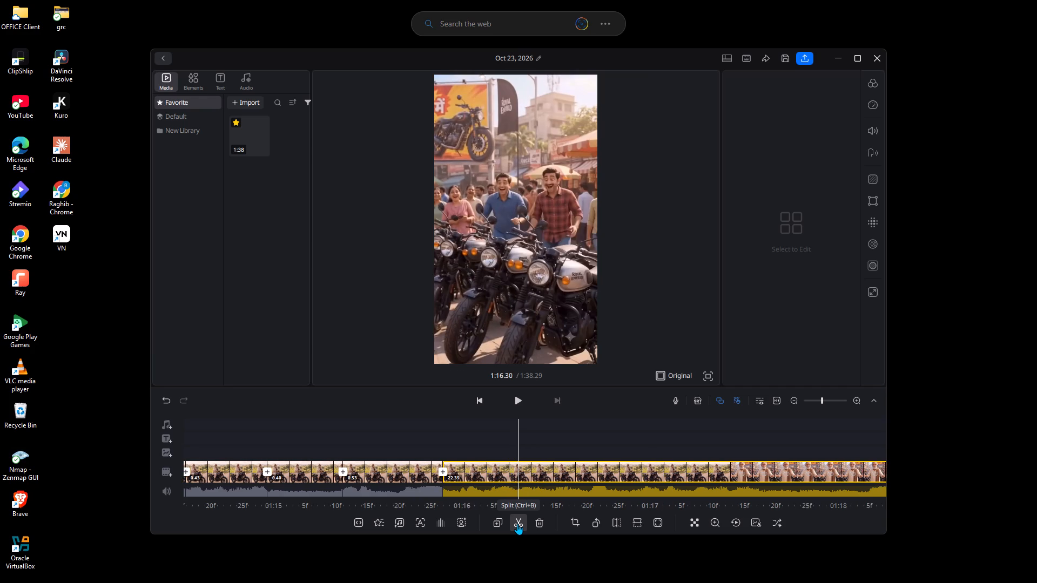
{"action": "key", "text": "Right"}
{"action": "left_click", "coordinate": [517, 524]}
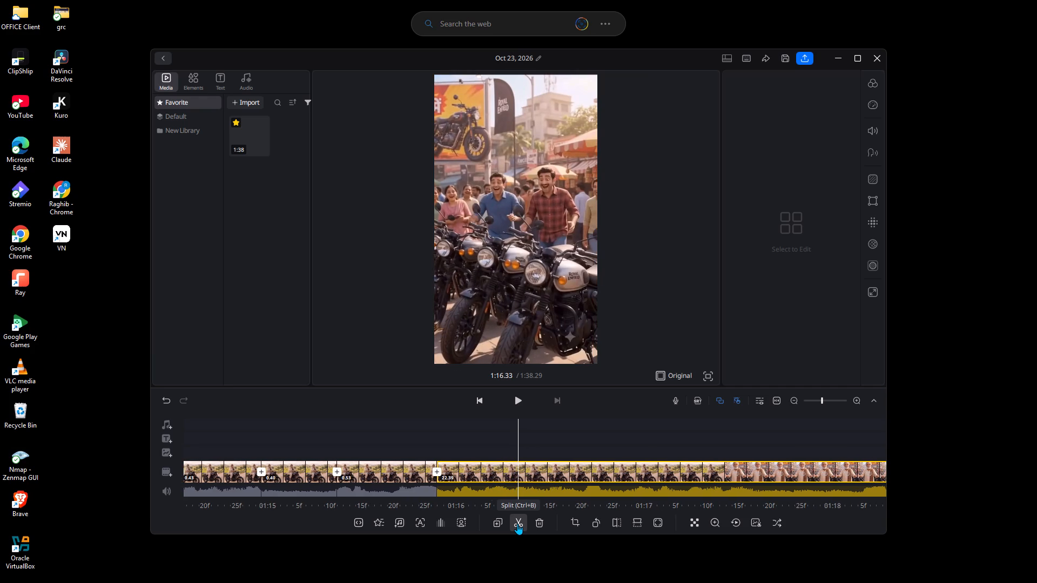
Split the remaining clip at 1:16.73 to cut off a 0.40-second segment.
{"action": "key", "text": "Right"}
{"action": "key", "text": "Right"}
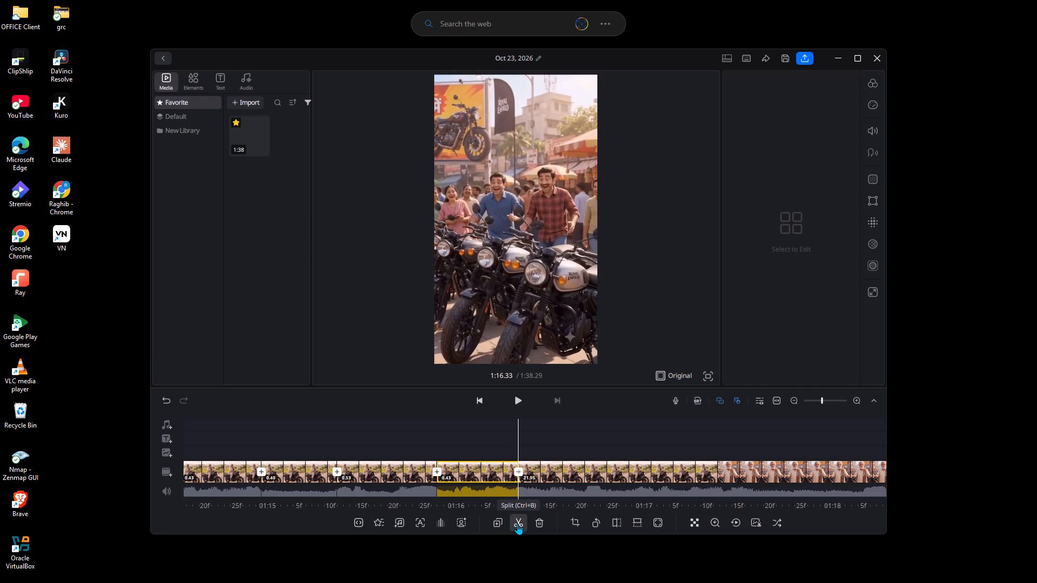
{"action": "key", "text": "Right"}
{"action": "key", "text": "Right"}
{"action": "key", "text": "Right"}
{"action": "key", "text": "Right"}
{"action": "key", "text": "Right"}
{"action": "key", "text": "Right"}
{"action": "key", "text": "Right"}
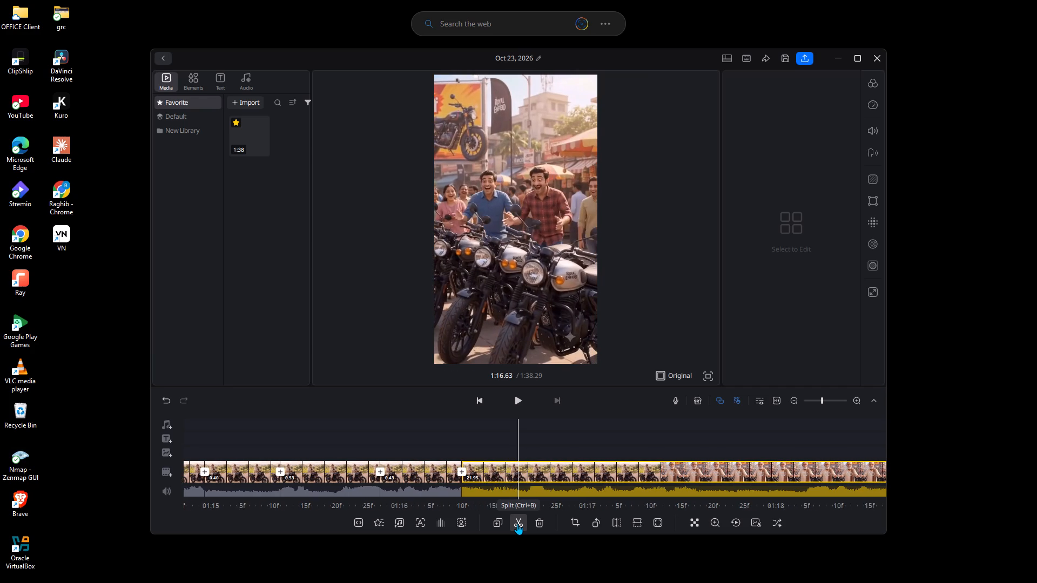
{"action": "key", "text": "Right"}
{"action": "key", "text": "Right"}
{"action": "key", "text": "Right"}
{"action": "left_click", "coordinate": [517, 524]}
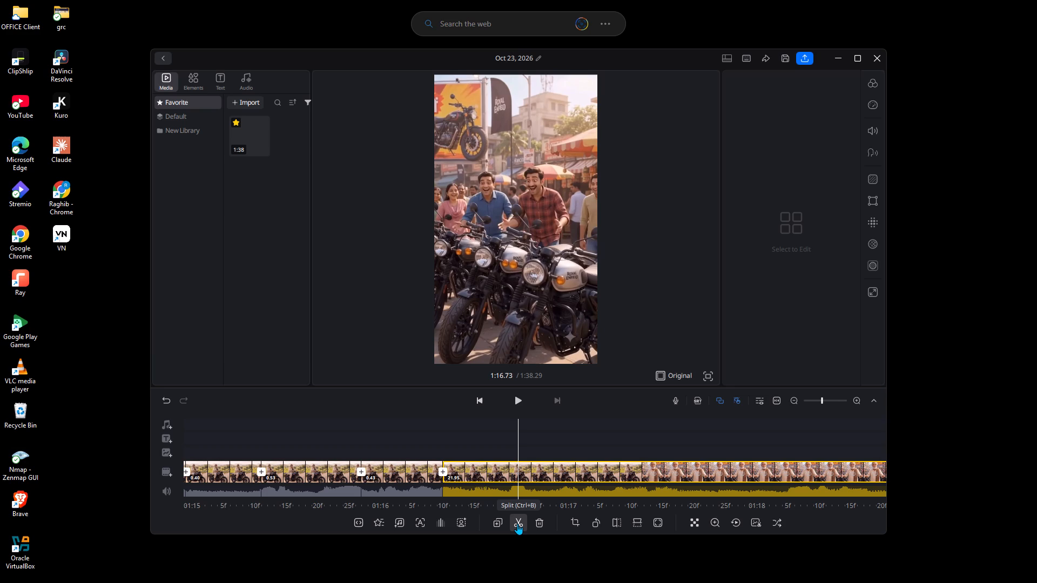
Split the remaining clip at 1:17.13 to cut off a 0.40-second segment.
{"action": "key", "text": "Right"}
{"action": "key", "text": "Right"}
{"action": "key", "text": "Right"}
{"action": "key", "text": "Right"}
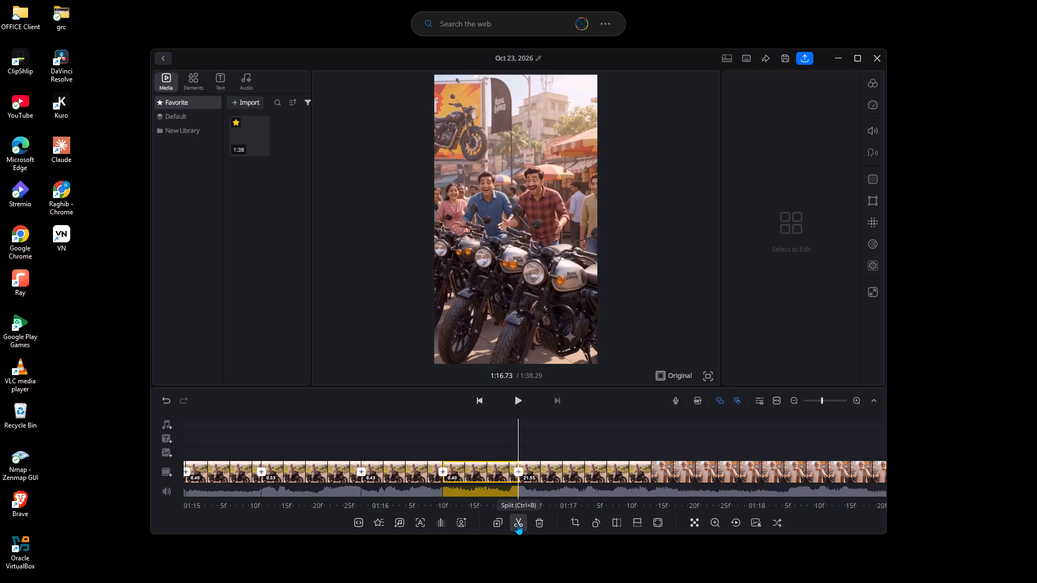
{"action": "key", "text": "Right"}
{"action": "key", "text": "Right"}
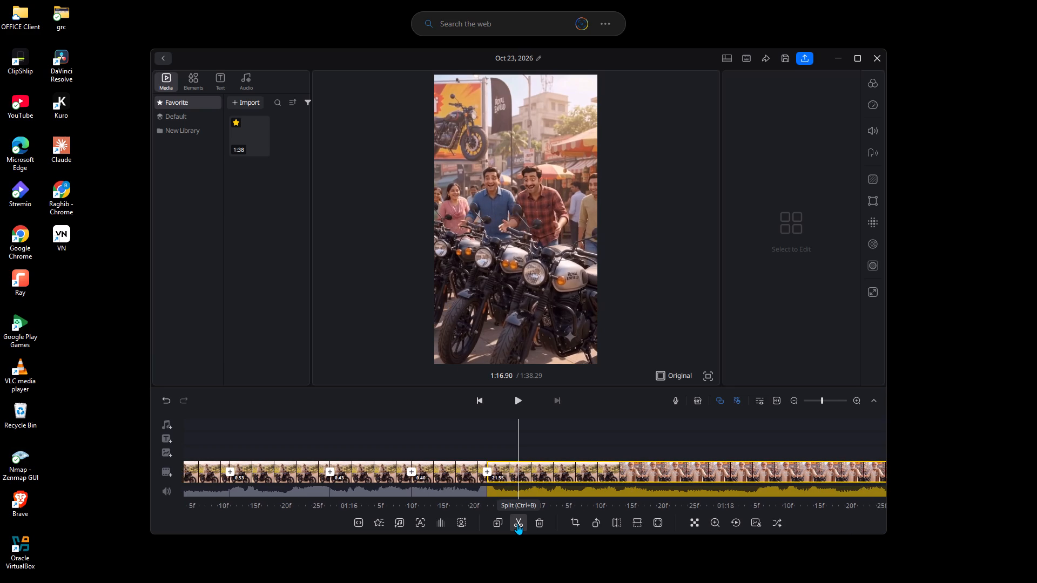
{"action": "key", "text": "Right"}
{"action": "key", "text": "Right"}
{"action": "key", "text": "Right"}
{"action": "key", "text": "Right"}
{"action": "key", "text": "Right"}
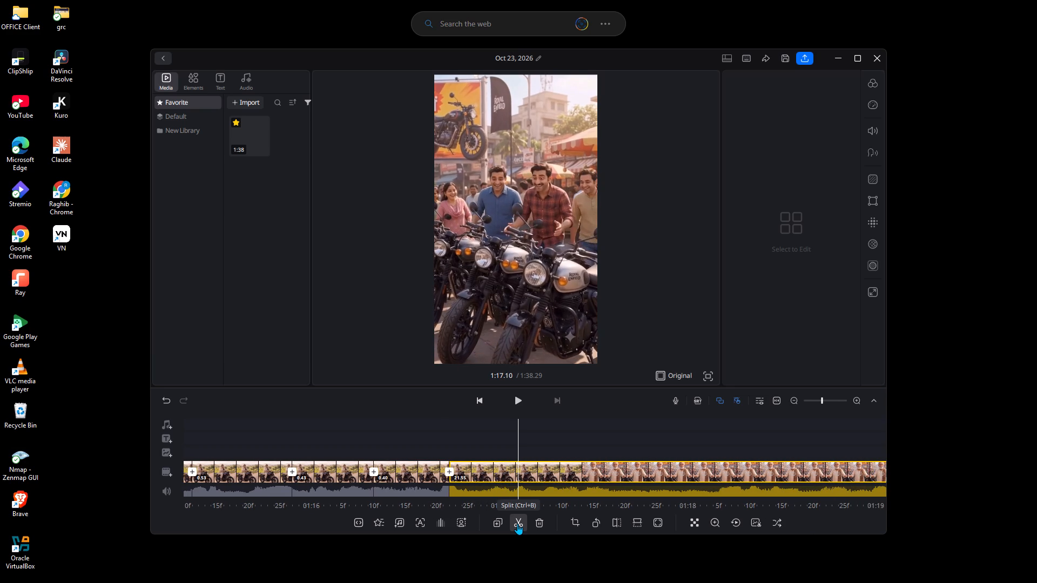
{"action": "key", "text": "Right"}
{"action": "left_click", "coordinate": [517, 524]}
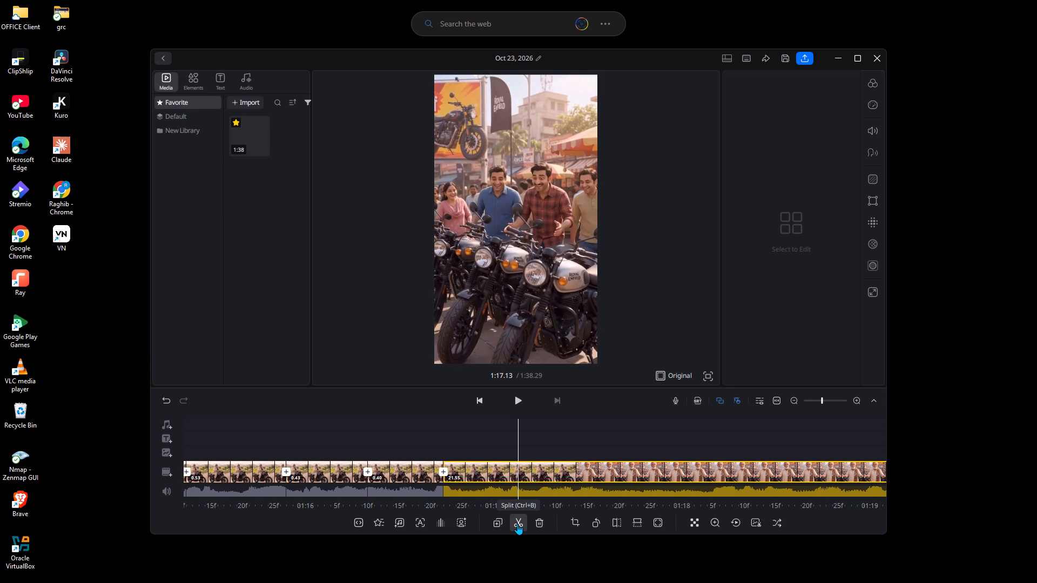
Split the remaining clip at 1:17.53 to cut off a 0.40-second segment.
{"action": "key", "text": "Right"}
{"action": "key", "text": "Right"}
{"action": "key", "text": "Right"}
{"action": "key", "text": "Right"}
{"action": "key", "text": "Right"}
{"action": "key", "text": "Right"}
{"action": "key", "text": "Right"}
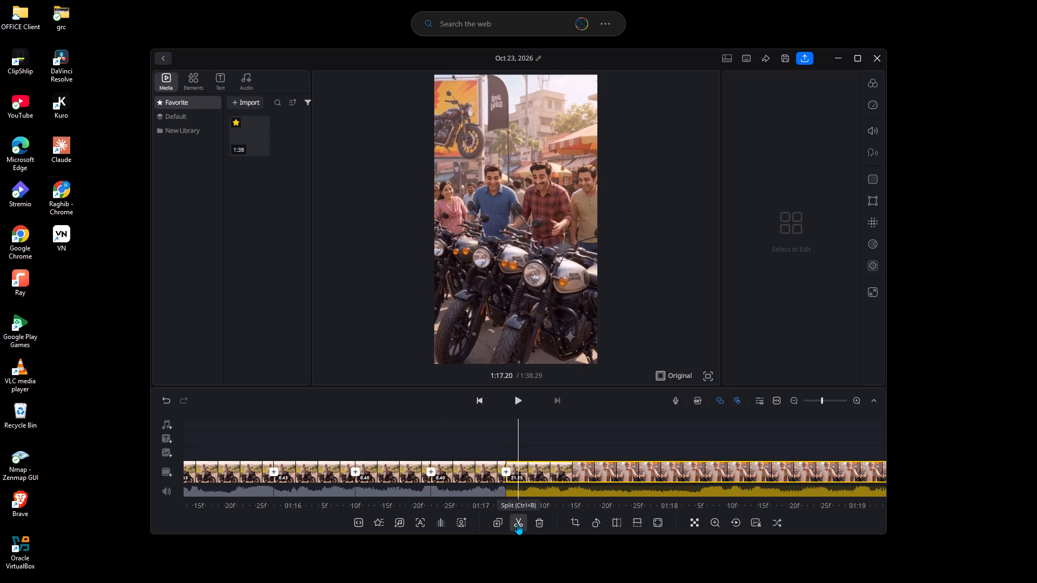
{"action": "key", "text": "Right"}
{"action": "key", "text": "Right"}
{"action": "key", "text": "Right"}
{"action": "key", "text": "Right"}
{"action": "key", "text": "Right"}
{"action": "left_click", "coordinate": [517, 524]}
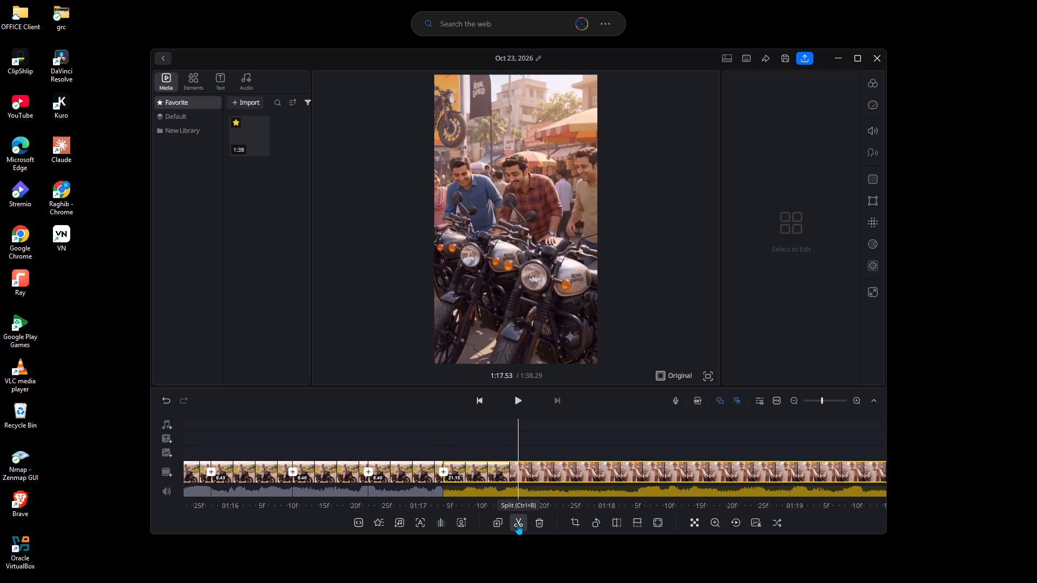
Split the remaining clip at 1:17.90 to cut off a 0.37-second segment.
{"action": "key", "text": "Right"}
{"action": "key", "text": "Right"}
{"action": "key", "text": "Right"}
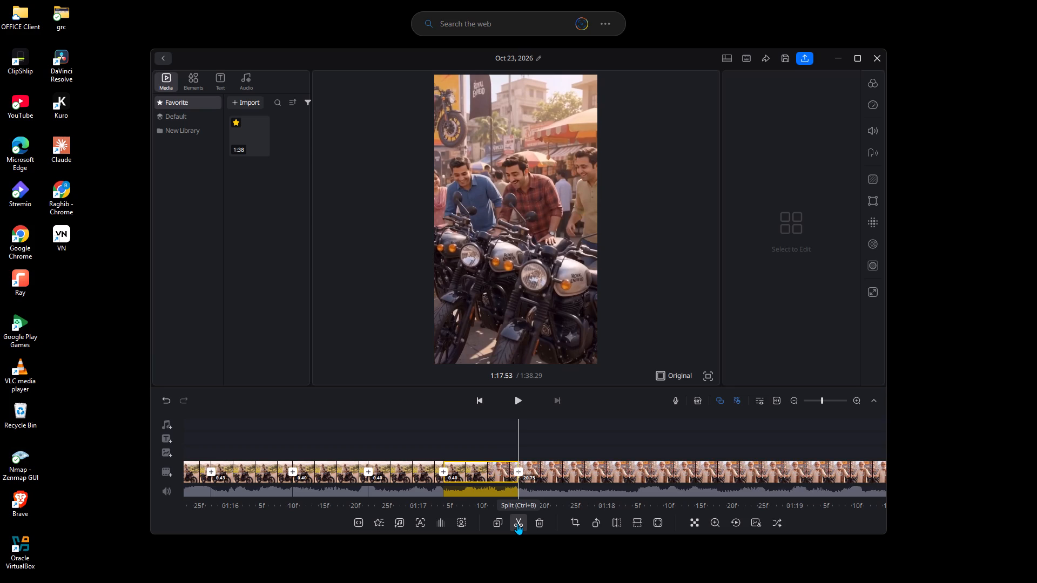
{"action": "key", "text": "Right"}
{"action": "key", "text": "Right"}
{"action": "key", "text": "Right"}
{"action": "key", "text": "Right"}
{"action": "key", "text": "Right"}
{"action": "key", "text": "Right"}
{"action": "key", "text": "Right"}
{"action": "key", "text": "Right"}
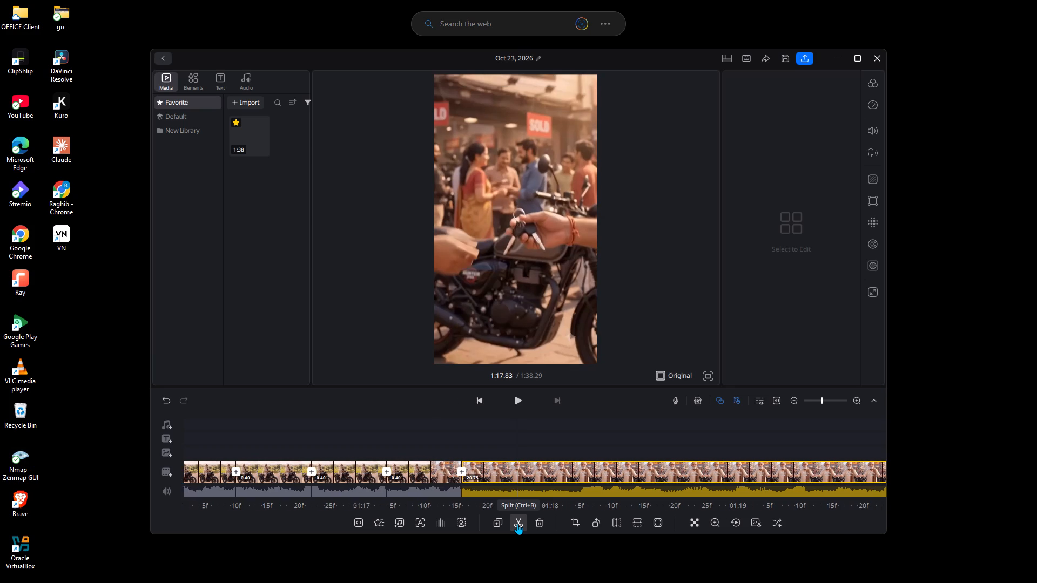
{"action": "left_click", "coordinate": [517, 524]}
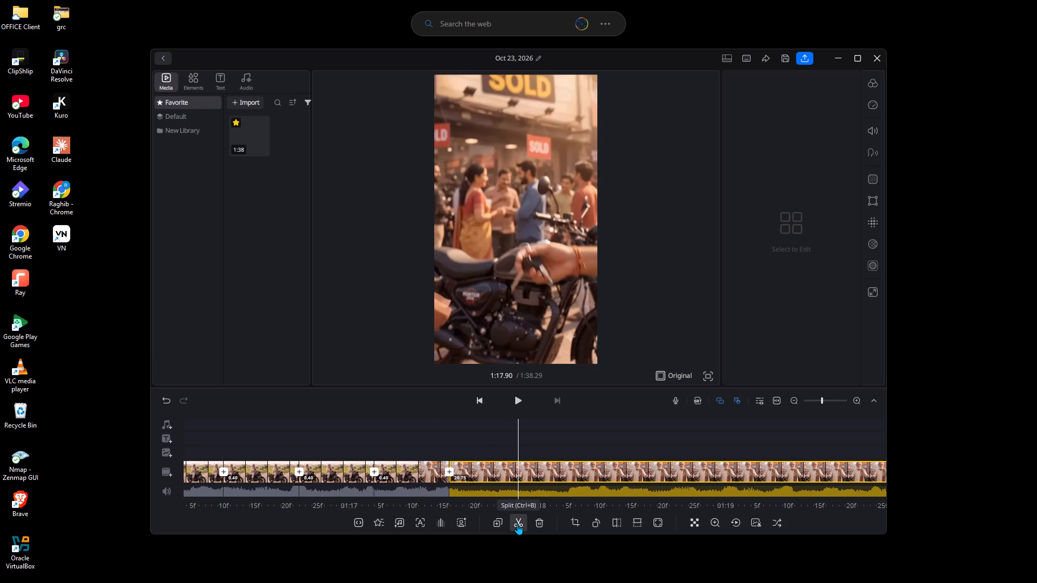
Split the remaining clip at 1:18.33 to cut off a 0.43-second segment.
{"action": "key", "text": "Right"}
{"action": "key", "text": "Right"}
{"action": "key", "text": "Right"}
{"action": "key", "text": "Right"}
{"action": "key", "text": "Right"}
{"action": "key", "text": "Right"}
{"action": "key", "text": "Right"}
{"action": "key", "text": "Right"}
{"action": "key", "text": "Right"}
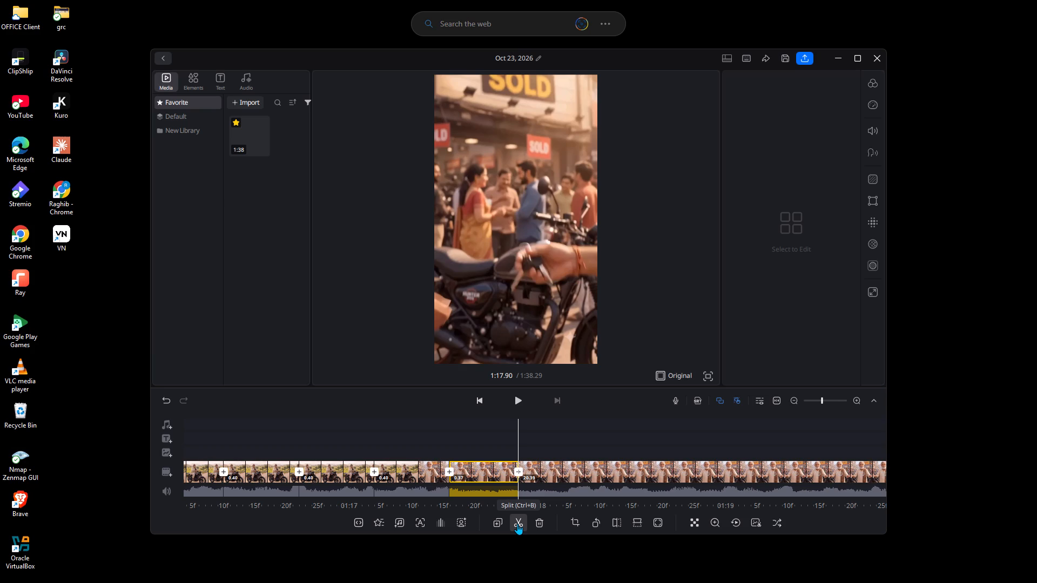
{"action": "key", "text": "Right"}
{"action": "key", "text": "Right"}
{"action": "key", "text": "Right"}
{"action": "key", "text": "Right"}
{"action": "left_click", "coordinate": [517, 524]}
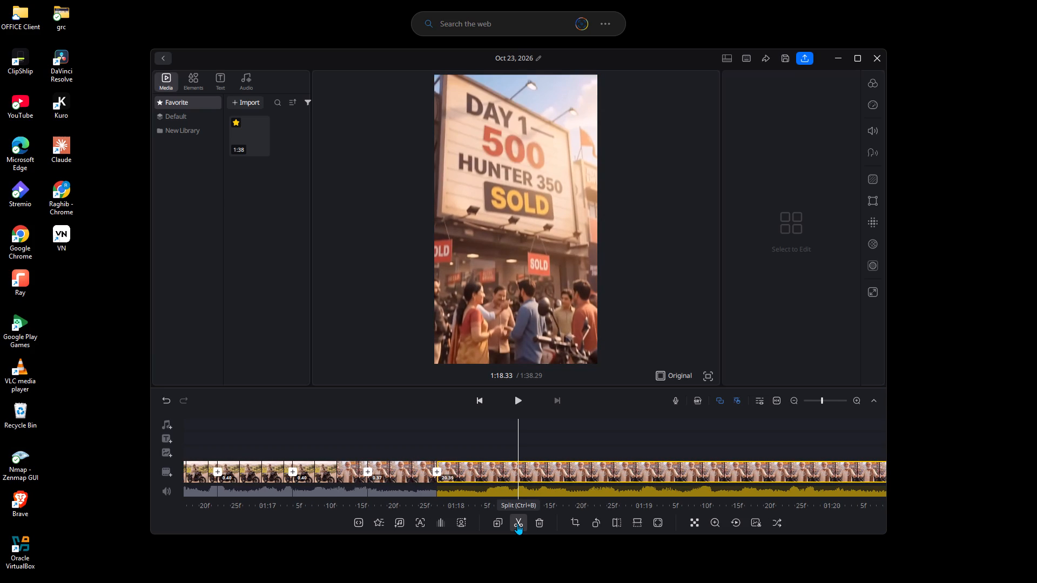
Split the remaining clip at 1:18.70 to cut off a 0.37-second segment.
{"action": "key", "text": "Right"}
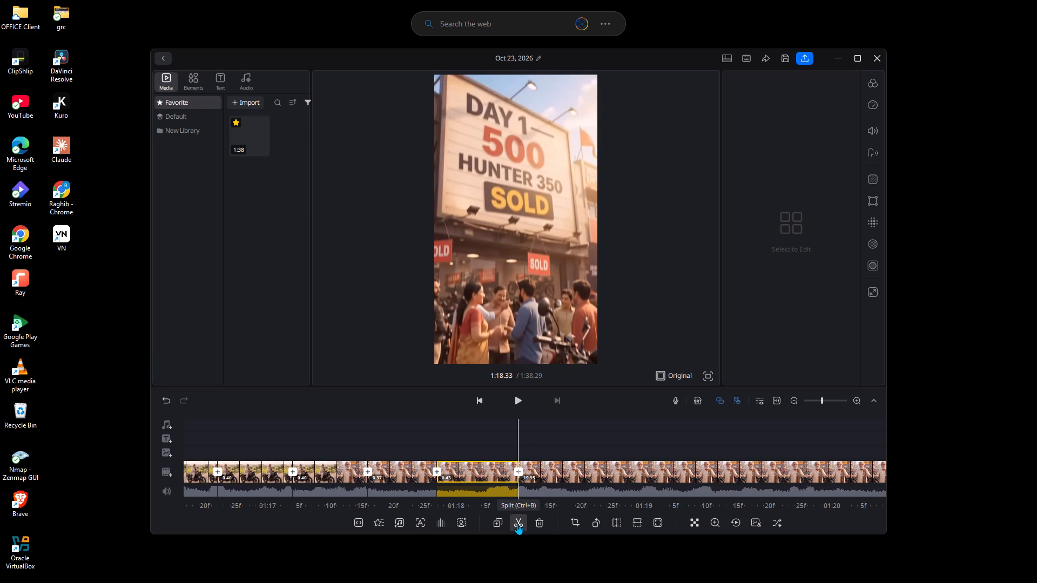
{"action": "key", "text": "Right"}
{"action": "key", "text": "Right"}
{"action": "key", "text": "Right"}
{"action": "key", "text": "Right"}
{"action": "key", "text": "Right"}
{"action": "key", "text": "Right"}
{"action": "key", "text": "Right"}
{"action": "key", "text": "Right"}
{"action": "key", "text": "Right"}
{"action": "key", "text": "Right"}
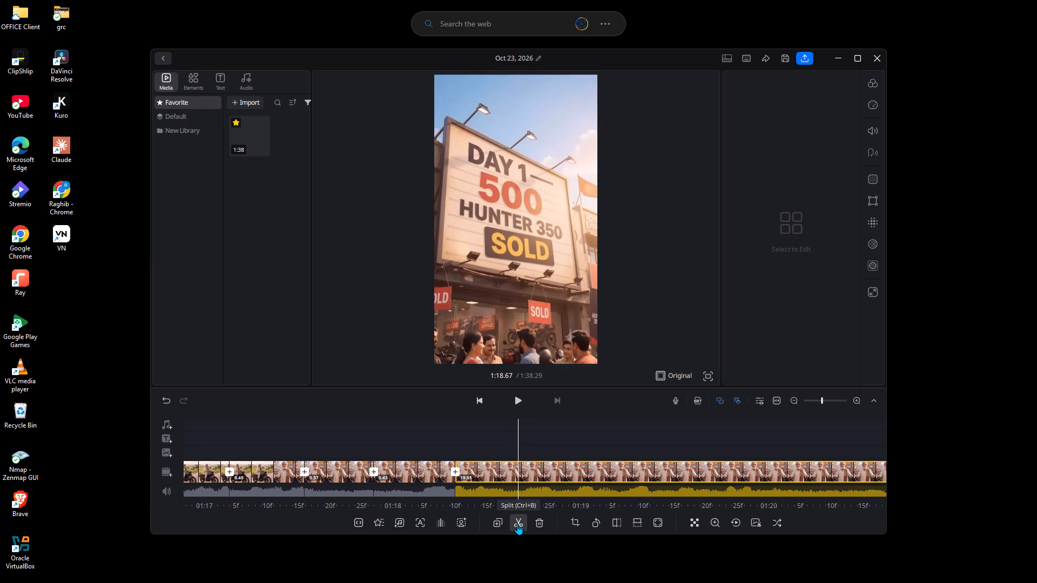
{"action": "left_click", "coordinate": [517, 524]}
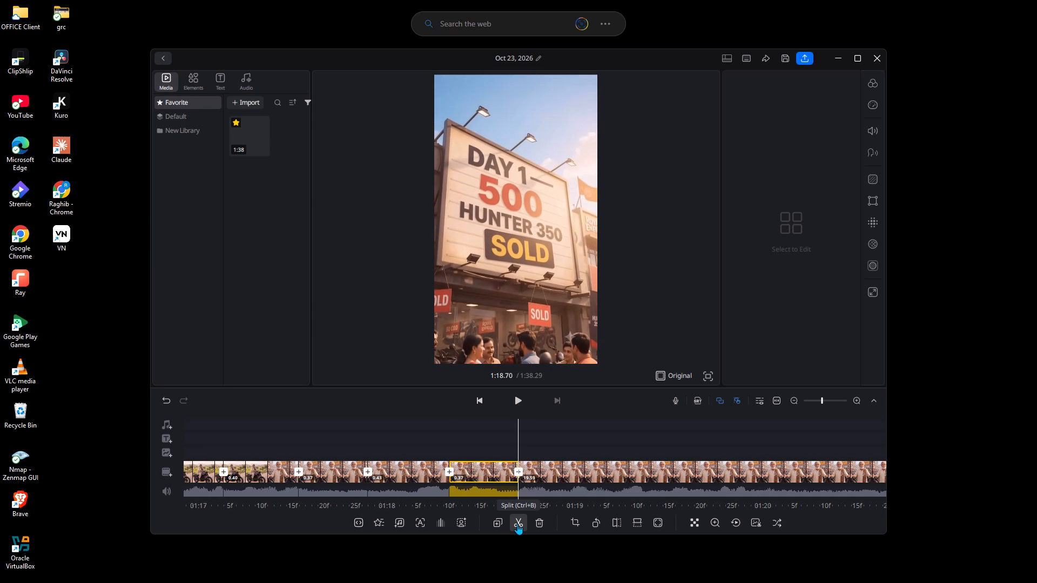
Split the remaining clip at 1:19.03 to cut off a 0.33-second segment.
{"action": "key", "text": "Right"}
{"action": "key", "text": "Right"}
{"action": "key", "text": "Right"}
{"action": "key", "text": "Right"}
{"action": "key", "text": "Right"}
{"action": "key", "text": "Right"}
{"action": "key", "text": "Right"}
{"action": "key", "text": "Right"}
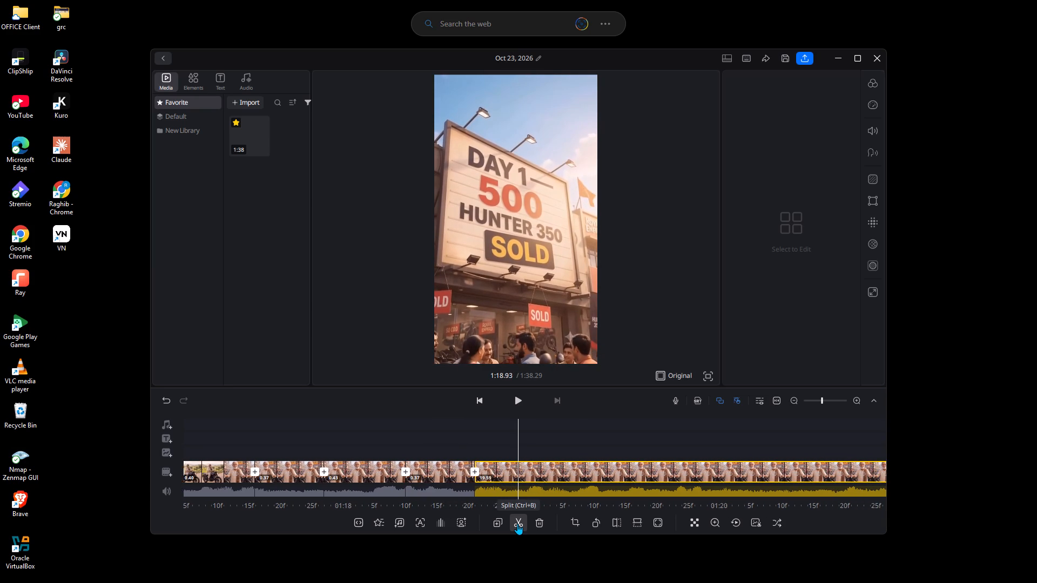
{"action": "key", "text": "Right"}
{"action": "key", "text": "Right"}
{"action": "left_click", "coordinate": [517, 524]}
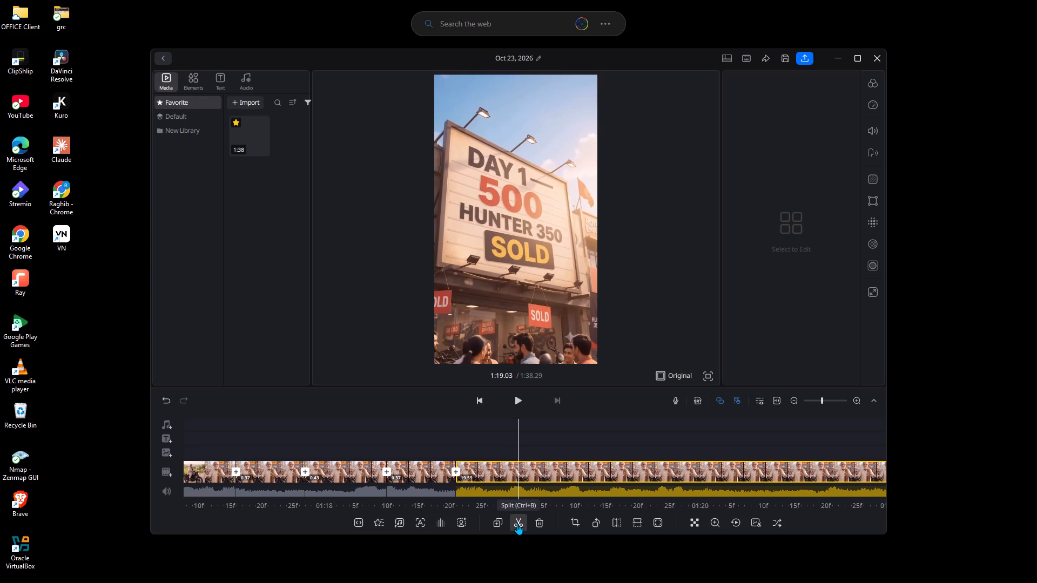
Split the remaining clip at 1:19.43 to cut off a 0.40-second segment.
{"action": "key", "text": "Right"}
{"action": "key", "text": "Right"}
{"action": "key", "text": "Right"}
{"action": "key", "text": "Right"}
{"action": "key", "text": "Right"}
{"action": "key", "text": "Right"}
{"action": "key", "text": "Right"}
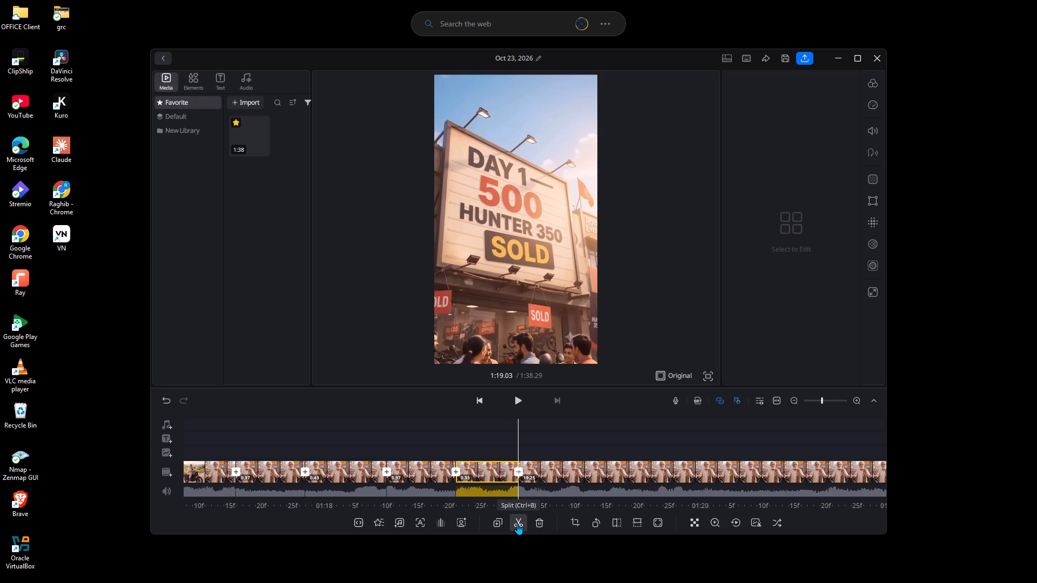
{"action": "key", "text": "Right"}
{"action": "key", "text": "Right"}
{"action": "key", "text": "Right"}
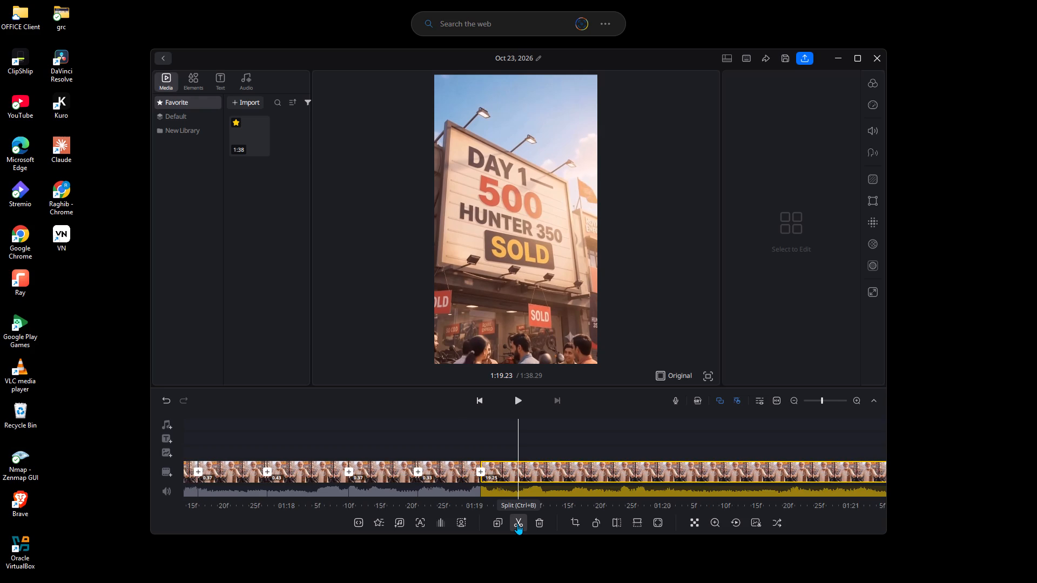
{"action": "key", "text": "Right"}
{"action": "key", "text": "Right"}
{"action": "left_click", "coordinate": [517, 524]}
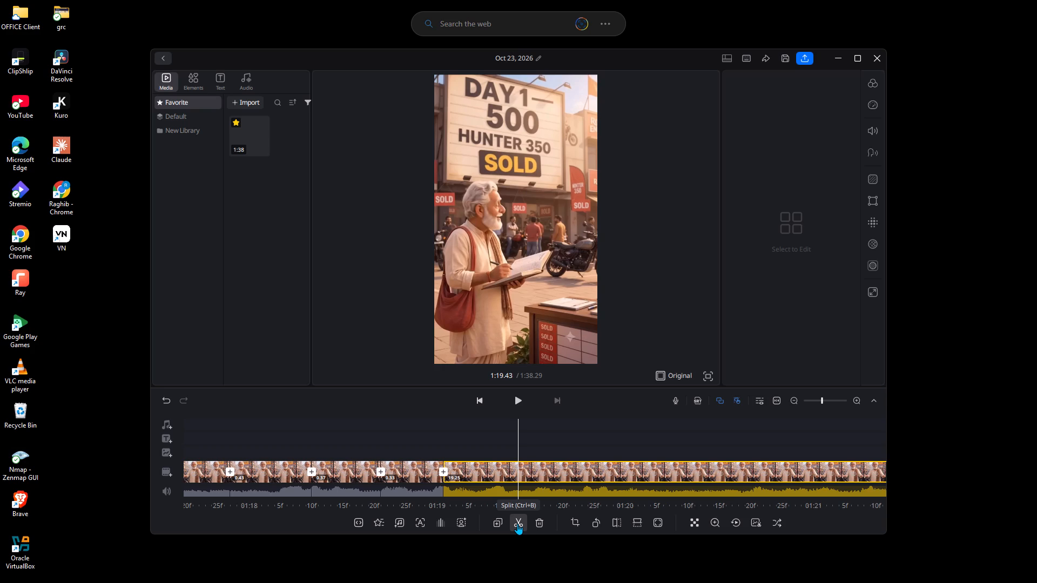
Split the remaining clip at 1:19.80 to cut off a 0.37-second segment.
{"action": "key", "text": "Right"}
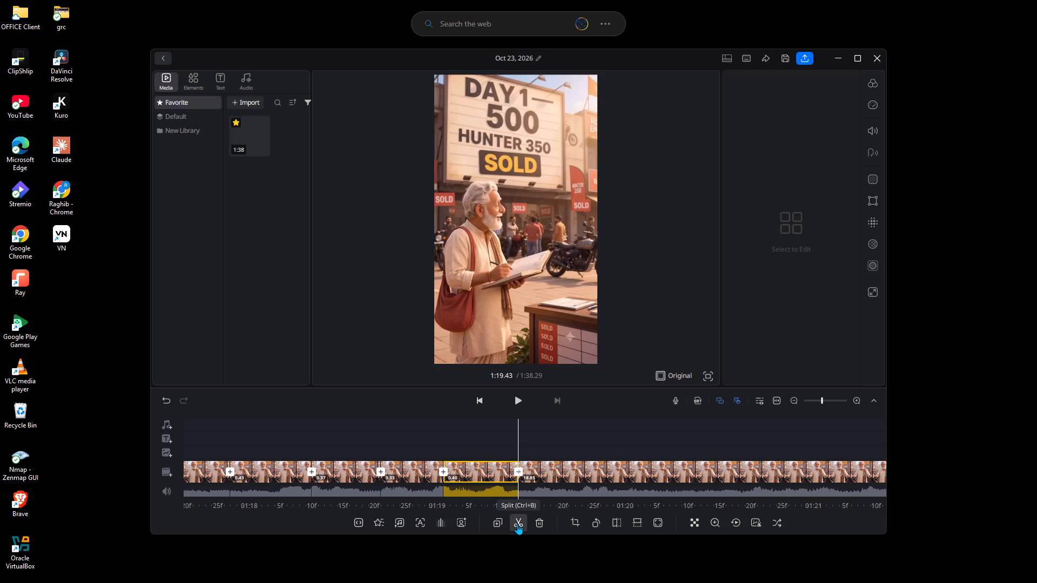
{"action": "key", "text": "Right"}
{"action": "key", "text": "Right"}
{"action": "key", "text": "Right"}
{"action": "key", "text": "Right"}
{"action": "key", "text": "Right"}
{"action": "key", "text": "Right"}
{"action": "key", "text": "Right"}
{"action": "key", "text": "Right"}
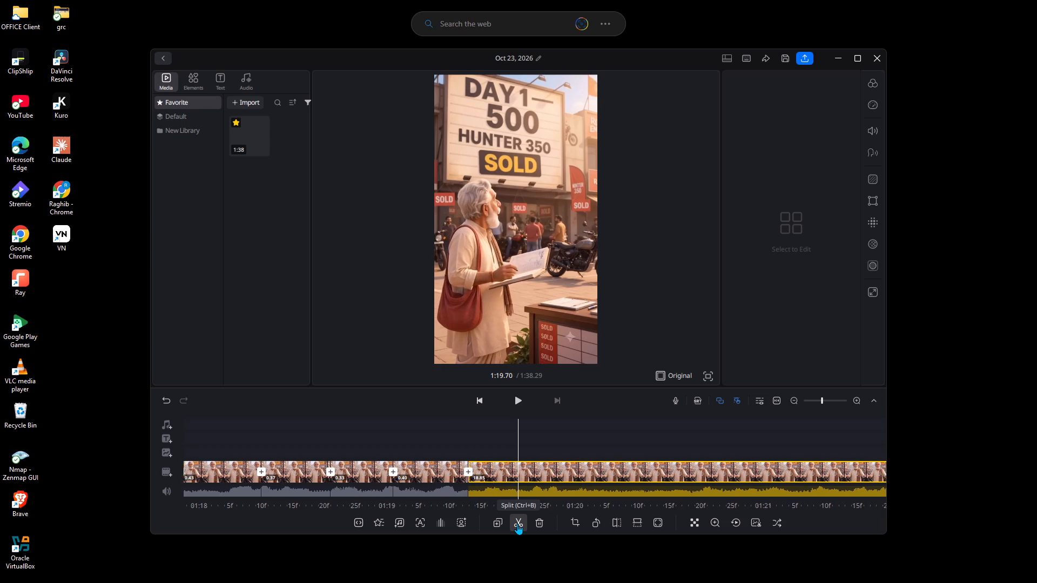
{"action": "key", "text": "Right"}
{"action": "key", "text": "Right"}
{"action": "left_click", "coordinate": [517, 524]}
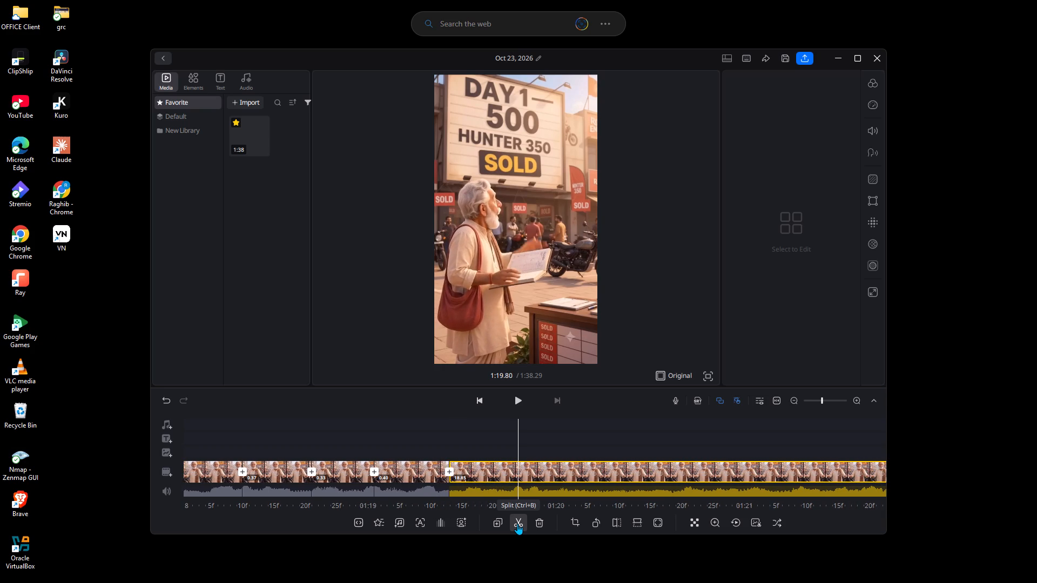
Split the remaining clip at 1:20.30 to cut off a 0.50-second segment.
{"action": "key", "text": "Right"}
{"action": "key", "text": "Right"}
{"action": "key", "text": "Right"}
{"action": "key", "text": "Right"}
{"action": "key", "text": "Right"}
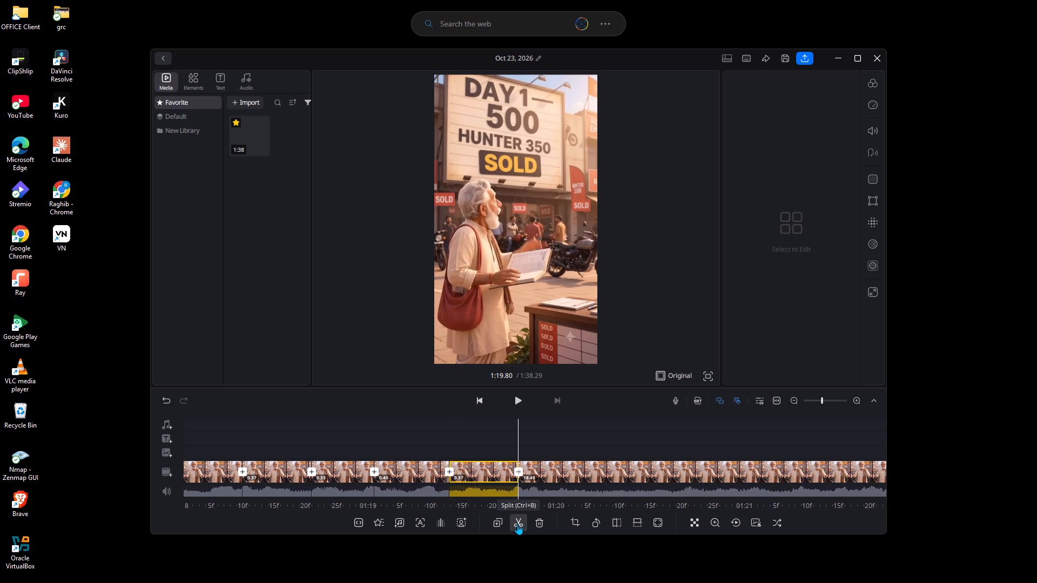
{"action": "key", "text": "Right"}
{"action": "key", "text": "Right"}
{"action": "key", "text": "Right"}
{"action": "key", "text": "Right"}
{"action": "key", "text": "Right"}
{"action": "key", "text": "Right"}
{"action": "key", "text": "Right"}
{"action": "key", "text": "Right"}
{"action": "key", "text": "Right"}
{"action": "key", "text": "Right"}
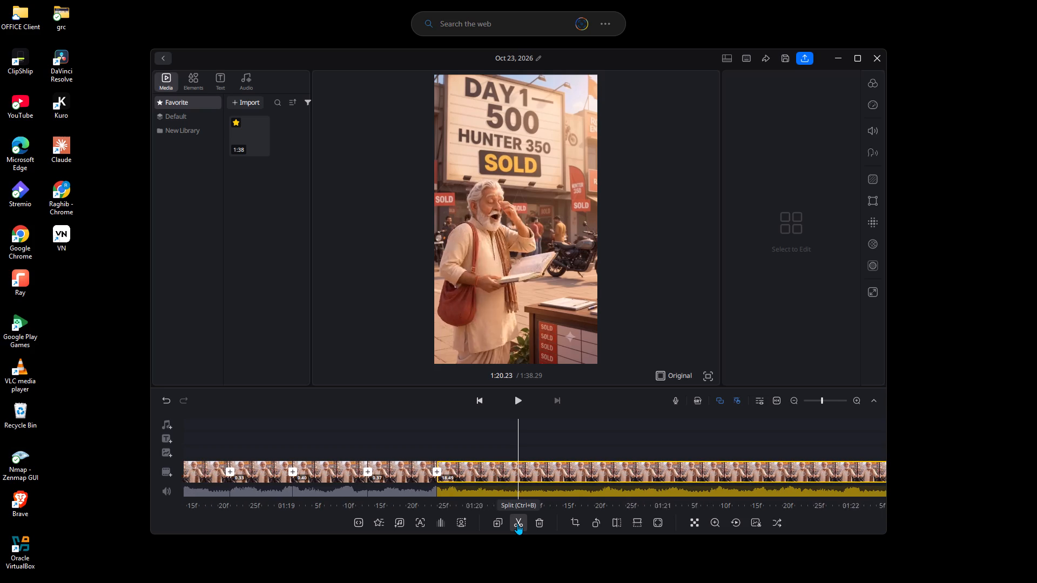
{"action": "left_click", "coordinate": [517, 524]}
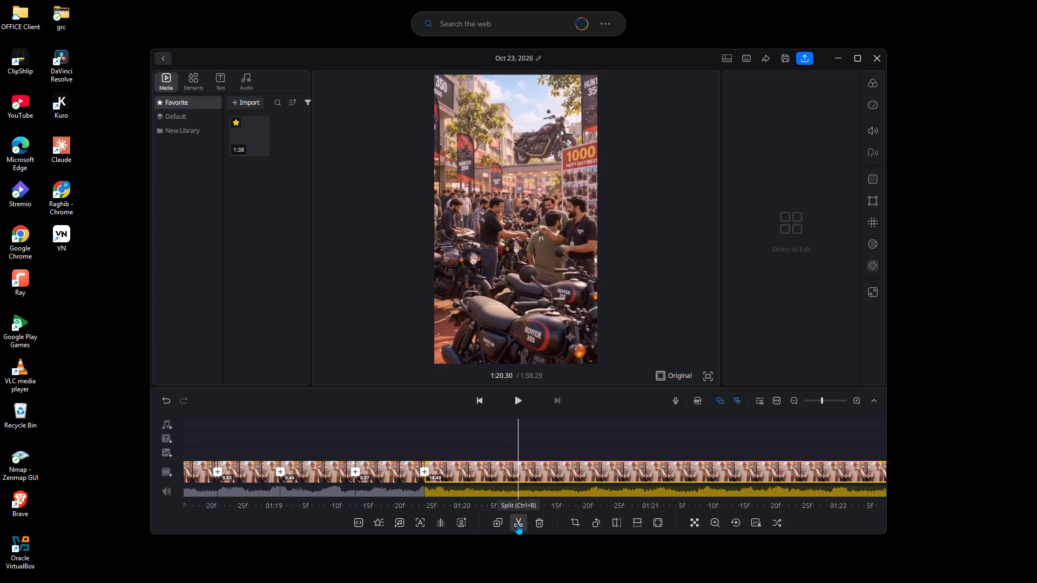
Split the remaining clip at 1:20.63 to cut off a 0.33-second segment.
{"action": "key", "text": "Right"}
{"action": "key", "text": "Right"}
{"action": "key", "text": "Right"}
{"action": "key", "text": "Right"}
{"action": "key", "text": "Right"}
{"action": "key", "text": "Right"}
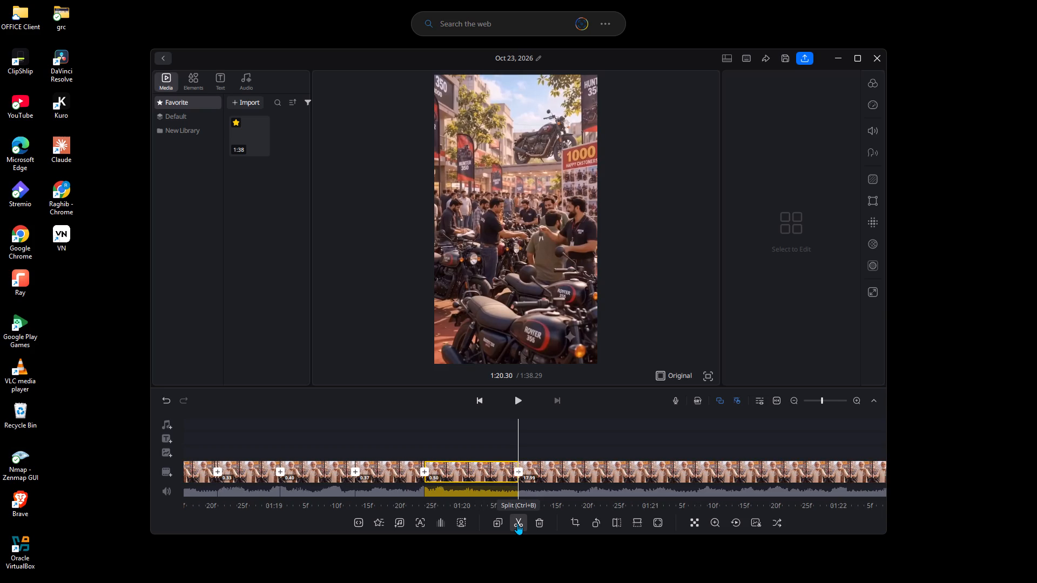
{"action": "key", "text": "Right"}
{"action": "key", "text": "Right"}
{"action": "key", "text": "Right"}
{"action": "key", "text": "Right"}
{"action": "left_click", "coordinate": [517, 524]}
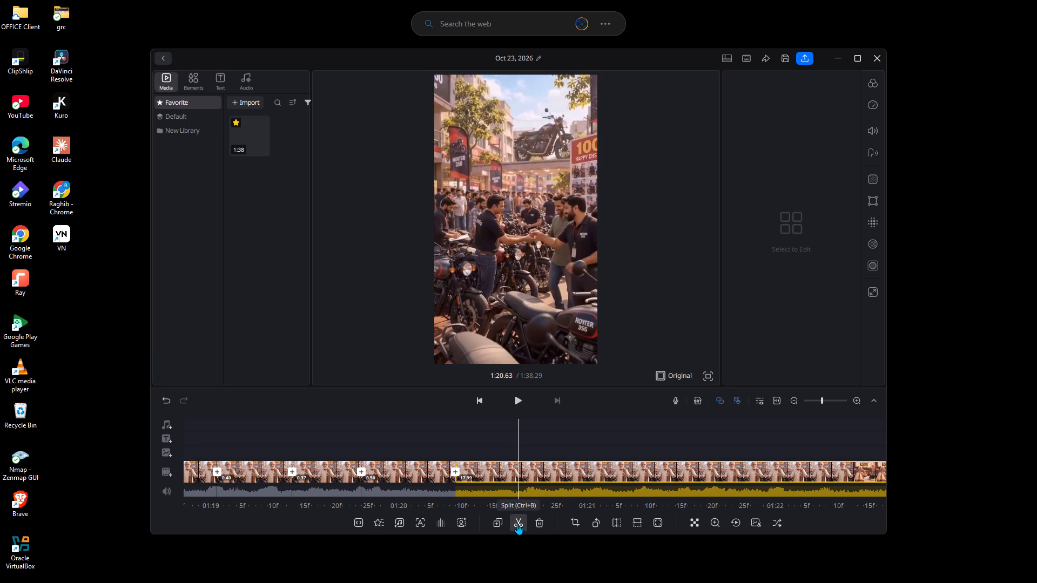
Split the remaining clip at 1:21.17 to cut off a 0.53-second segment.
{"action": "key", "text": "Right"}
{"action": "key", "text": "Right"}
{"action": "key", "text": "Right"}
{"action": "key", "text": "Right"}
{"action": "key", "text": "Right"}
{"action": "key", "text": "Right"}
{"action": "key", "text": "Right"}
{"action": "key", "text": "Right"}
{"action": "key", "text": "Right"}
{"action": "key", "text": "Right"}
{"action": "key", "text": "Right"}
{"action": "key", "text": "Right"}
{"action": "key", "text": "Right"}
{"action": "key", "text": "Right"}
{"action": "key", "text": "Right"}
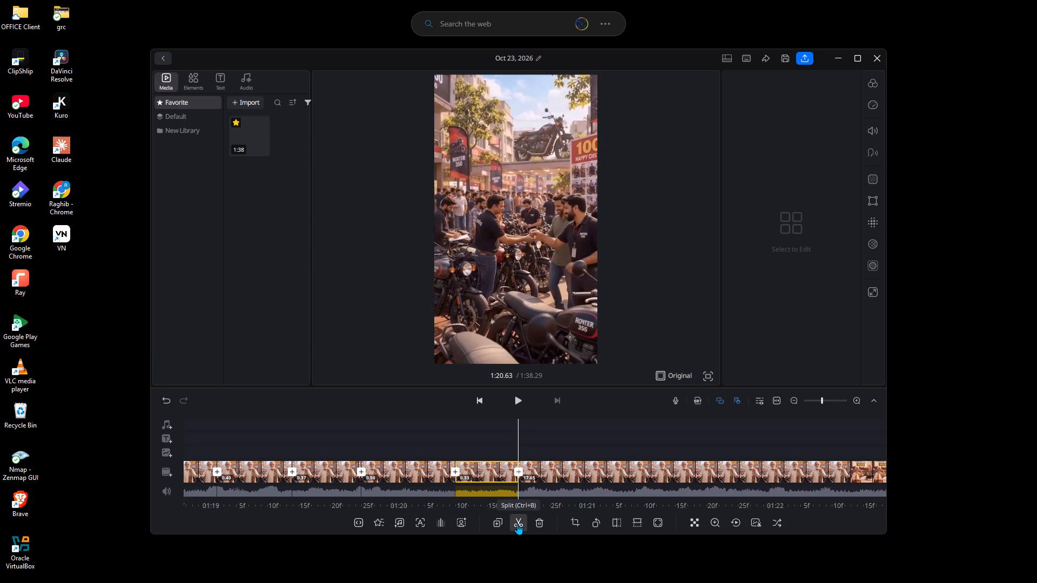
{"action": "key", "text": "Right"}
{"action": "double_click", "coordinate": [517, 524]}
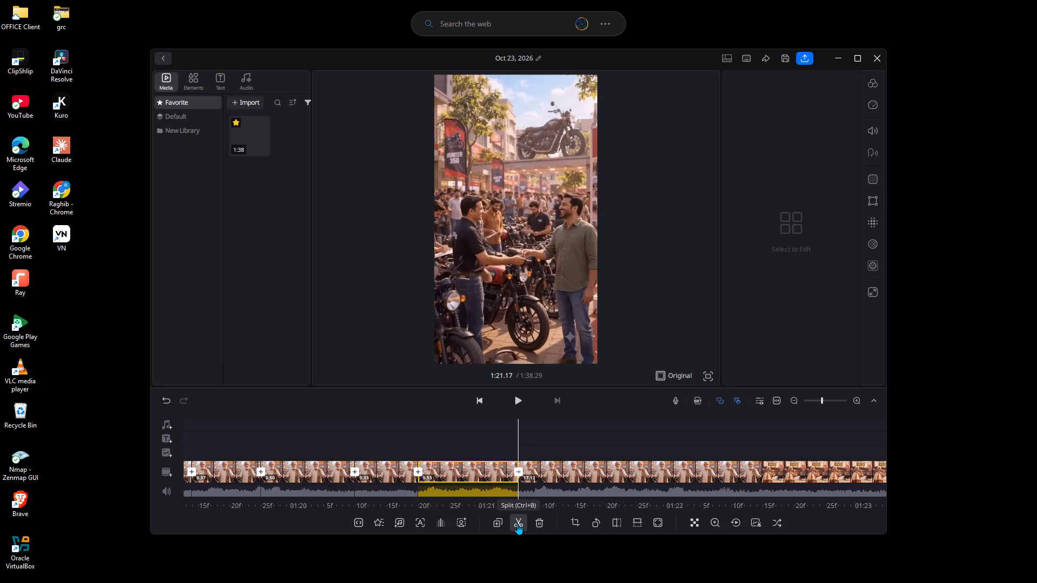
Split the remaining clip at 1:21.57 to cut off a 0.40-second segment.
{"action": "key", "text": "Right"}
{"action": "key", "text": "Right"}
{"action": "key", "text": "Right"}
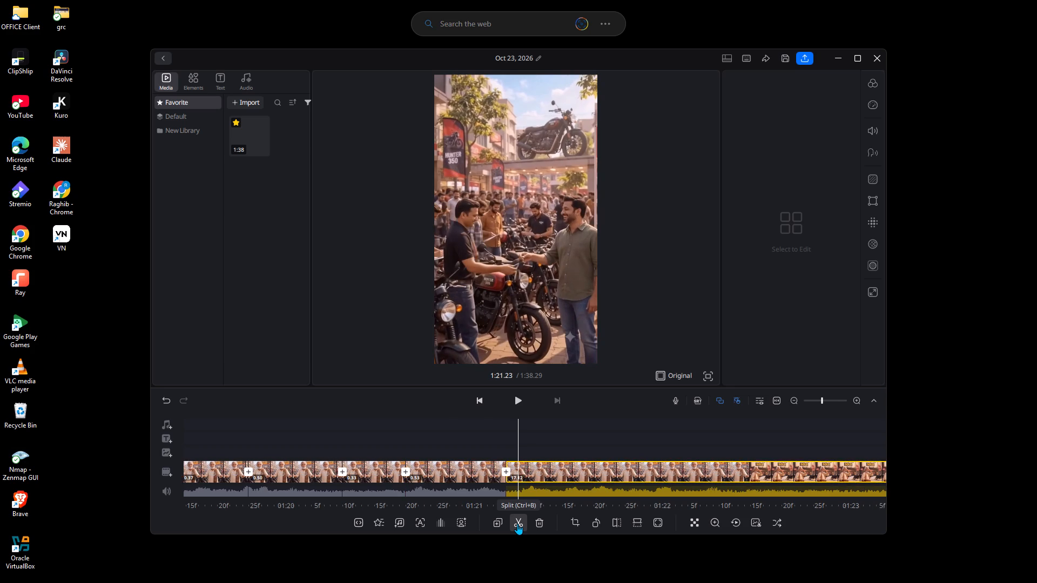
{"action": "key", "text": "Right"}
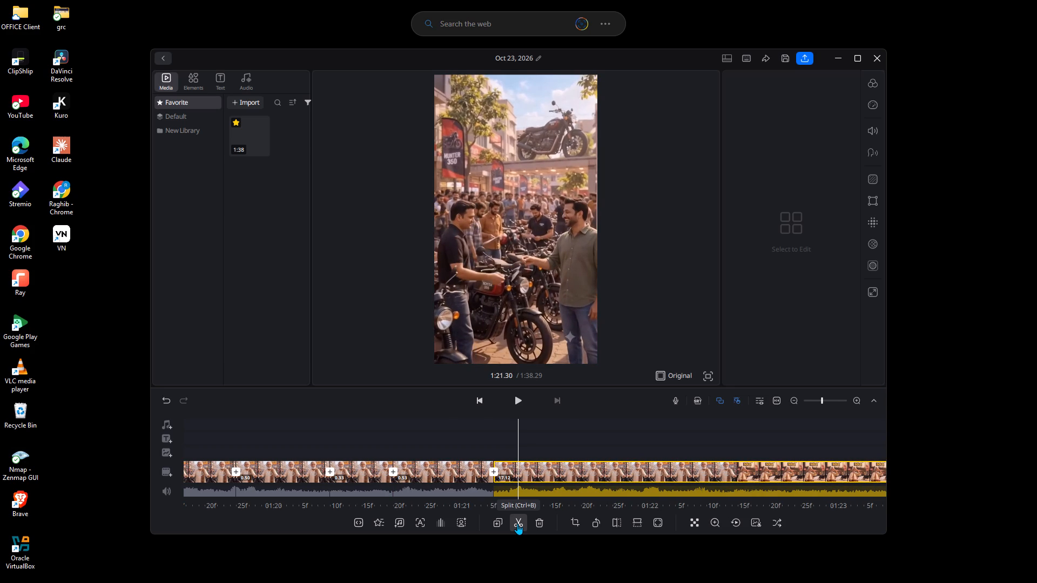
{"action": "key", "text": "Right"}
{"action": "key", "text": "Right"}
{"action": "key", "text": "Right"}
{"action": "key", "text": "Right"}
{"action": "key", "text": "Right"}
{"action": "key", "text": "Right"}
{"action": "key", "text": "Right"}
{"action": "key", "text": "Right"}
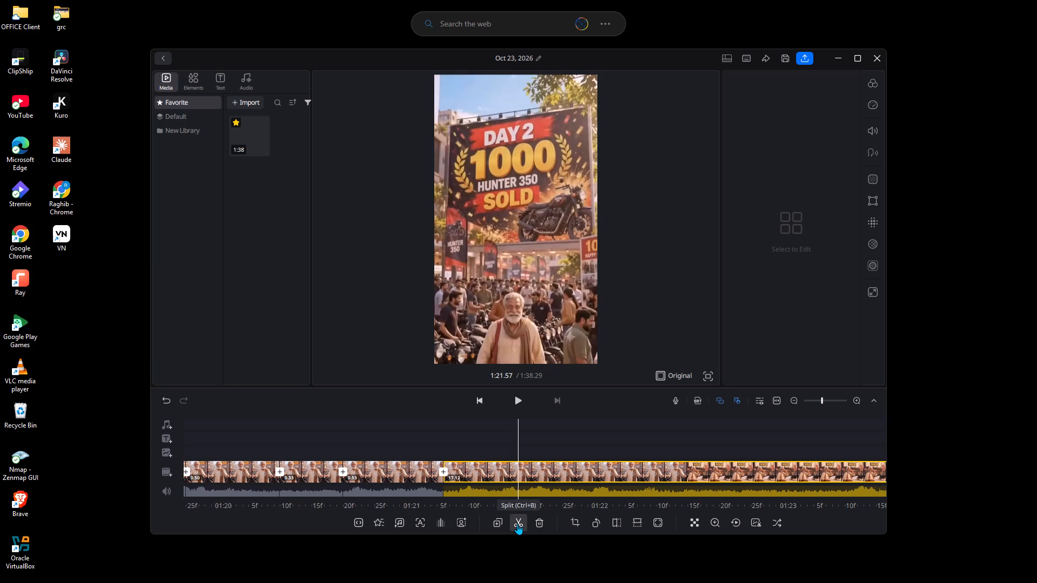
{"action": "left_click", "coordinate": [517, 524]}
Split the remaining clip at 1:22.00 to cut off a 0.43-second segment.
{"action": "key", "text": "Right"}
{"action": "key", "text": "Right"}
{"action": "key", "text": "Right"}
{"action": "key", "text": "Right"}
{"action": "key", "text": "Right"}
{"action": "key", "text": "Right"}
{"action": "key", "text": "Right"}
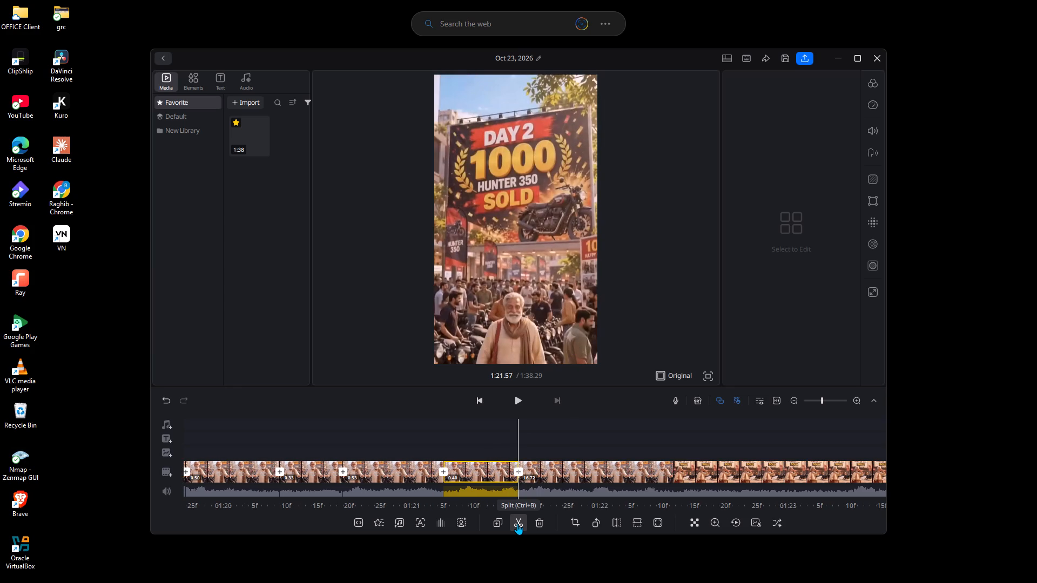
{"action": "key", "text": "Right"}
{"action": "key", "text": "Right"}
{"action": "key", "text": "Right"}
{"action": "key", "text": "Right"}
{"action": "key", "text": "Right"}
{"action": "key", "text": "Right"}
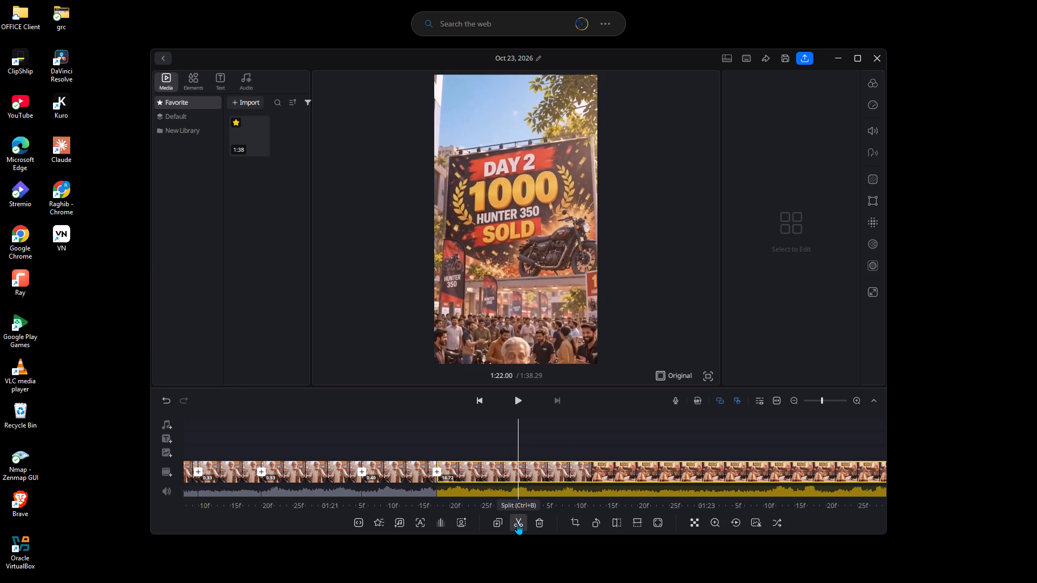
{"action": "left_click", "coordinate": [517, 524]}
Split the remaining clip at 1:22.47 to cut off a 0.47-second segment.
{"action": "key", "text": "Right"}
{"action": "key", "text": "Right"}
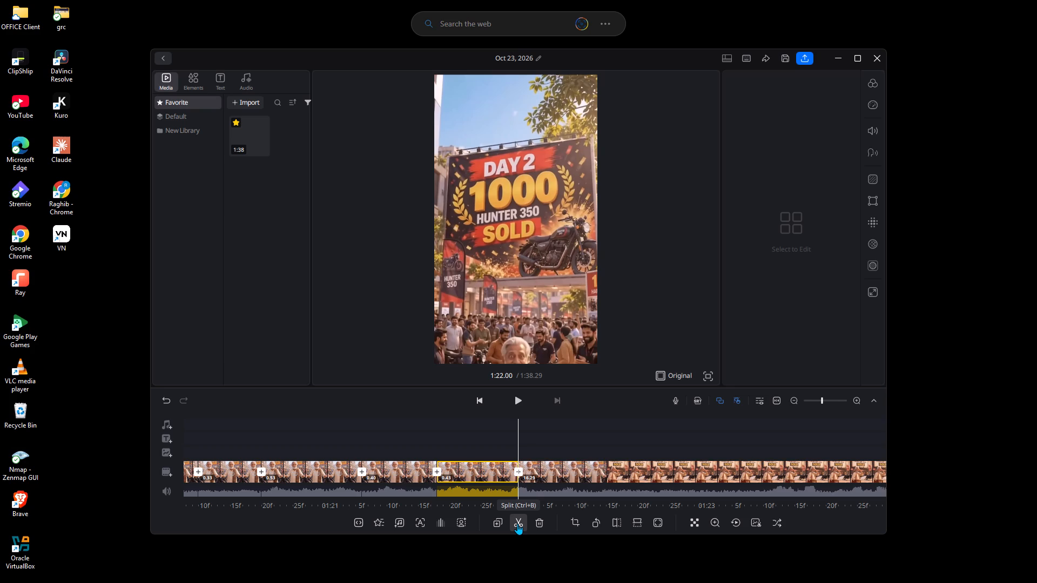
{"action": "key", "text": "Right"}
{"action": "key", "text": "Right"}
{"action": "key", "text": "Right"}
{"action": "key", "text": "Right"}
{"action": "key", "text": "Right"}
{"action": "key", "text": "Right"}
{"action": "key", "text": "Right"}
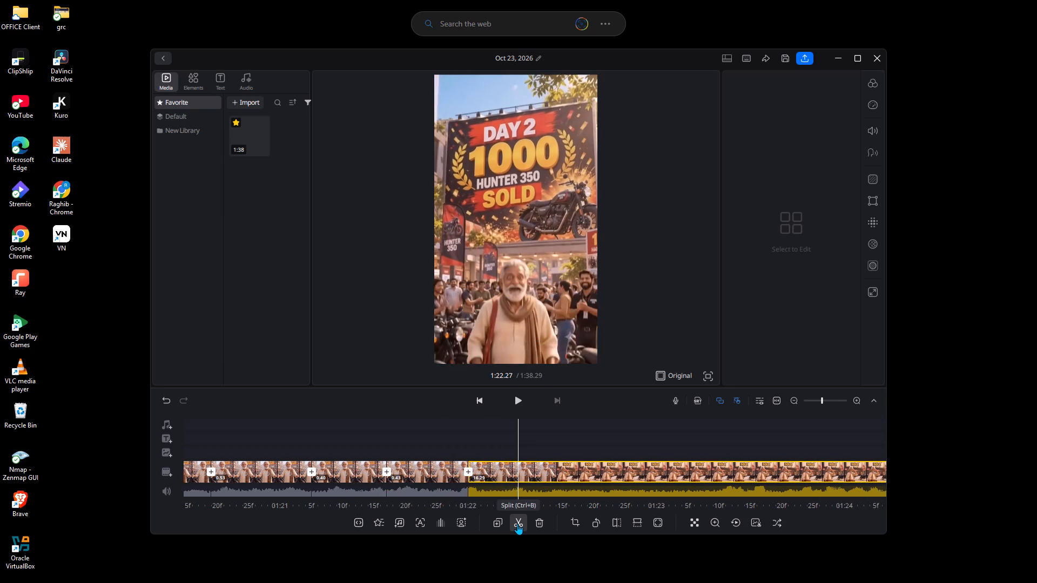
{"action": "key", "text": "Right"}
{"action": "key", "text": "Right"}
{"action": "key", "text": "Right"}
{"action": "key", "text": "Right"}
{"action": "key", "text": "Right"}
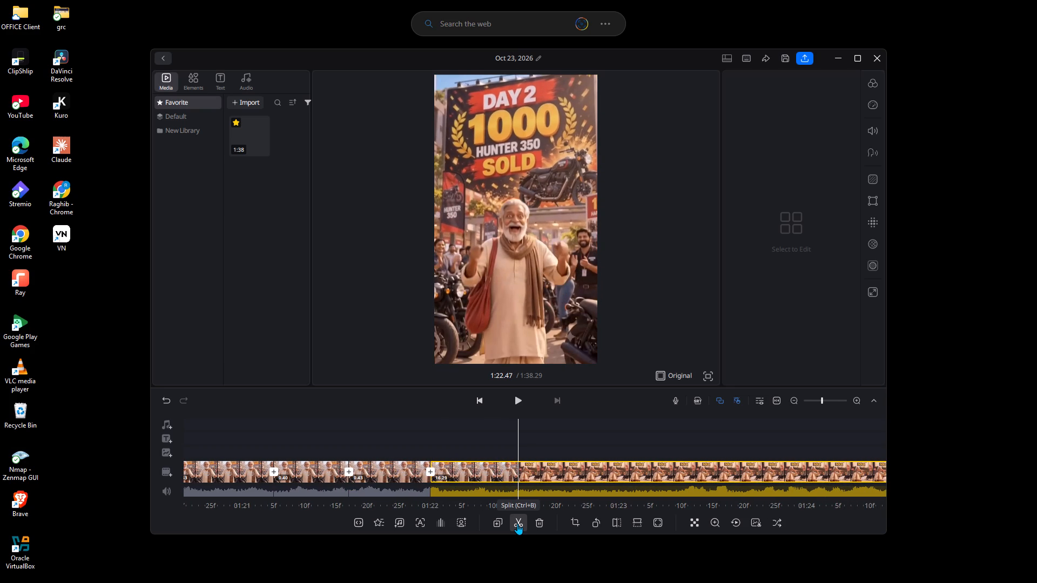
{"action": "left_click", "coordinate": [517, 524]}
Split the remaining clip at 1:22.90 to cut off a 0.43-second segment.
{"action": "key", "text": "Right"}
{"action": "key", "text": "Right"}
{"action": "key", "text": "Right"}
{"action": "key", "text": "Right"}
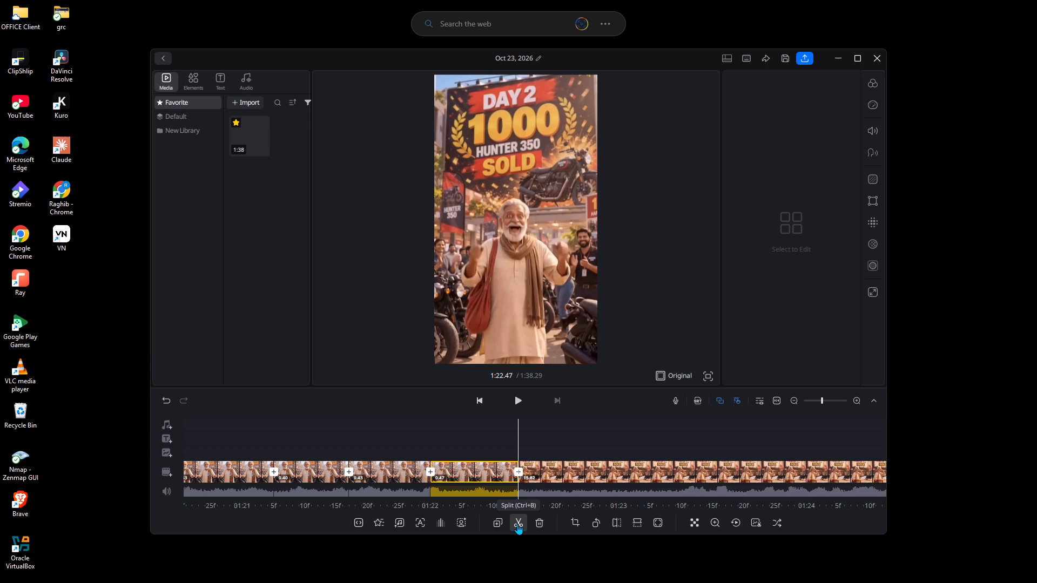
{"action": "key", "text": "Right"}
{"action": "key", "text": "Right"}
{"action": "key", "text": "Right"}
{"action": "key", "text": "Right"}
{"action": "key", "text": "Right"}
{"action": "key", "text": "Right"}
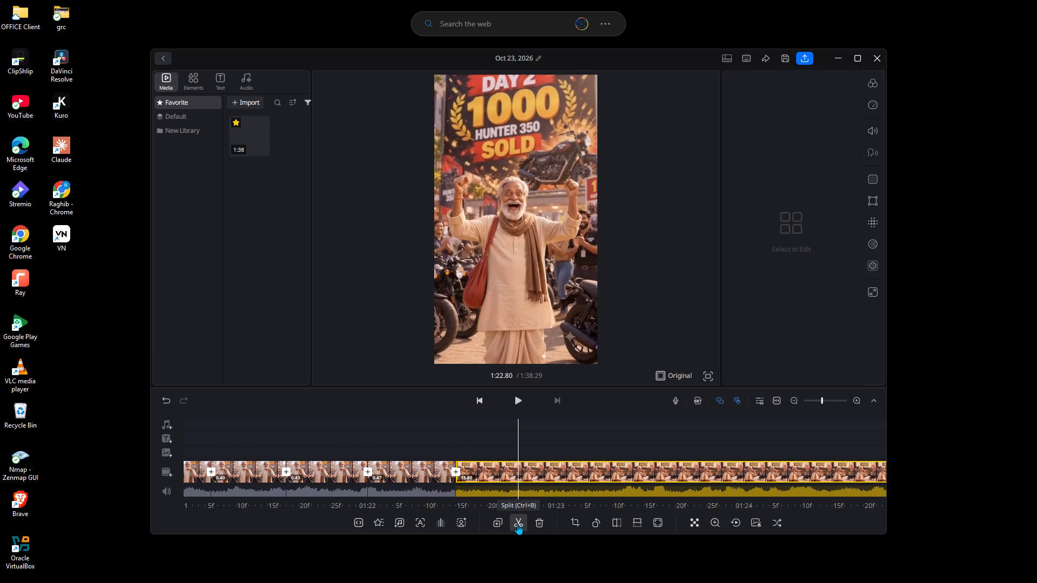
{"action": "key", "text": "Right"}
{"action": "key", "text": "Right"}
{"action": "key", "text": "Right"}
{"action": "left_click", "coordinate": [517, 524]}
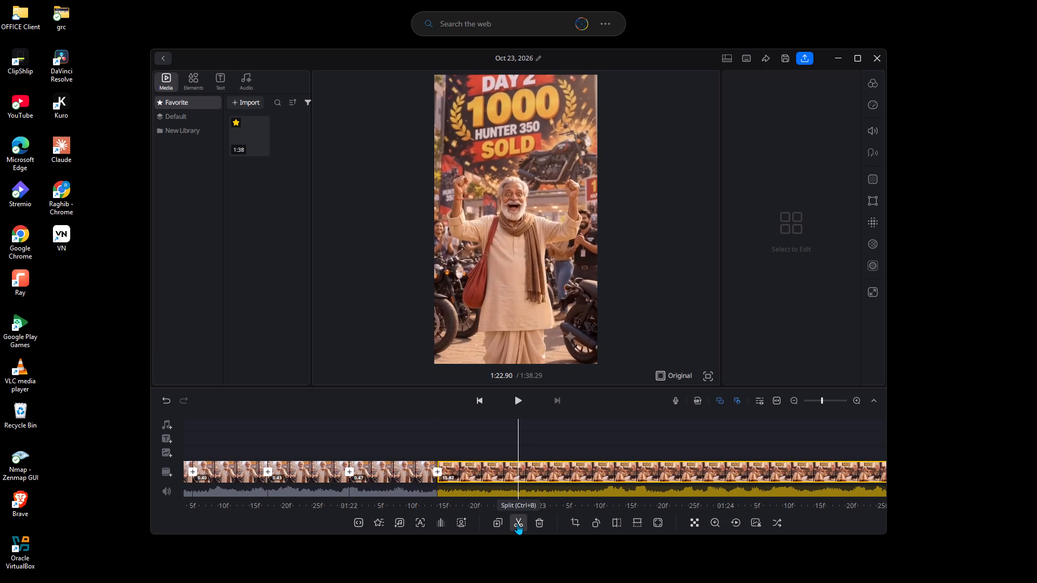
Split the remaining clip at 1:23.37 to cut off a 0.47-second segment.
{"action": "key", "text": "Right"}
{"action": "key", "text": "Right"}
{"action": "key", "text": "Right"}
{"action": "key", "text": "Right"}
{"action": "key", "text": "Right"}
{"action": "key", "text": "Right"}
{"action": "key", "text": "Right"}
{"action": "key", "text": "Right"}
{"action": "key", "text": "Right"}
{"action": "key", "text": "Right"}
{"action": "key", "text": "Right"}
{"action": "key", "text": "Right"}
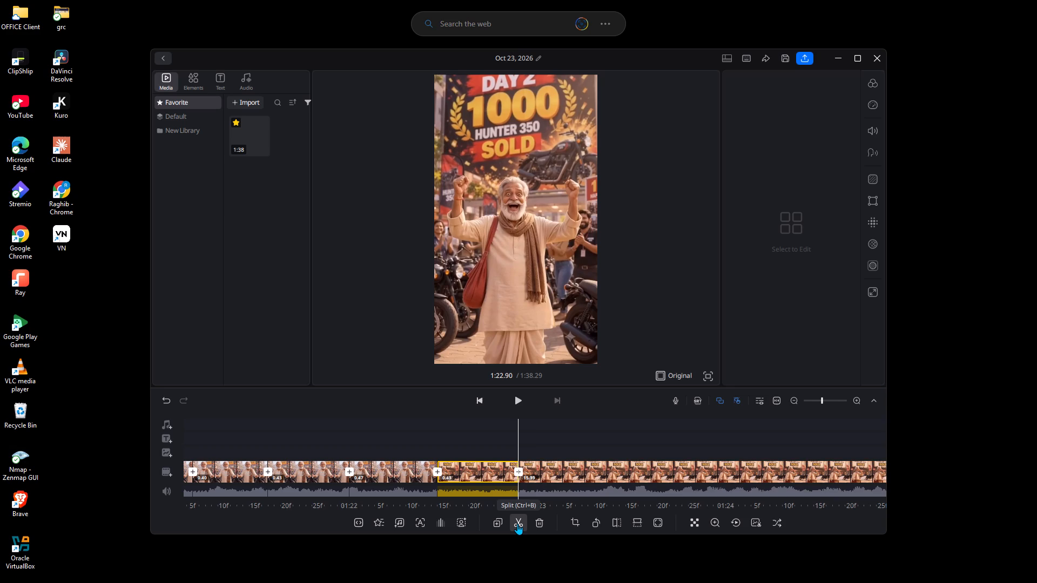
{"action": "key", "text": "Right"}
{"action": "key", "text": "Right"}
{"action": "key", "text": "Right"}
{"action": "key", "text": "Right"}
{"action": "key", "text": "Right"}
{"action": "key", "text": "Right"}
{"action": "key", "text": "Right"}
{"action": "key", "text": "Right"}
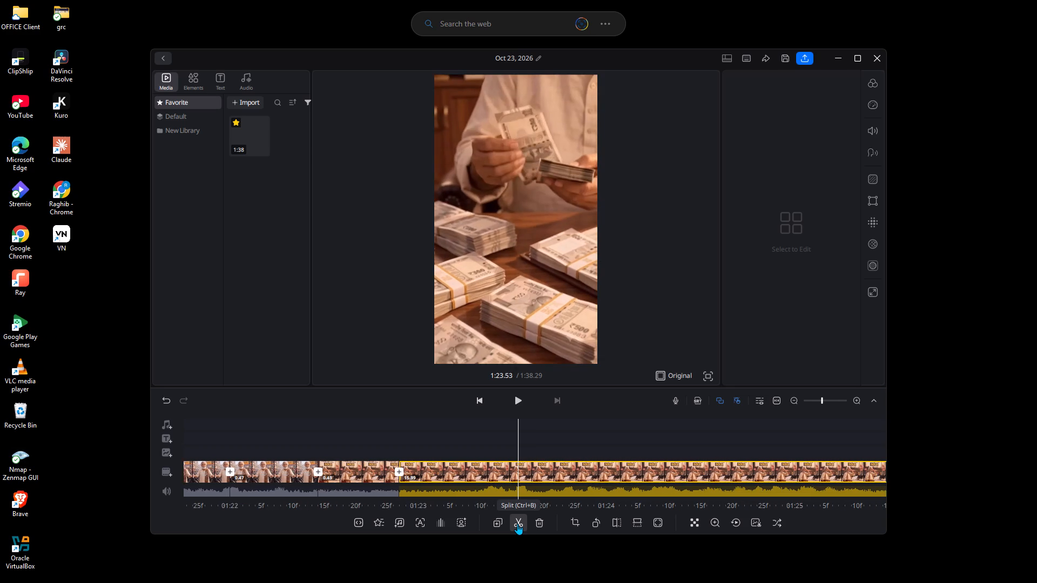
{"action": "key", "text": "Right"}
{"action": "key", "text": "Left"}
{"action": "key", "text": "Left"}
{"action": "key", "text": "Left"}
{"action": "key", "text": "Left"}
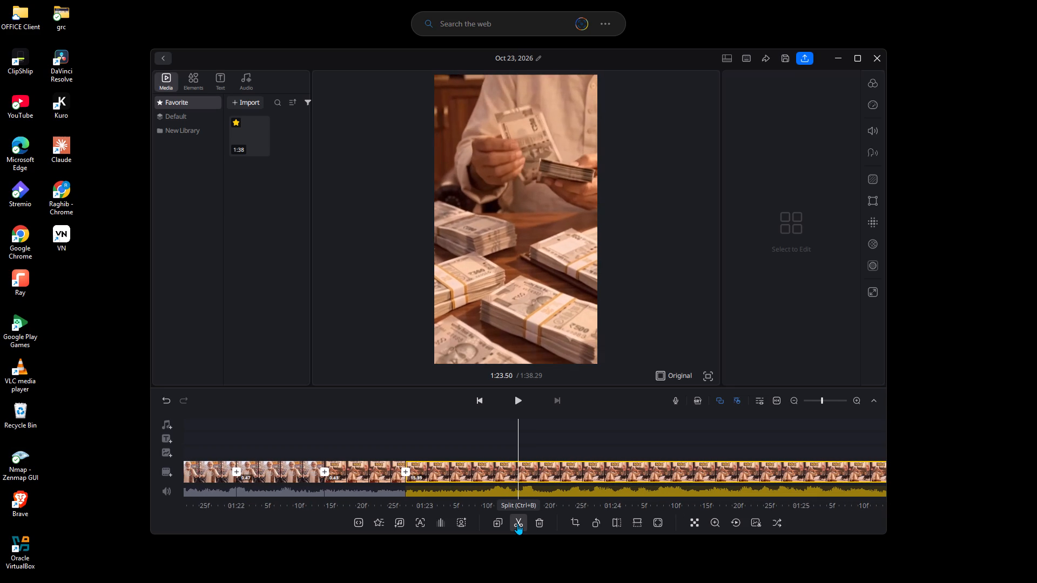
{"action": "key", "text": "Left"}
{"action": "key", "text": "Left"}
{"action": "key", "text": "Left"}
{"action": "left_click", "coordinate": [517, 524]}
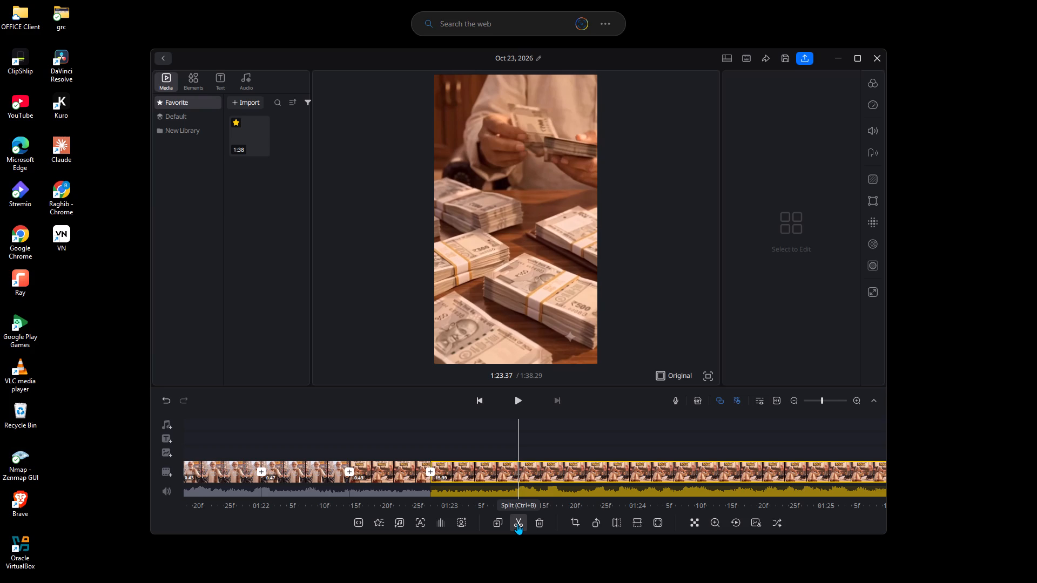
Split the remaining clip at 1:23.83 to cut off a 0.47-second segment.
{"action": "key", "text": "Right"}
{"action": "key", "text": "Right"}
{"action": "key", "text": "Right"}
{"action": "key", "text": "Right"}
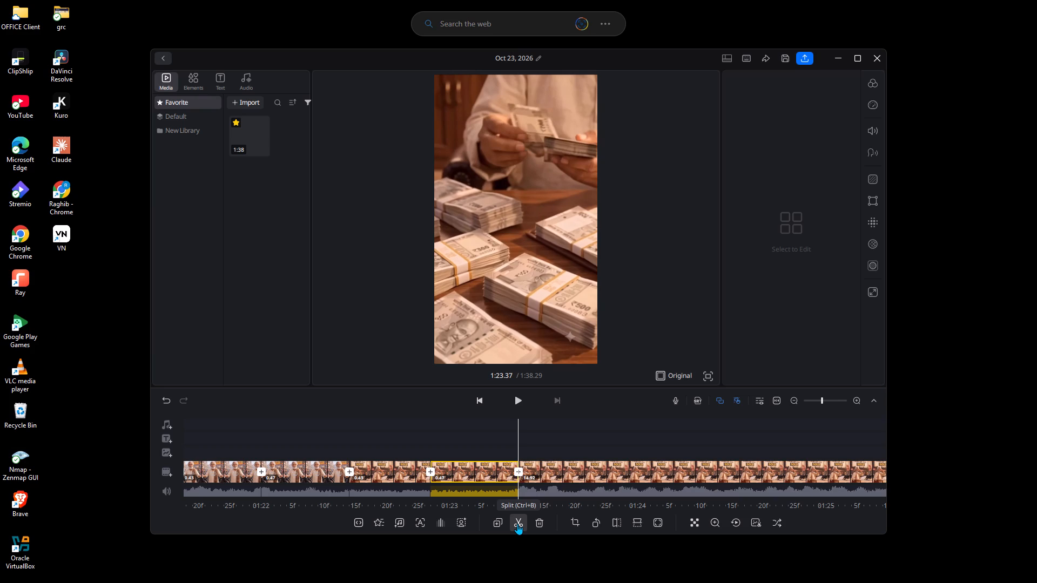
{"action": "key", "text": "Right"}
{"action": "key", "text": "Right"}
{"action": "key", "text": "Right"}
{"action": "key", "text": "Right"}
{"action": "key", "text": "Right"}
{"action": "key", "text": "Right"}
{"action": "key", "text": "Right"}
{"action": "key", "text": "Right"}
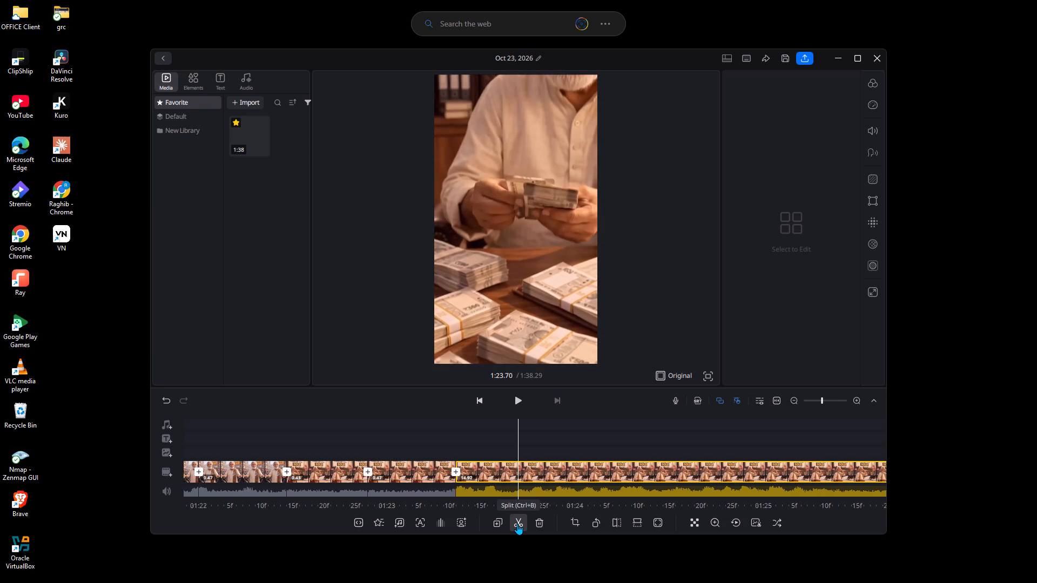
{"action": "key", "text": "Right"}
{"action": "key", "text": "Right"}
{"action": "left_click", "coordinate": [517, 524]}
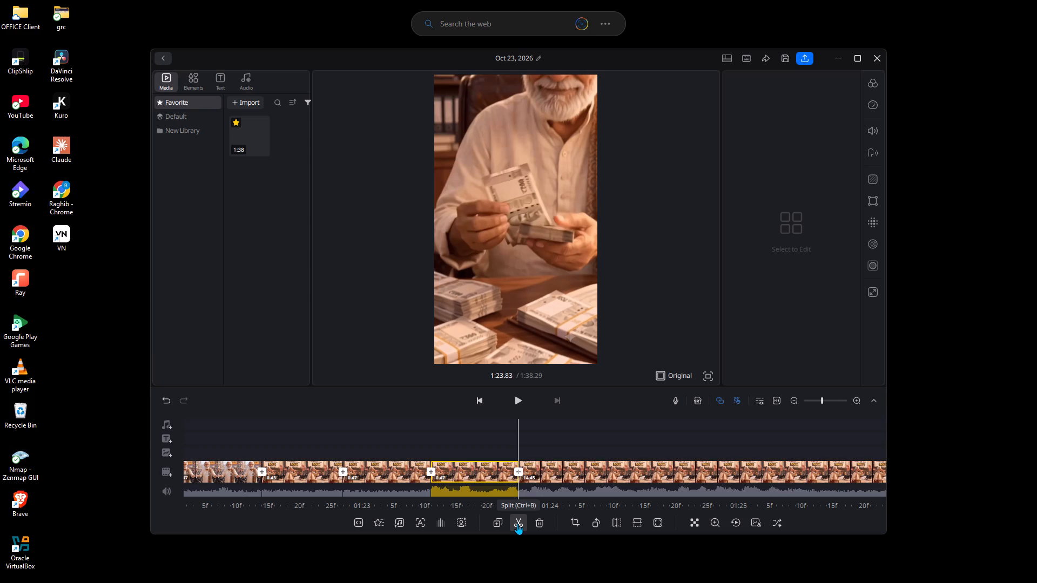
Split the remaining clip at 1:24.27 to cut off a 0.43-second segment.
{"action": "key", "text": "Right"}
{"action": "key", "text": "Right"}
{"action": "key", "text": "Right"}
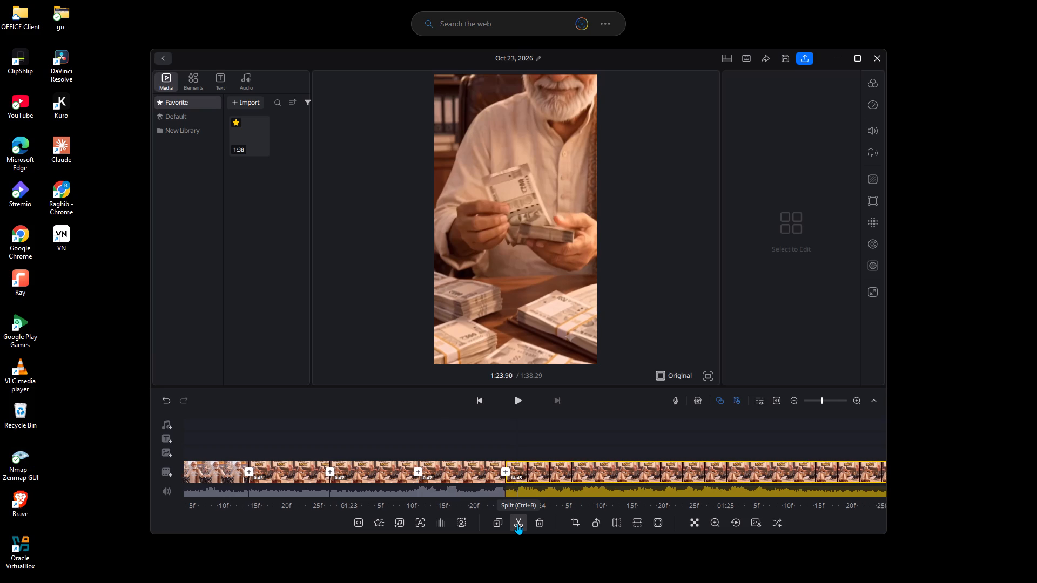
{"action": "key", "text": "Right"}
{"action": "key", "text": "Right"}
{"action": "key", "text": "Right"}
{"action": "key", "text": "Right"}
{"action": "key", "text": "Right"}
{"action": "key", "text": "Right"}
{"action": "key", "text": "Right"}
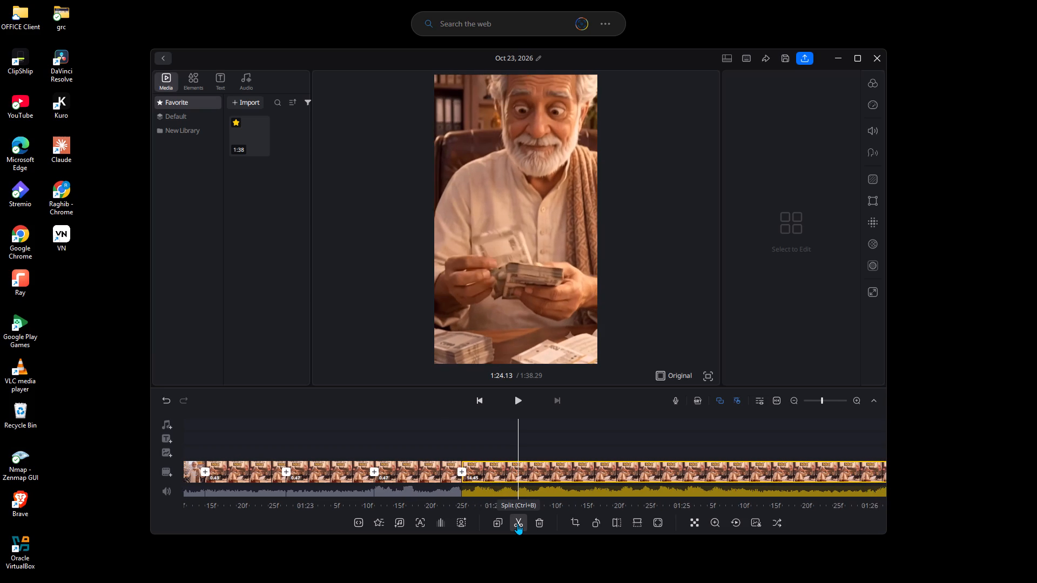
{"action": "key", "text": "Right"}
{"action": "key", "text": "Right"}
{"action": "key", "text": "Right"}
{"action": "left_click", "coordinate": [517, 524]}
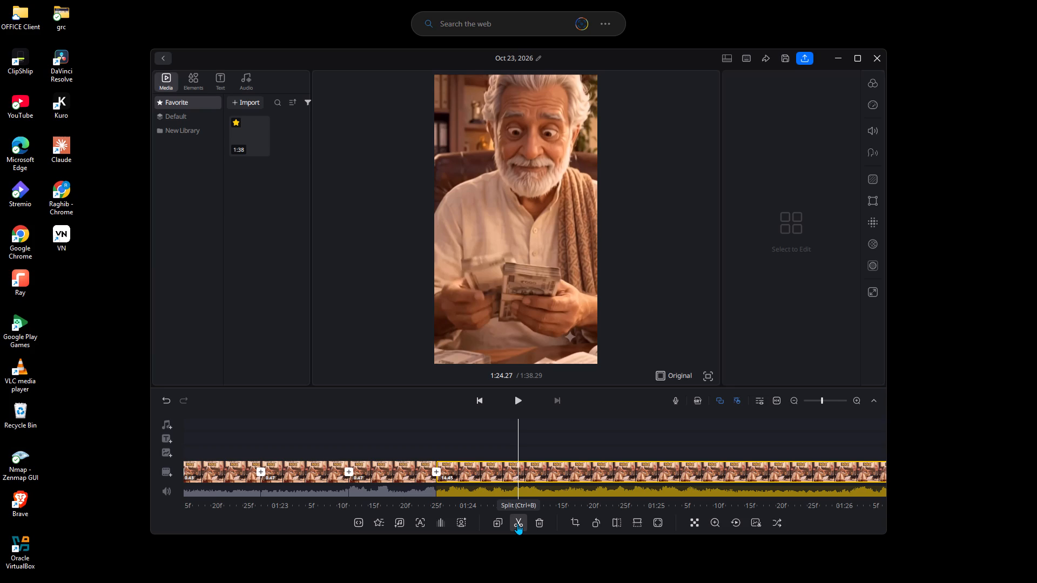
Split the remaining clip at 1:24.83 to cut off a 0.57-second segment.
{"action": "key", "text": "Right"}
{"action": "key", "text": "Right"}
{"action": "key", "text": "Right"}
{"action": "key", "text": "Right"}
{"action": "key", "text": "Right"}
{"action": "key", "text": "Right"}
{"action": "key", "text": "Right"}
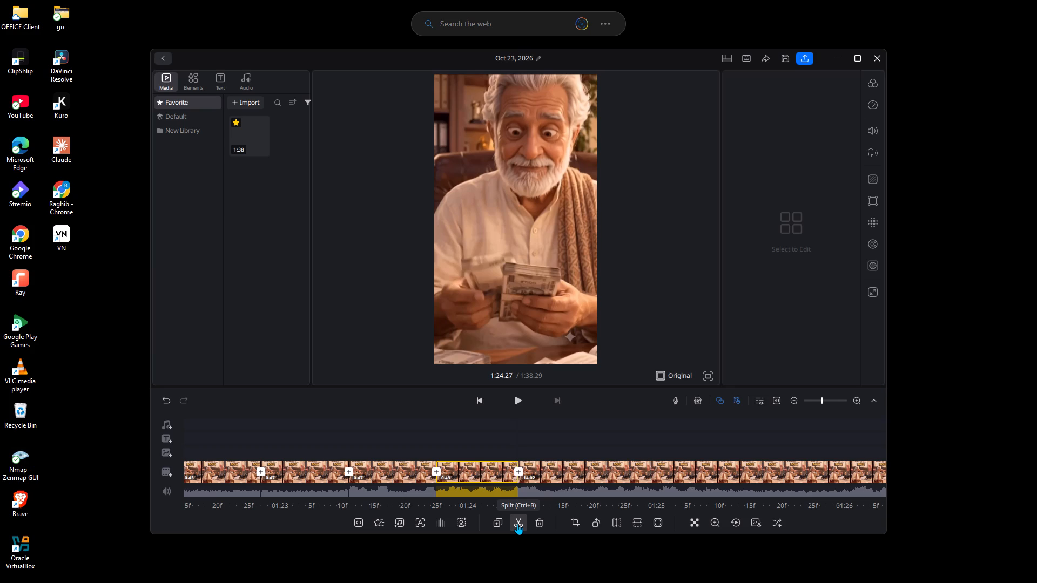
{"action": "key", "text": "Right"}
{"action": "key", "text": "Right"}
{"action": "key", "text": "Right"}
{"action": "key", "text": "Right"}
{"action": "key", "text": "Right"}
{"action": "key", "text": "Right"}
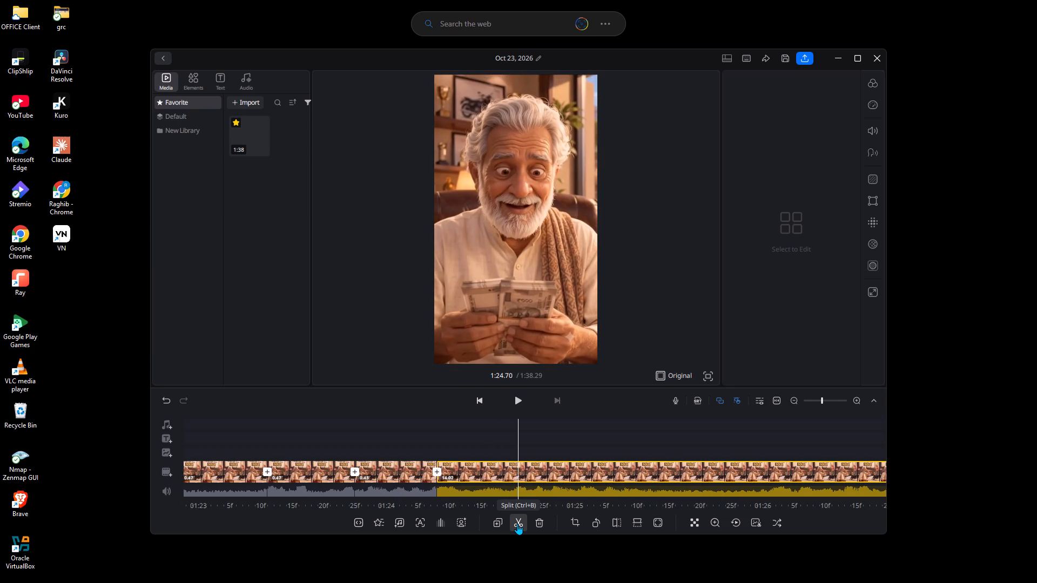
{"action": "key", "text": "Right"}
{"action": "key", "text": "Right"}
{"action": "key", "text": "Right"}
{"action": "key", "text": "Right"}
{"action": "left_click", "coordinate": [517, 524]}
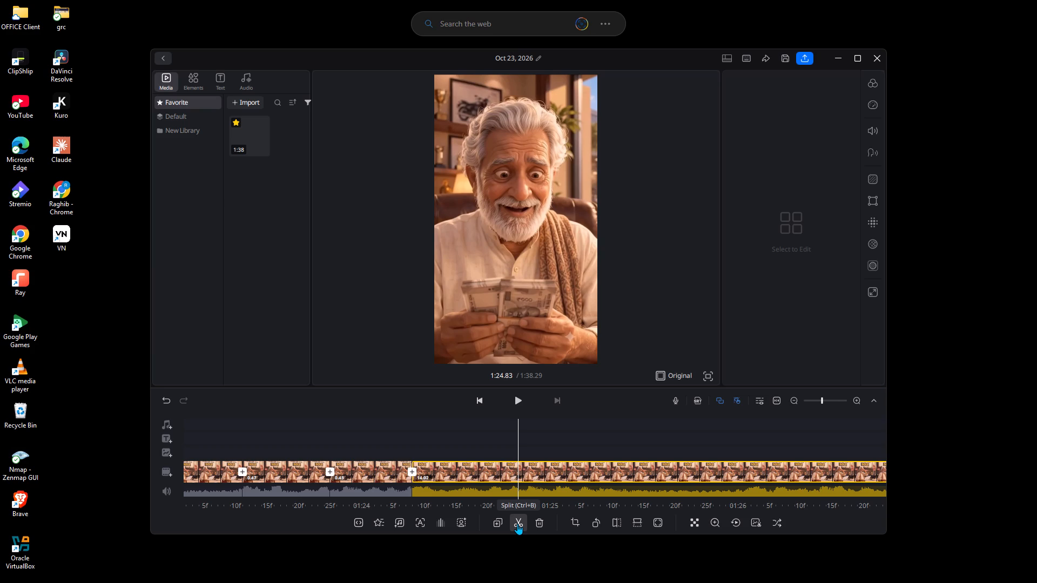
Split the remaining clip at 1:25.17 to cut off a 0.33-second segment.
{"action": "key", "text": "Right"}
{"action": "key", "text": "Right"}
{"action": "key", "text": "Right"}
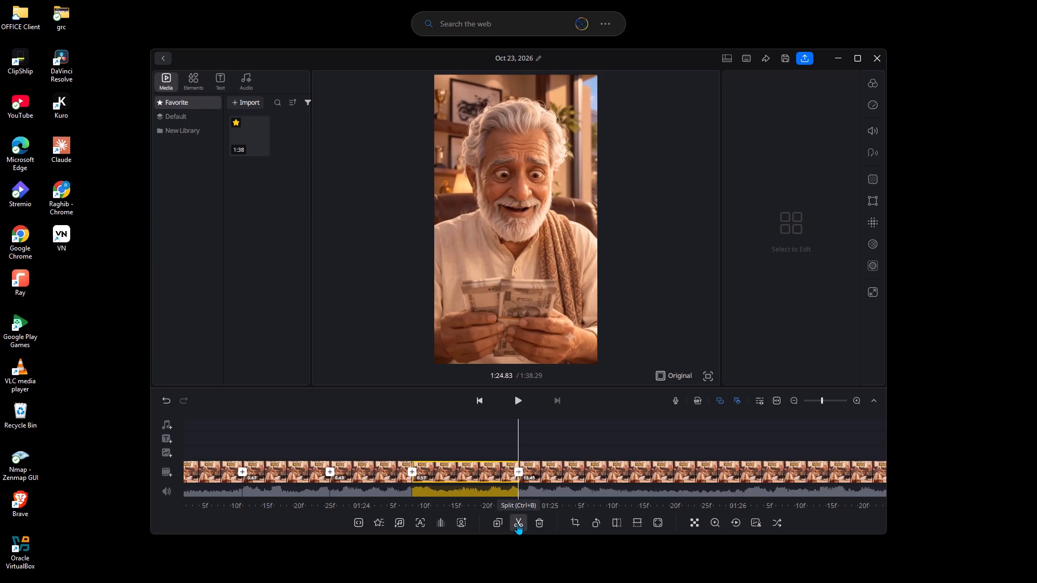
{"action": "key", "text": "Right"}
{"action": "key", "text": "Right"}
{"action": "key", "text": "Right"}
{"action": "key", "text": "Right"}
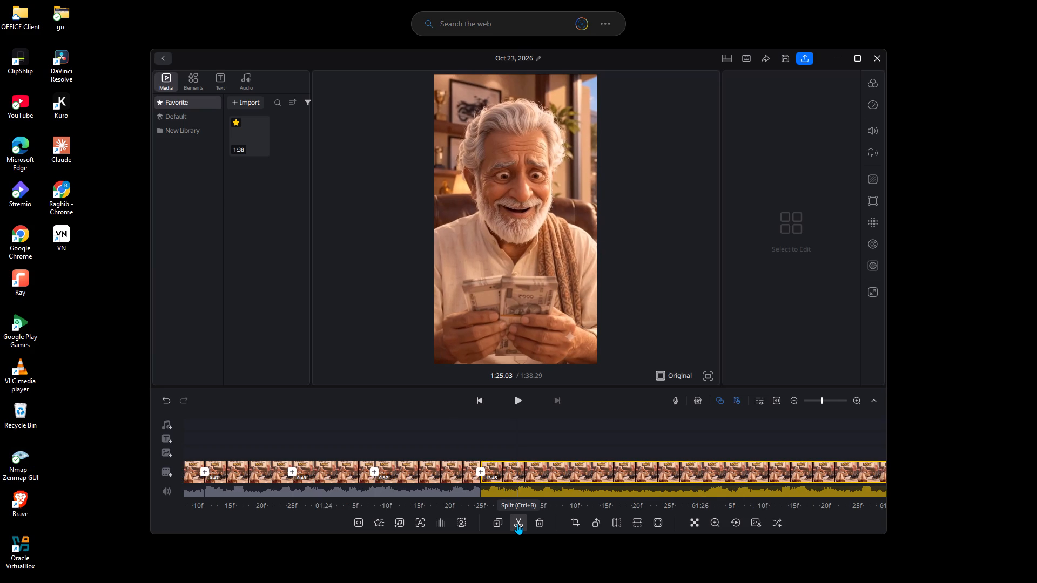
{"action": "key", "text": "Right"}
{"action": "key", "text": "Right"}
{"action": "key", "text": "Right"}
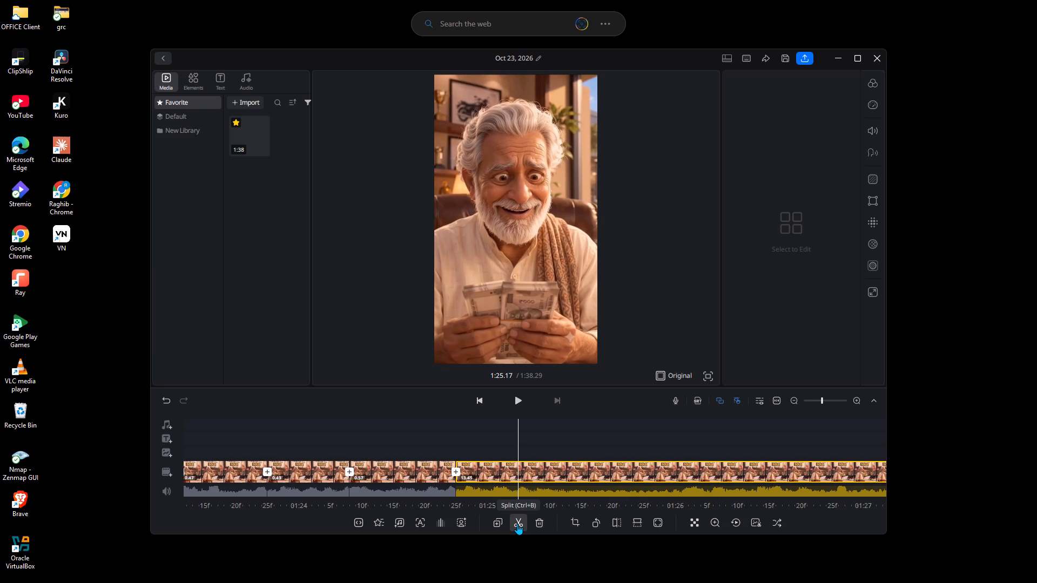
{"action": "left_click", "coordinate": [517, 524]}
Split the remaining clip at 1:25.70 to cut off a 0.53-second segment.
{"action": "key", "text": "Right"}
{"action": "key", "text": "Right"}
{"action": "key", "text": "Right"}
{"action": "key", "text": "Right"}
{"action": "key", "text": "Right"}
{"action": "key", "text": "Right"}
{"action": "key", "text": "Right"}
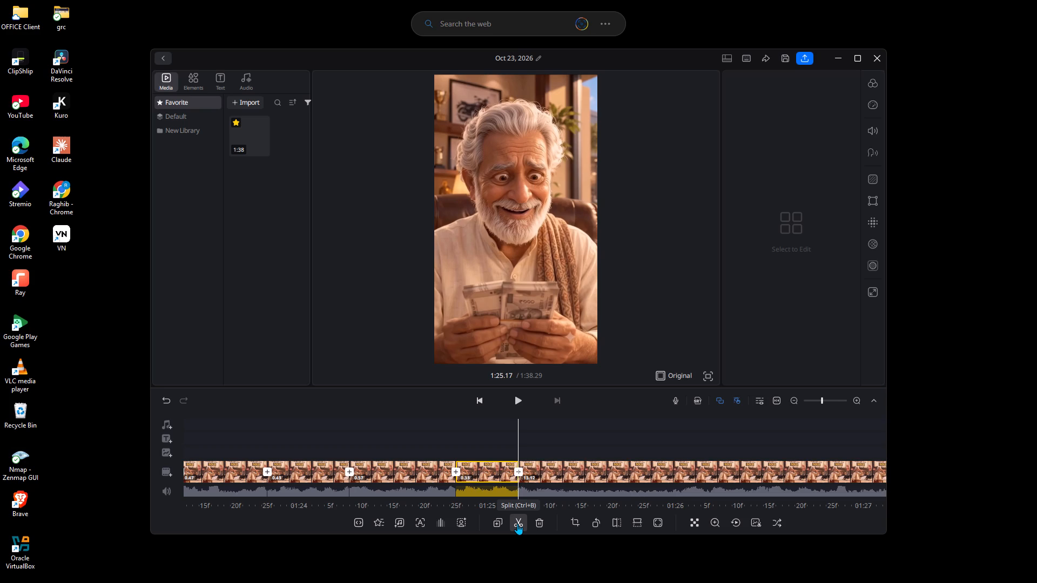
{"action": "key", "text": "Right"}
{"action": "key", "text": "Right"}
{"action": "key", "text": "Right"}
{"action": "key", "text": "Right"}
{"action": "key", "text": "Right"}
{"action": "key", "text": "Right"}
{"action": "key", "text": "Right"}
{"action": "key", "text": "Right"}
{"action": "key", "text": "Right"}
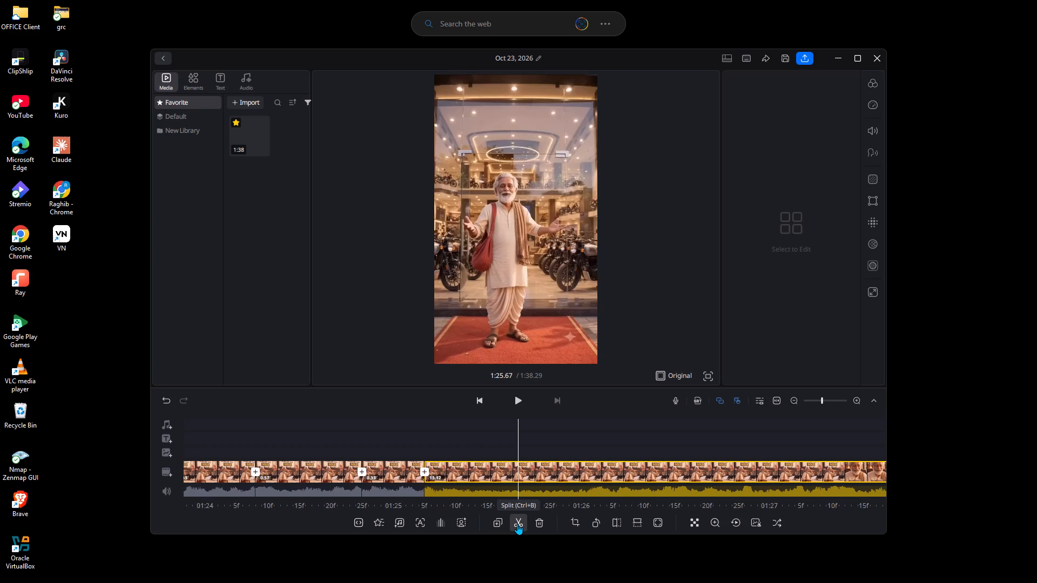
{"action": "left_click", "coordinate": [517, 524]}
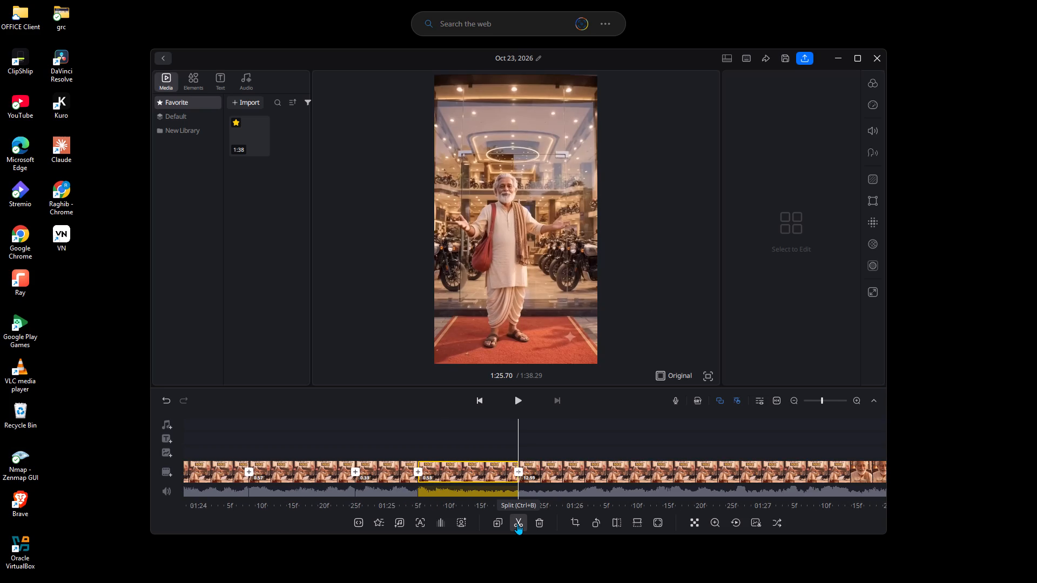
Split the remaining clip at 1:26.07 to cut off a 0.37-second segment.
{"action": "key", "text": "Right"}
{"action": "key", "text": "Right"}
{"action": "key", "text": "Right"}
{"action": "key", "text": "Right"}
{"action": "key", "text": "Right"}
{"action": "key", "text": "Right"}
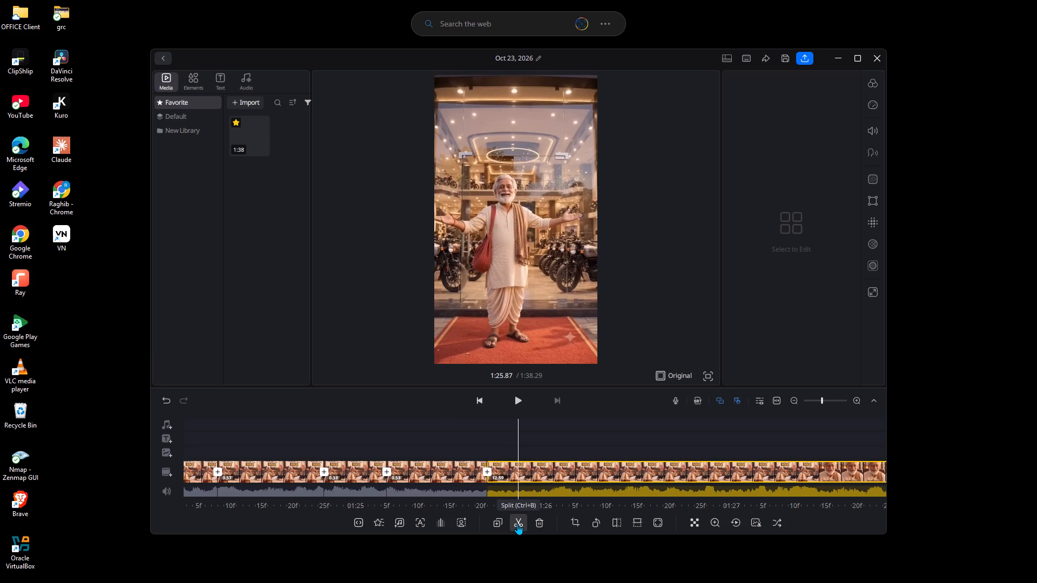
{"action": "key", "text": "Right"}
{"action": "key", "text": "Right"}
{"action": "key", "text": "Right"}
{"action": "key", "text": "Right"}
{"action": "key", "text": "Right"}
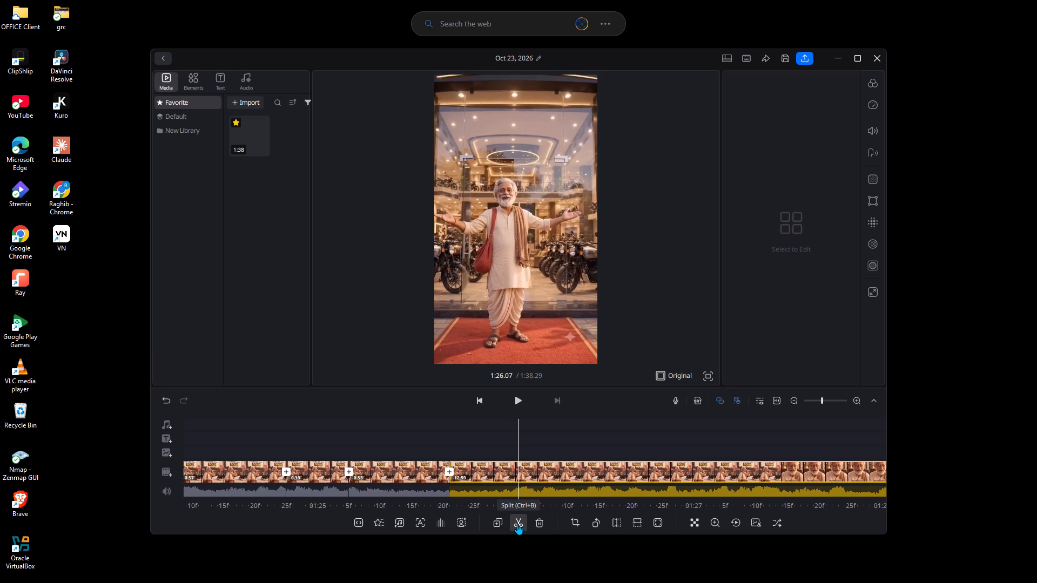
{"action": "left_click", "coordinate": [517, 524]}
Split the remaining clip at 1:26.43 to cut off a 0.37-second segment.
{"action": "key", "text": "Right"}
{"action": "key", "text": "Right"}
{"action": "key", "text": "Right"}
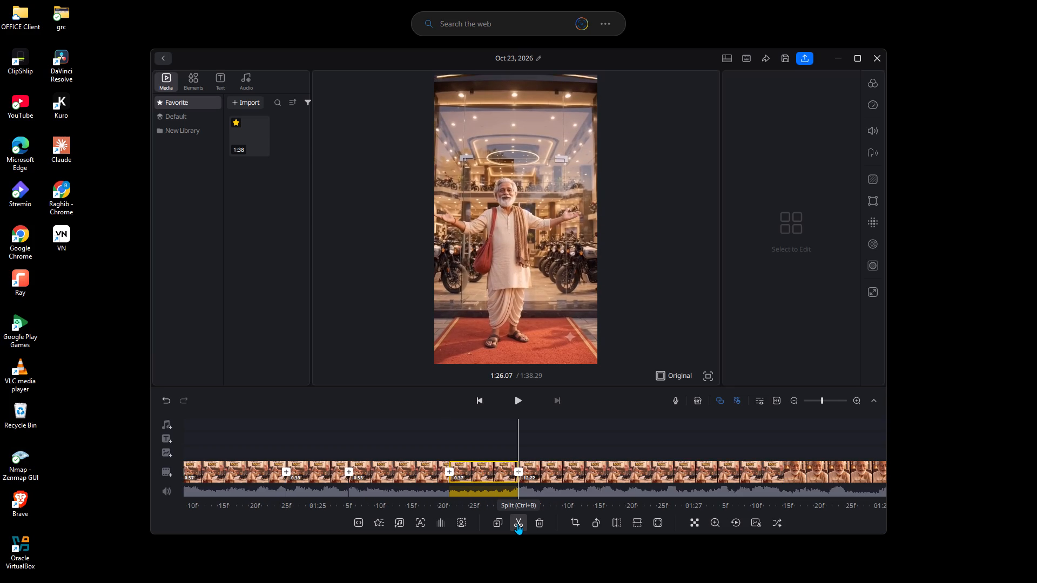
{"action": "key", "text": "Right"}
{"action": "key", "text": "Right"}
{"action": "key", "text": "Right"}
{"action": "key", "text": "Right"}
{"action": "key", "text": "Right"}
{"action": "key", "text": "Right"}
{"action": "key", "text": "Right"}
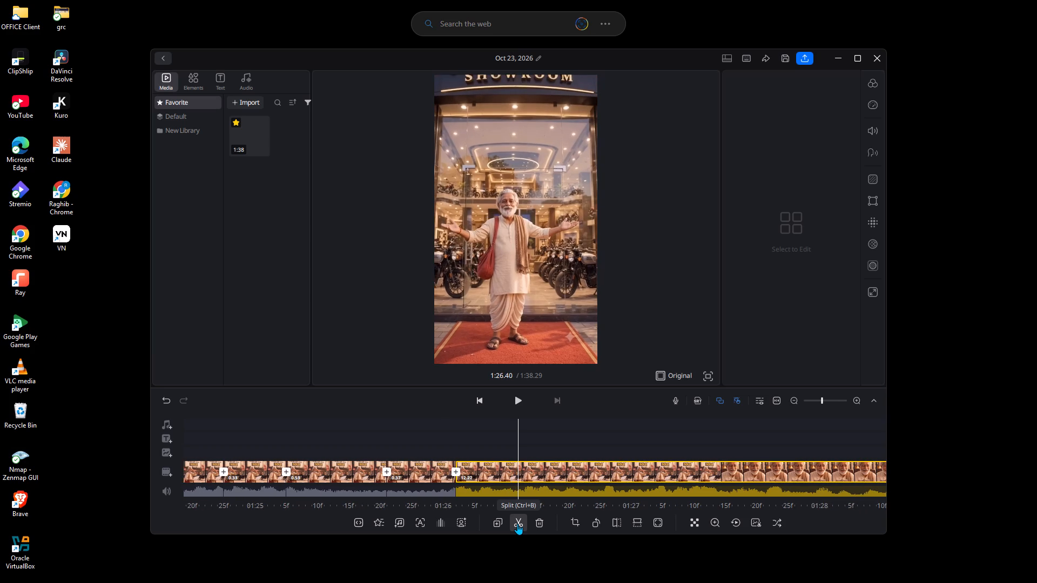
{"action": "key", "text": "Right"}
{"action": "left_click", "coordinate": [517, 524]}
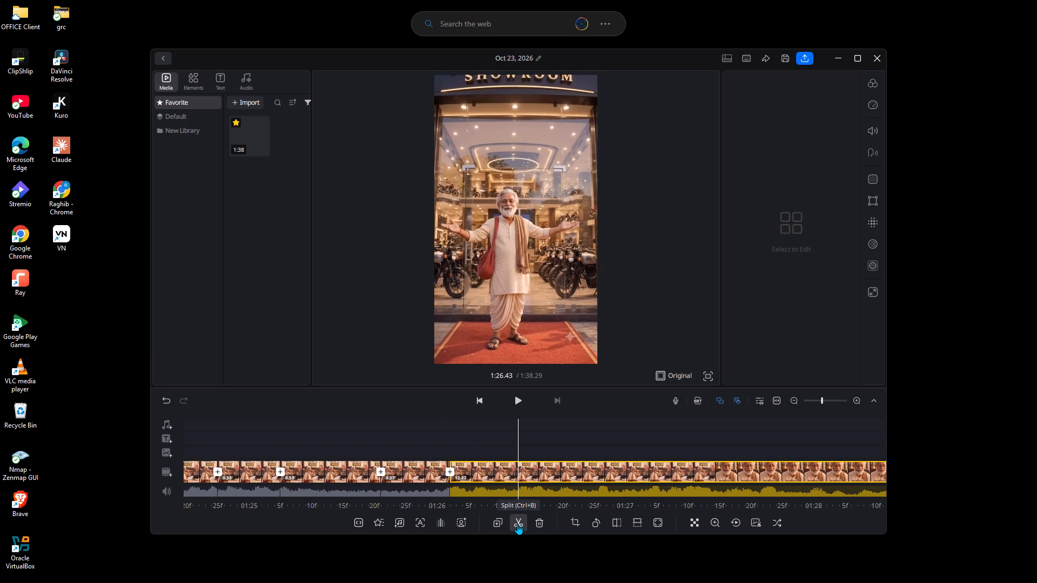
Split the remaining clip at 1:27.00 to cut off a 0.57-second segment.
{"action": "key", "text": "Right"}
{"action": "key", "text": "Right"}
{"action": "key", "text": "Right"}
{"action": "key", "text": "Right"}
{"action": "key", "text": "Right"}
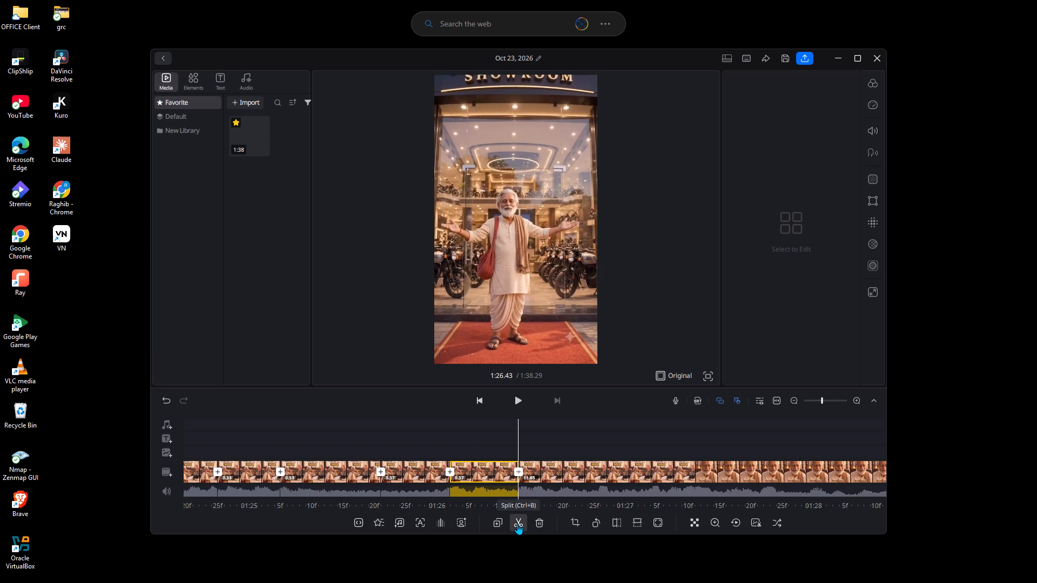
{"action": "key", "text": "Right"}
{"action": "key", "text": "Right"}
{"action": "key", "text": "Right"}
{"action": "key", "text": "Right"}
{"action": "key", "text": "Right"}
{"action": "key", "text": "Right"}
{"action": "key", "text": "Right"}
{"action": "key", "text": "Right"}
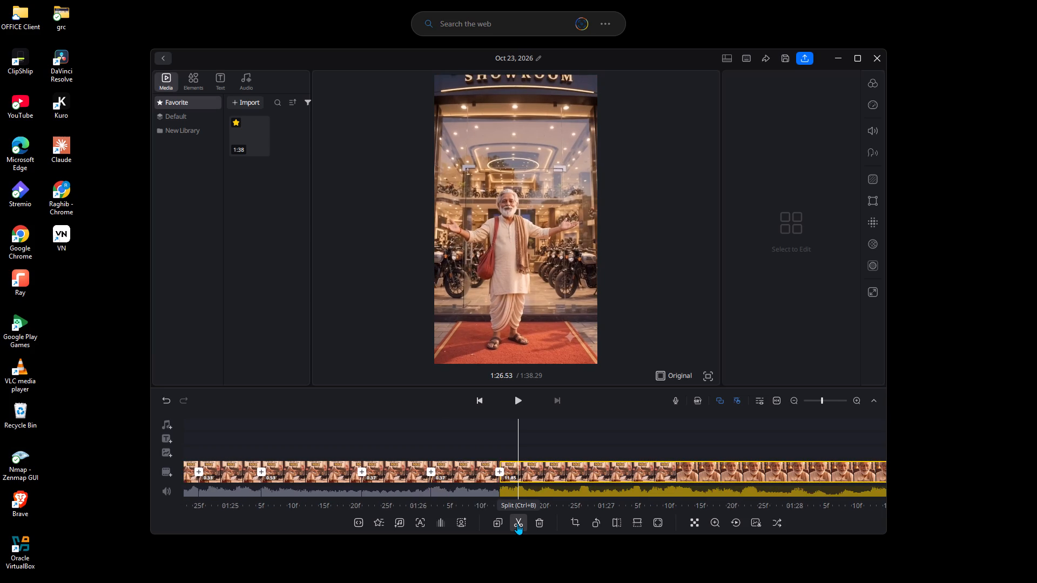
{"action": "key", "text": "Right"}
{"action": "key", "text": "Right"}
{"action": "key", "text": "Right"}
{"action": "key", "text": "Right"}
{"action": "left_click", "coordinate": [517, 524]}
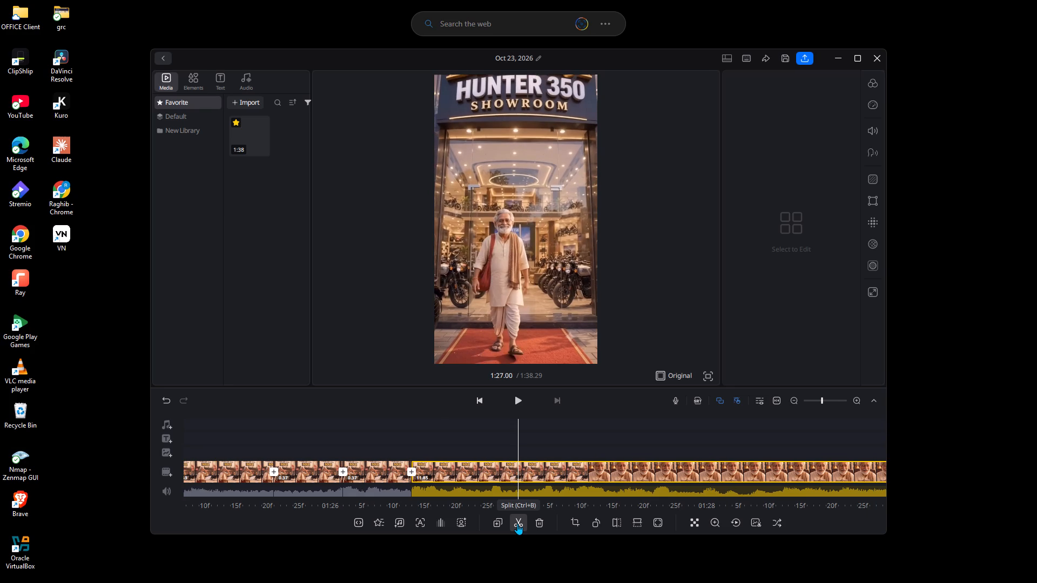
Split the remaining clip at 1:27.47 to cut off a 0.47-second segment.
{"action": "key", "text": "Right"}
{"action": "key", "text": "Right"}
{"action": "key", "text": "Right"}
{"action": "key", "text": "Right"}
{"action": "key", "text": "Right"}
{"action": "key", "text": "Right"}
{"action": "key", "text": "Right"}
{"action": "key", "text": "Right"}
{"action": "key", "text": "Right"}
{"action": "key", "text": "Right"}
{"action": "key", "text": "Right"}
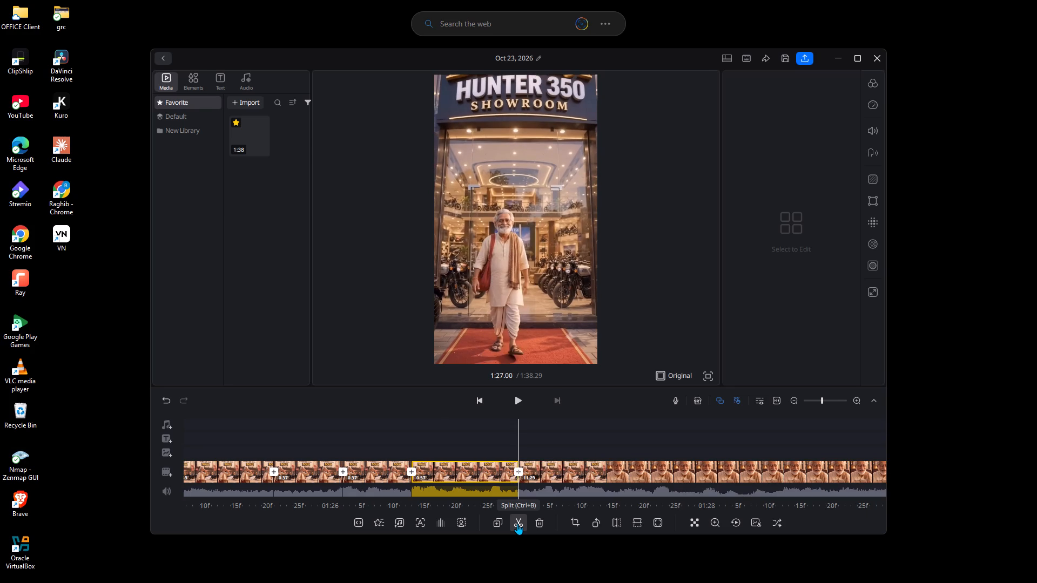
{"action": "key", "text": "Right"}
{"action": "key", "text": "Right"}
{"action": "key", "text": "Right"}
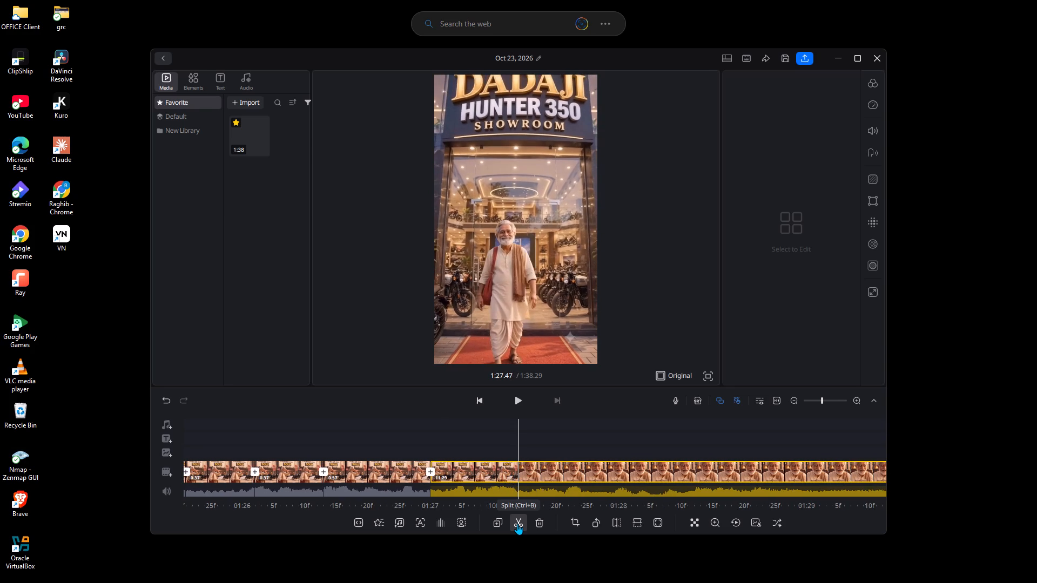
{"action": "left_click", "coordinate": [517, 524]}
Split the remaining clip at 1:27.90 to cut off a 0.43-second segment.
{"action": "key", "text": "Right"}
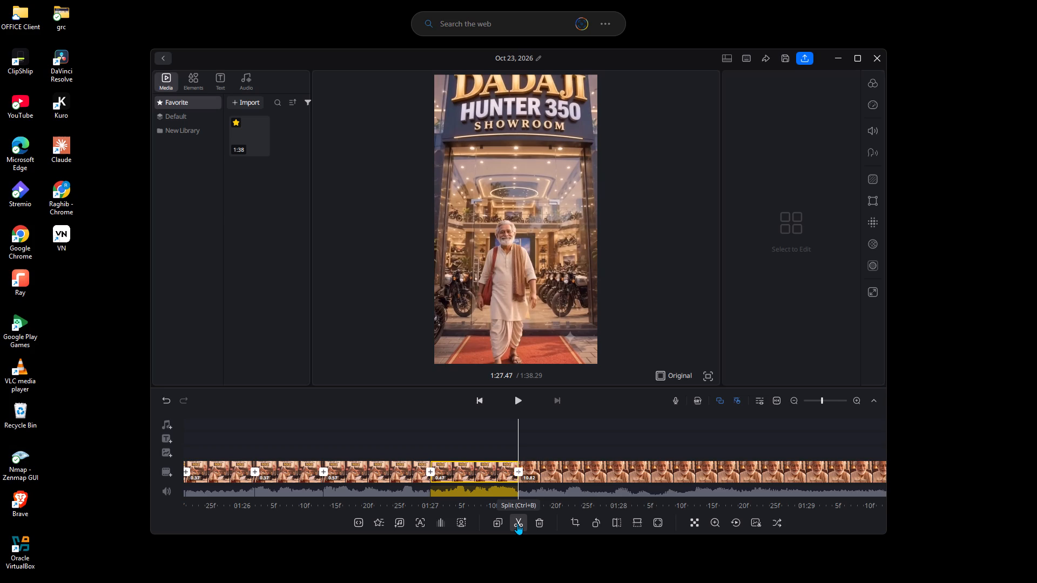
{"action": "key", "text": "Right"}
{"action": "key", "text": "Right"}
{"action": "key", "text": "Right"}
{"action": "key", "text": "Right"}
{"action": "key", "text": "Right"}
{"action": "key", "text": "Right"}
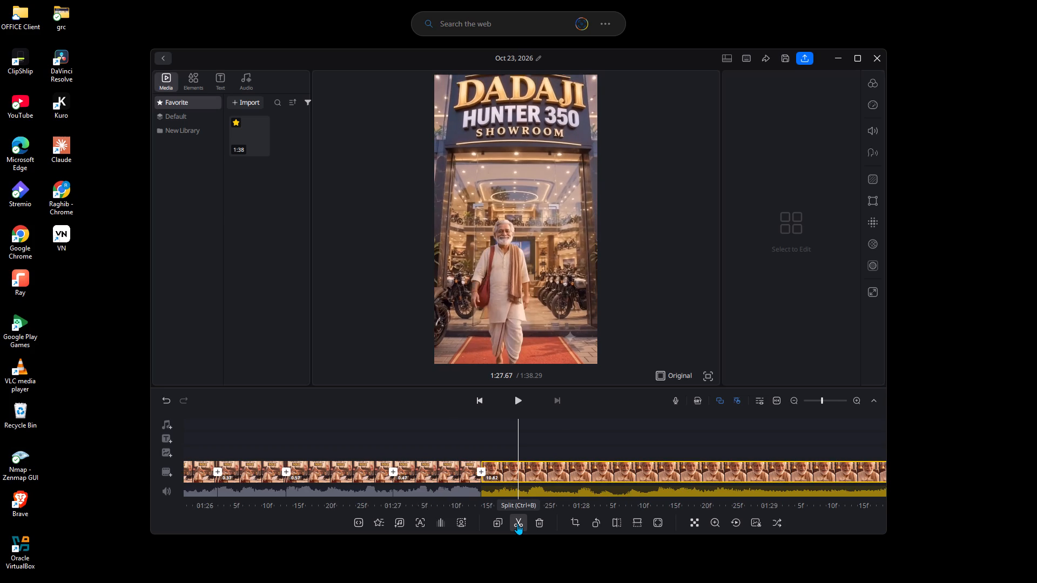
{"action": "key", "text": "Right"}
{"action": "key", "text": "Right"}
{"action": "key", "text": "Right"}
{"action": "key", "text": "Right"}
{"action": "key", "text": "Right"}
{"action": "key", "text": "Right"}
{"action": "left_click", "coordinate": [517, 524]}
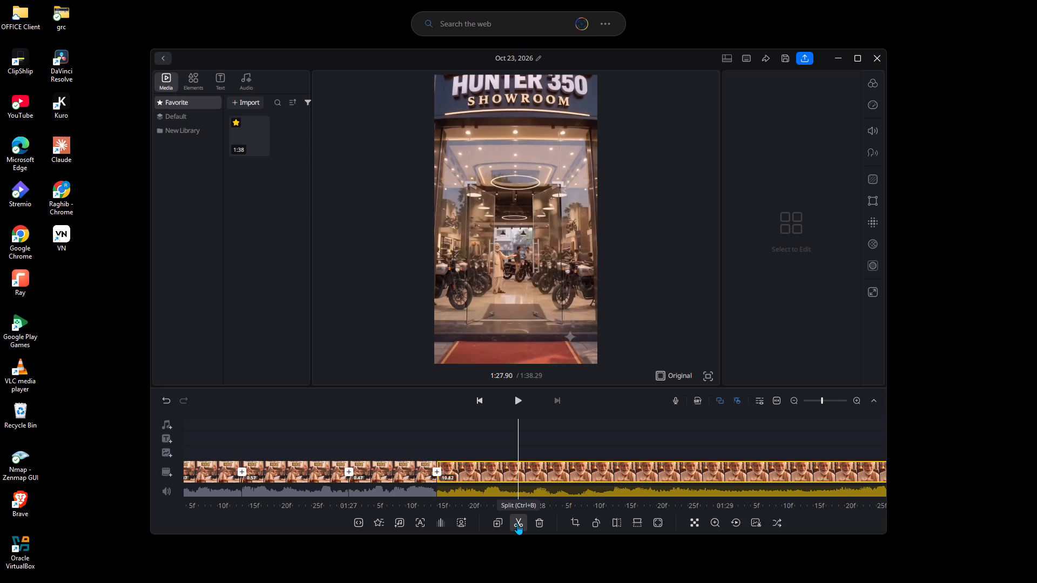
Split the remaining clip at 1:28.40 to cut off a 0.50-second segment.
{"action": "key", "text": "Right"}
{"action": "key", "text": "Right"}
{"action": "key", "text": "Right"}
{"action": "key", "text": "Right"}
{"action": "key", "text": "Right"}
{"action": "key", "text": "Right"}
{"action": "key", "text": "Right"}
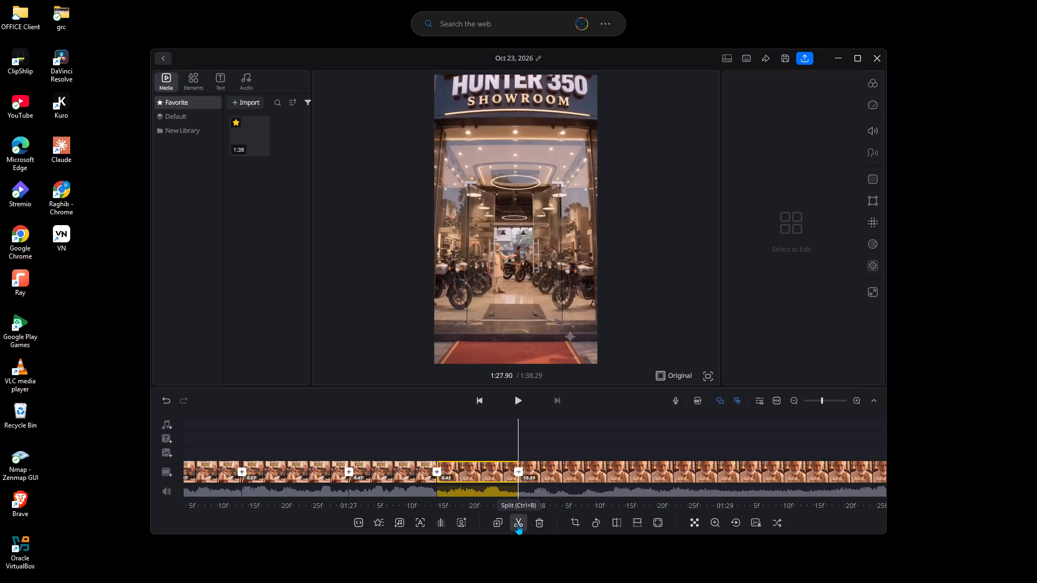
{"action": "key", "text": "Right"}
{"action": "key", "text": "Right"}
{"action": "key", "text": "Right"}
{"action": "key", "text": "Right"}
{"action": "key", "text": "Right"}
{"action": "key", "text": "Right"}
{"action": "key", "text": "Right"}
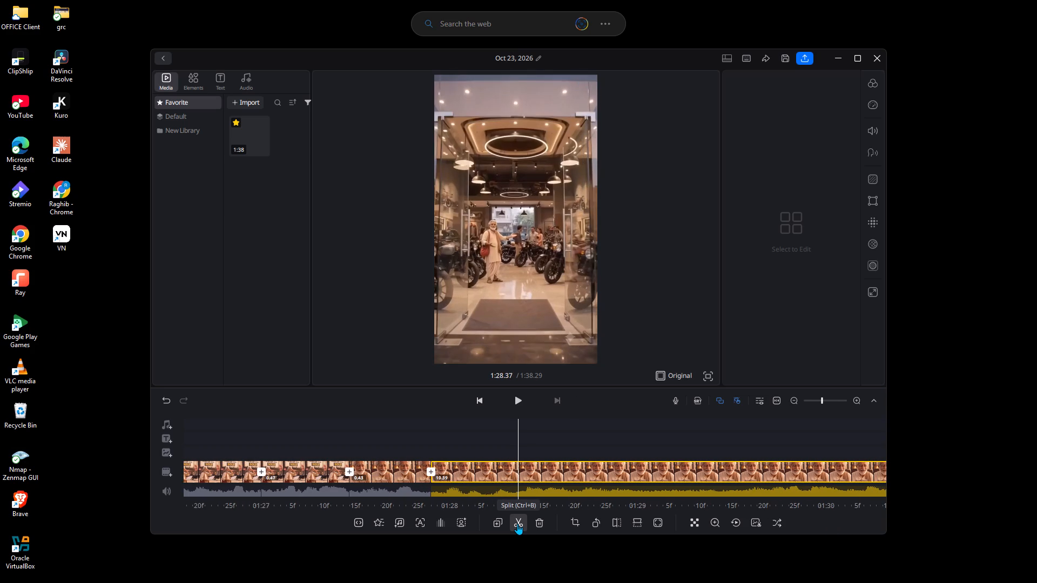
{"action": "key", "text": "Right"}
{"action": "left_click", "coordinate": [517, 524]}
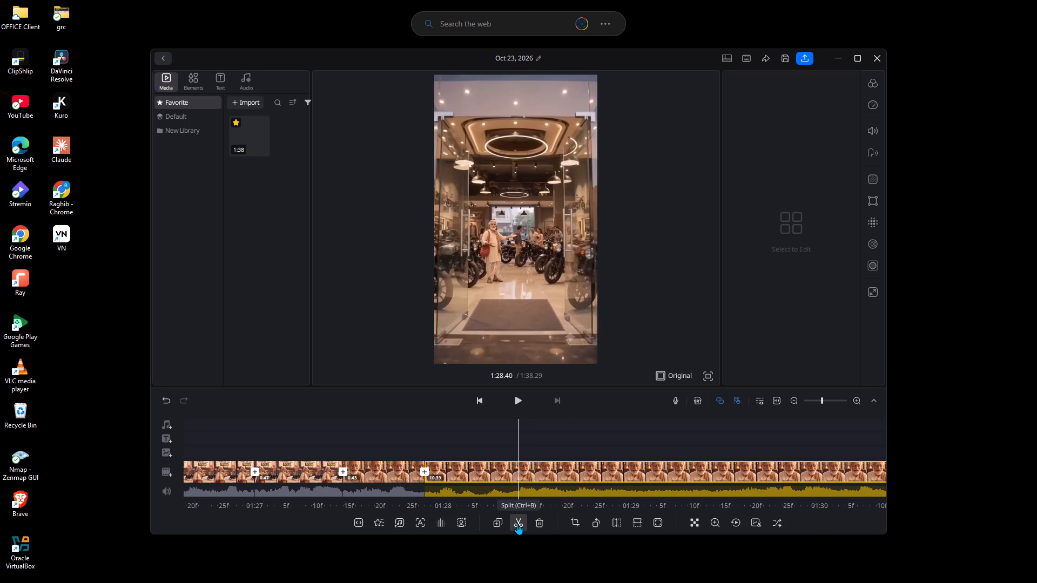
{"action": "left_click", "coordinate": [517, 524]}
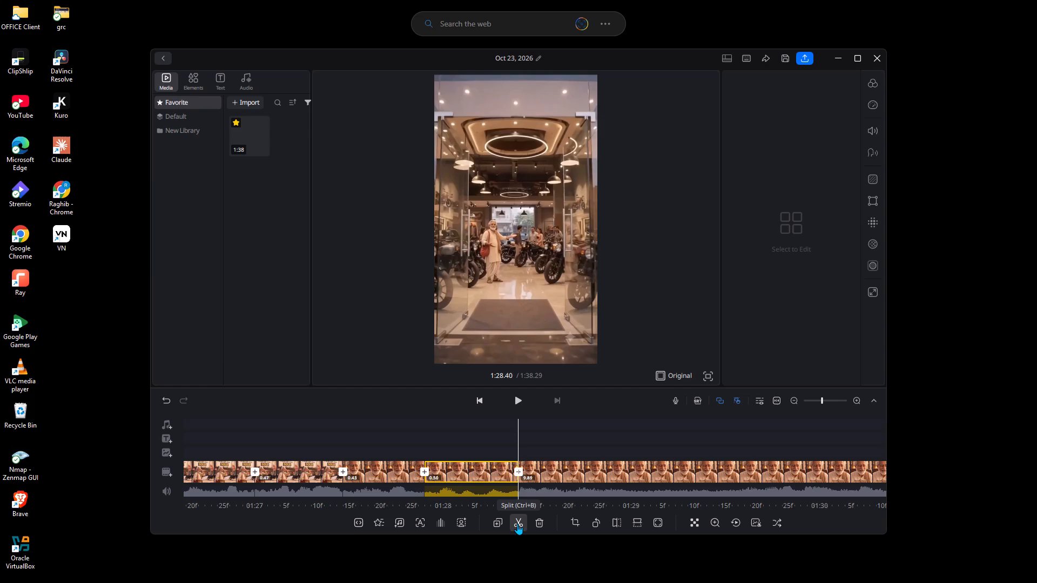
Split the remaining clip at 1:28.83 to cut off a 0.43-second segment.
{"action": "key", "text": "Right"}
{"action": "key", "text": "Right"}
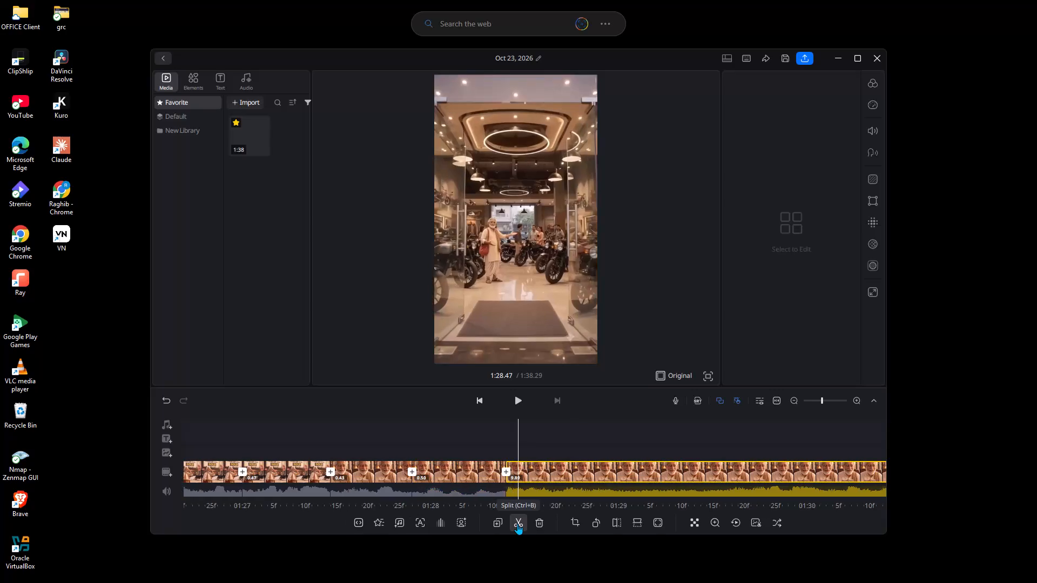
{"action": "key", "text": "Right"}
{"action": "key", "text": "Right"}
{"action": "key", "text": "Right"}
{"action": "key", "text": "Right"}
{"action": "key", "text": "Right"}
{"action": "key", "text": "Right"}
{"action": "key", "text": "Right"}
{"action": "key", "text": "Right"}
{"action": "key", "text": "Right"}
{"action": "key", "text": "Right"}
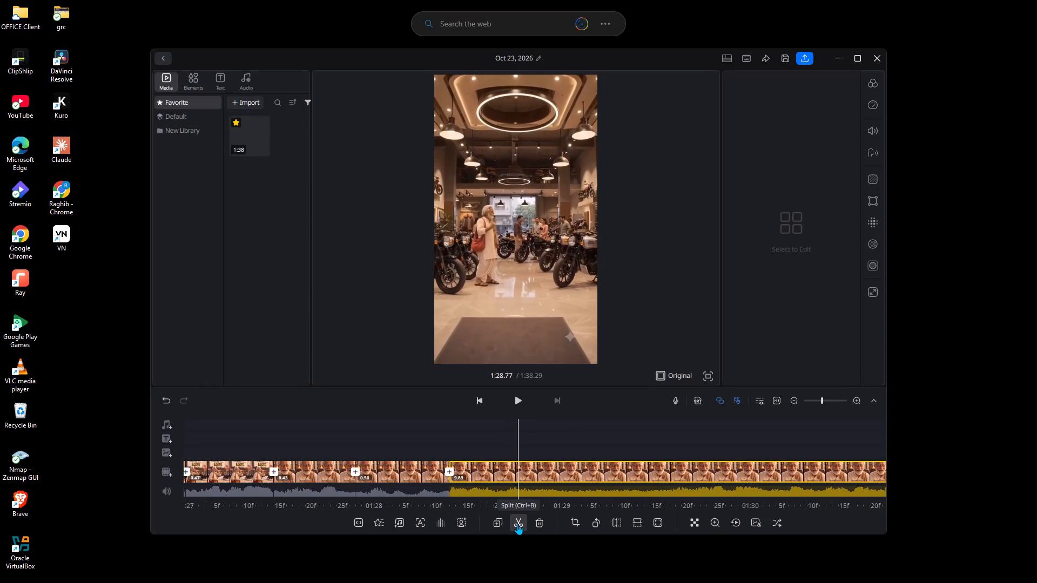
{"action": "key", "text": "Right"}
{"action": "left_click", "coordinate": [517, 524]}
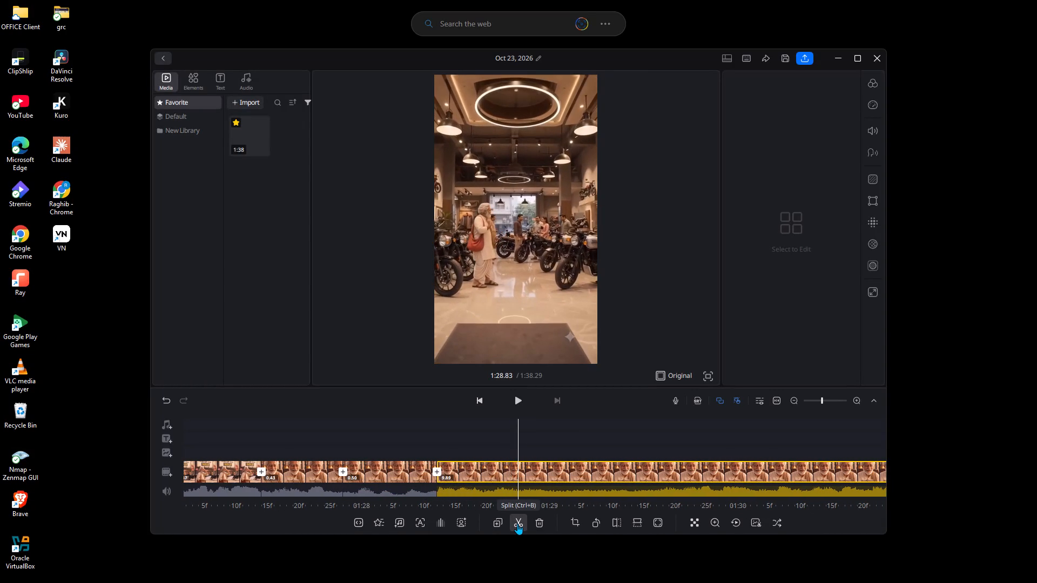
Split the remaining clip at 1:29.33 to cut off a 0.50-second segment.
{"action": "key", "text": "Right"}
{"action": "key", "text": "Right"}
{"action": "key", "text": "Right"}
{"action": "key", "text": "Right"}
{"action": "key", "text": "Right"}
{"action": "key", "text": "Right"}
{"action": "key", "text": "Right"}
{"action": "key", "text": "Right"}
{"action": "key", "text": "Right"}
{"action": "key", "text": "Right"}
{"action": "key", "text": "Right"}
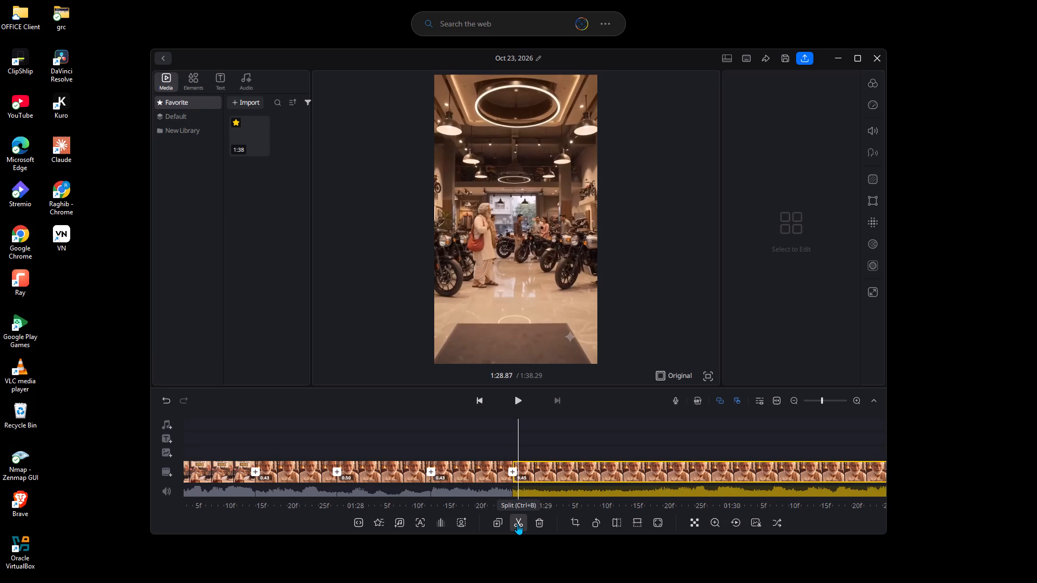
{"action": "key", "text": "Right"}
{"action": "key", "text": "Right"}
{"action": "key", "text": "Right"}
{"action": "key", "text": "Right"}
{"action": "left_click", "coordinate": [517, 524]}
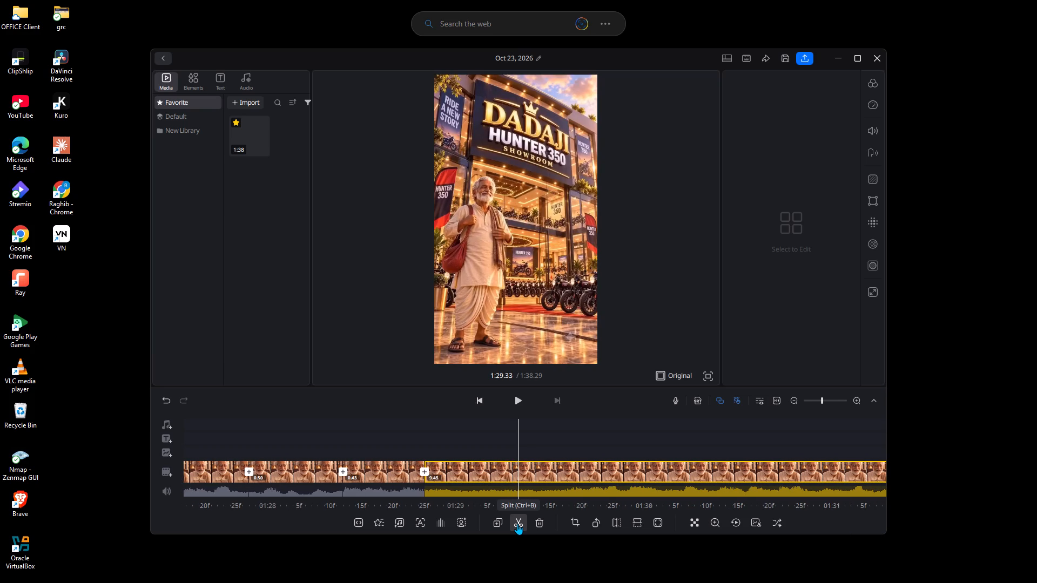
Split the remaining clip at 1:29.73 to cut off a 0.40-second segment.
{"action": "key", "text": "Right"}
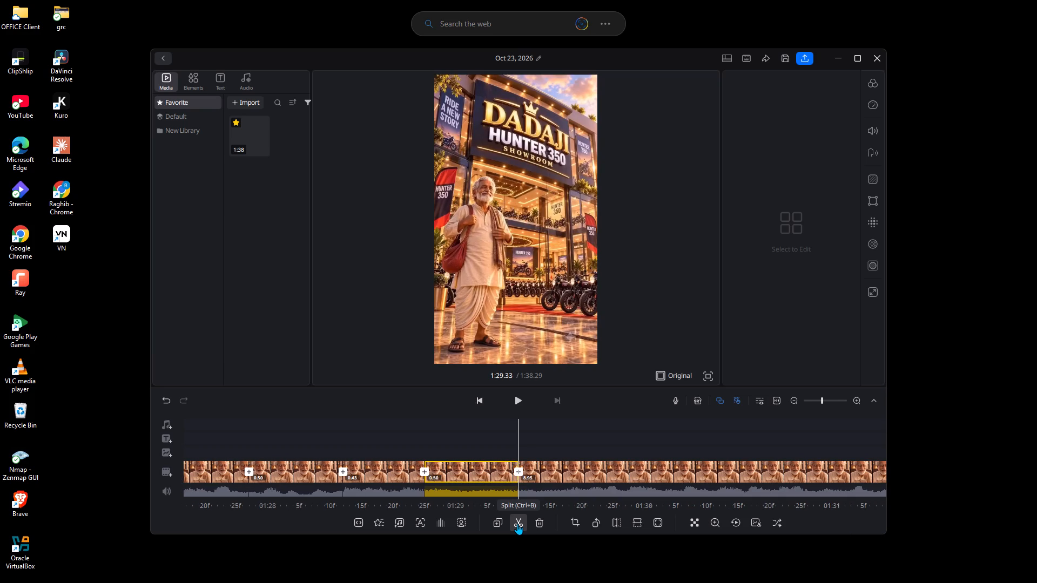
{"action": "key", "text": "Right"}
{"action": "key", "text": "Right"}
{"action": "key", "text": "Right"}
{"action": "key", "text": "Right"}
{"action": "key", "text": "Right"}
{"action": "key", "text": "Right"}
{"action": "key", "text": "Right"}
{"action": "key", "text": "Right"}
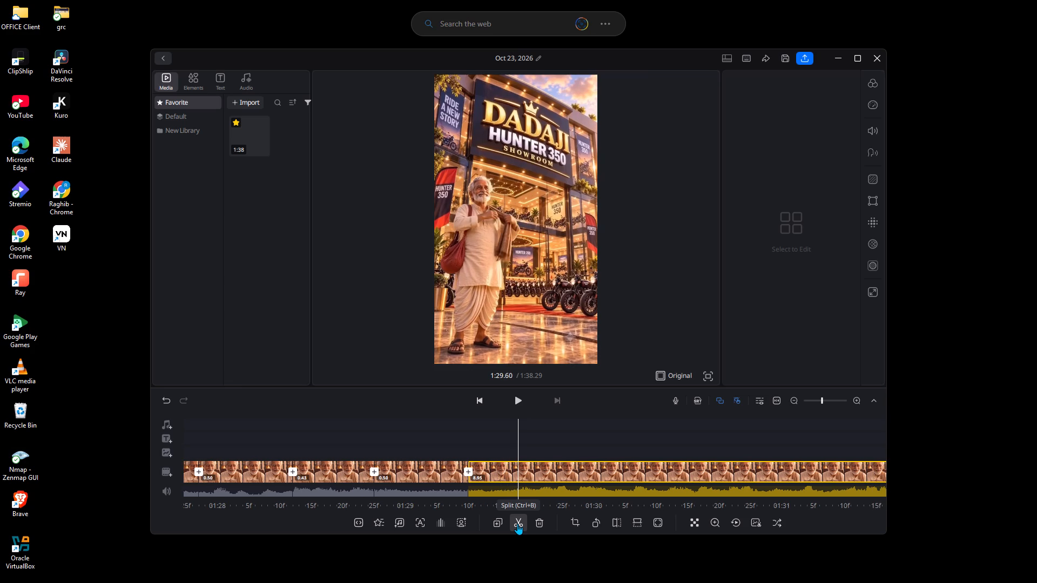
{"action": "key", "text": "Right"}
{"action": "key", "text": "Right"}
{"action": "key", "text": "Right"}
{"action": "left_click", "coordinate": [517, 524]}
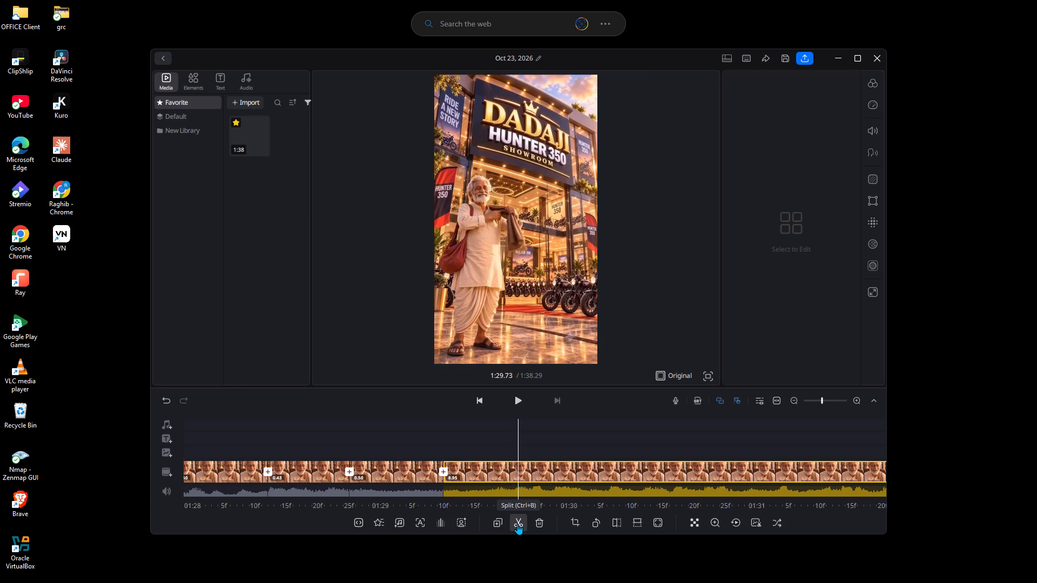
{"action": "left_click", "coordinate": [517, 524]}
Split the remaining clip at 1:30.27 to cut off a 0.53-second segment.
{"action": "key", "text": "Right"}
{"action": "key", "text": "Right"}
{"action": "key", "text": "Right"}
{"action": "key", "text": "Right"}
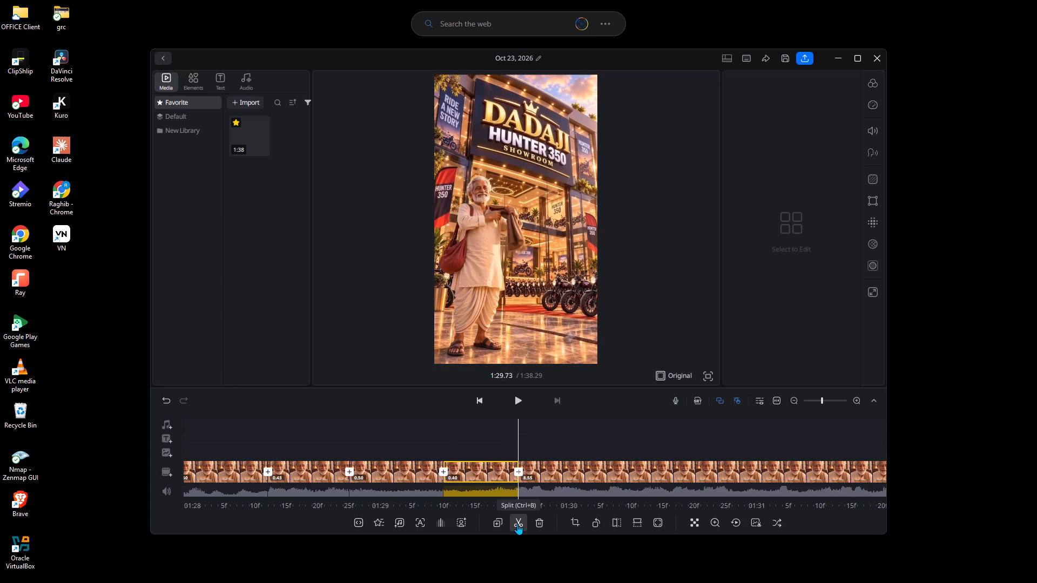
{"action": "key", "text": "Right"}
{"action": "key", "text": "Right"}
{"action": "key", "text": "Right"}
{"action": "key", "text": "Right"}
{"action": "key", "text": "Right"}
{"action": "key", "text": "Right"}
{"action": "key", "text": "Right"}
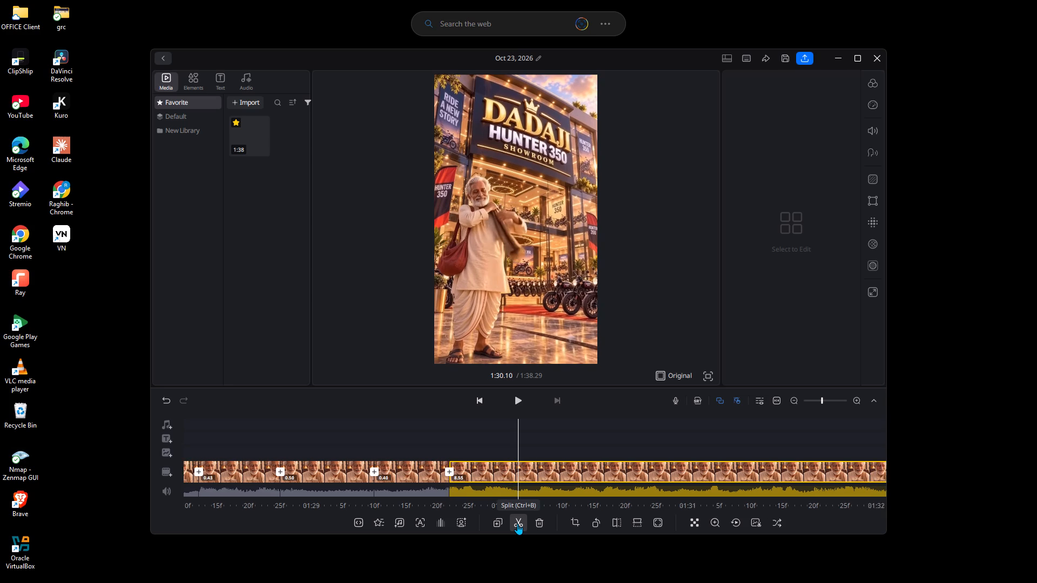
{"action": "key", "text": "Right"}
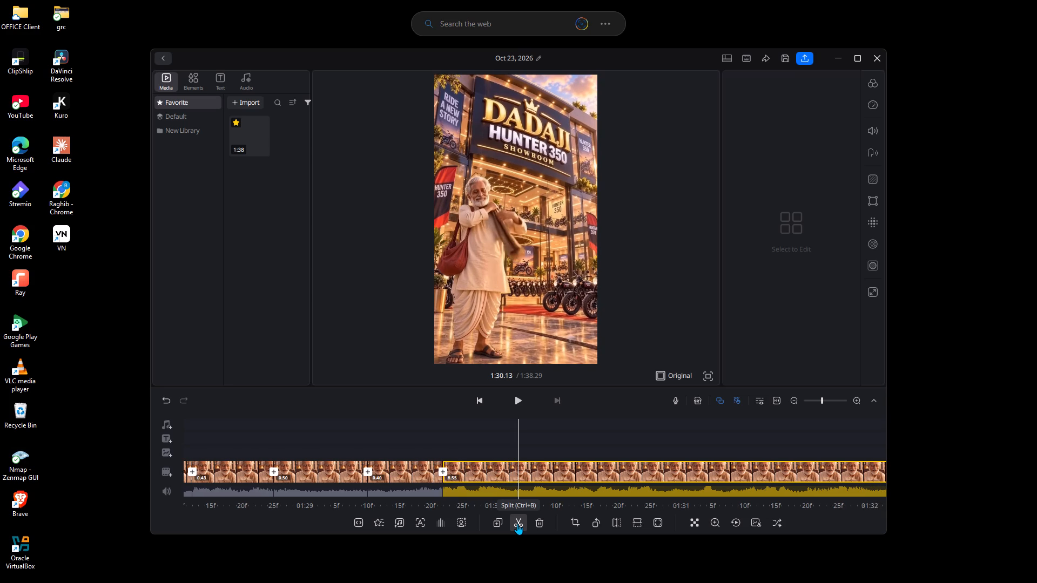
{"action": "key", "text": "Right"}
{"action": "key", "text": "Right"}
{"action": "key", "text": "Right"}
{"action": "key", "text": "Right"}
{"action": "left_click", "coordinate": [517, 524]}
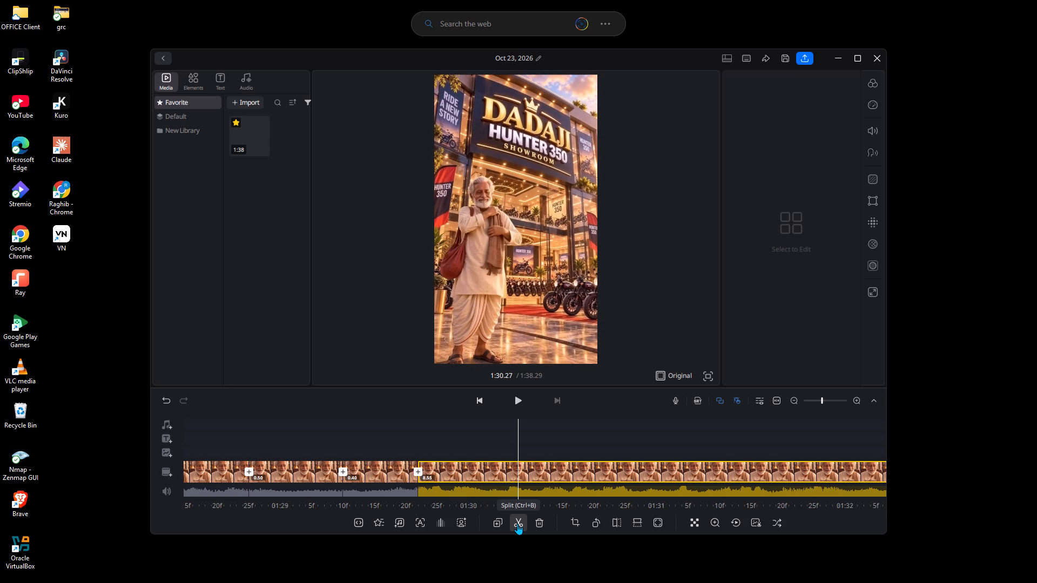
Split the remaining clip at 1:30.80 to cut off a 0.53-second segment.
{"action": "key", "text": "Right"}
{"action": "key", "text": "Right"}
{"action": "key", "text": "Right"}
{"action": "key", "text": "Right"}
{"action": "key", "text": "Right"}
{"action": "key", "text": "Right"}
{"action": "key", "text": "Right"}
{"action": "key", "text": "Right"}
{"action": "key", "text": "Right"}
{"action": "key", "text": "Right"}
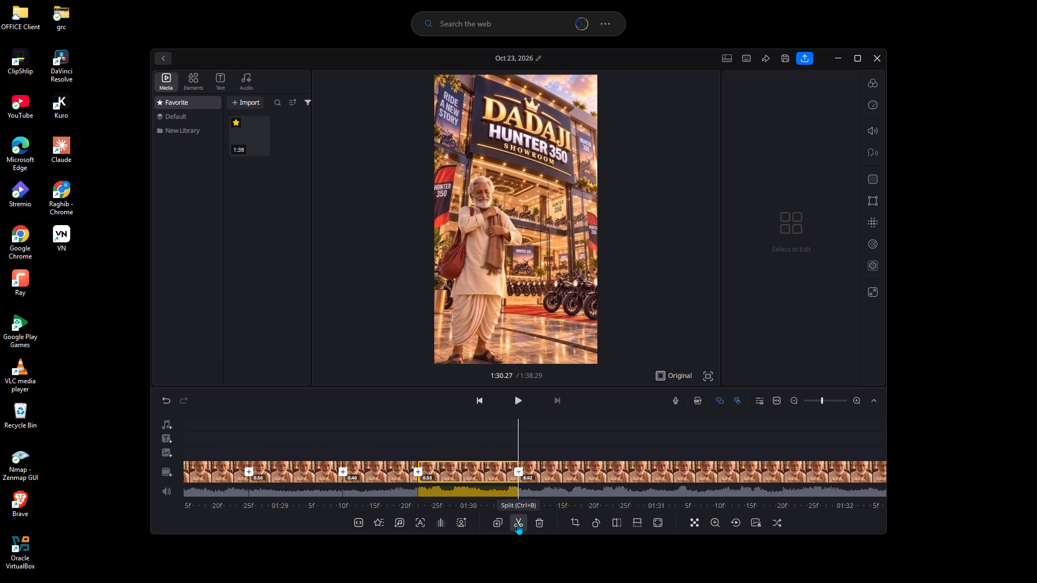
{"action": "key", "text": "Right"}
{"action": "key", "text": "Right"}
{"action": "key", "text": "Right"}
{"action": "key", "text": "Right"}
{"action": "key", "text": "Right"}
{"action": "key", "text": "Right"}
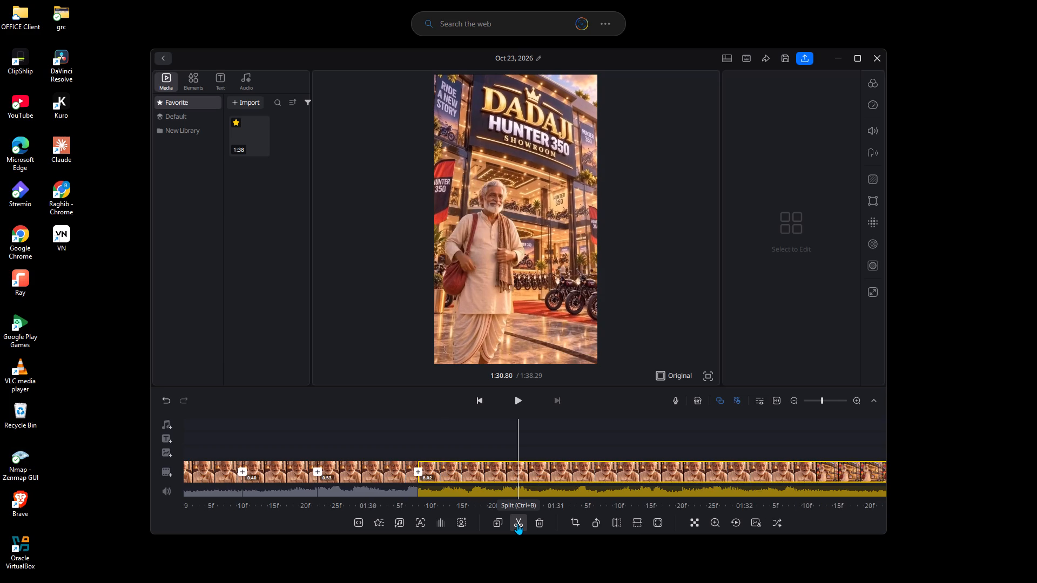
{"action": "left_click", "coordinate": [517, 524]}
Split the remaining clip at 1:31.40 to cut off a 0.60-second segment.
{"action": "key", "text": "Right"}
{"action": "key", "text": "Right"}
{"action": "key", "text": "Right"}
{"action": "key", "text": "Right"}
{"action": "key", "text": "Right"}
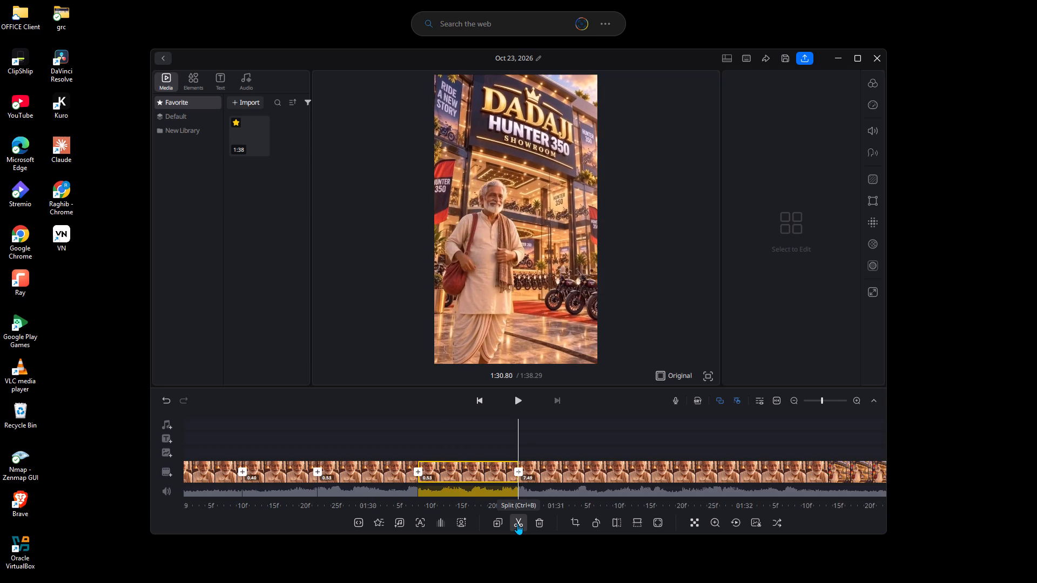
{"action": "key", "text": "Right"}
{"action": "key", "text": "Right"}
{"action": "key", "text": "Right"}
{"action": "key", "text": "Right"}
{"action": "key", "text": "Right"}
{"action": "key", "text": "Right"}
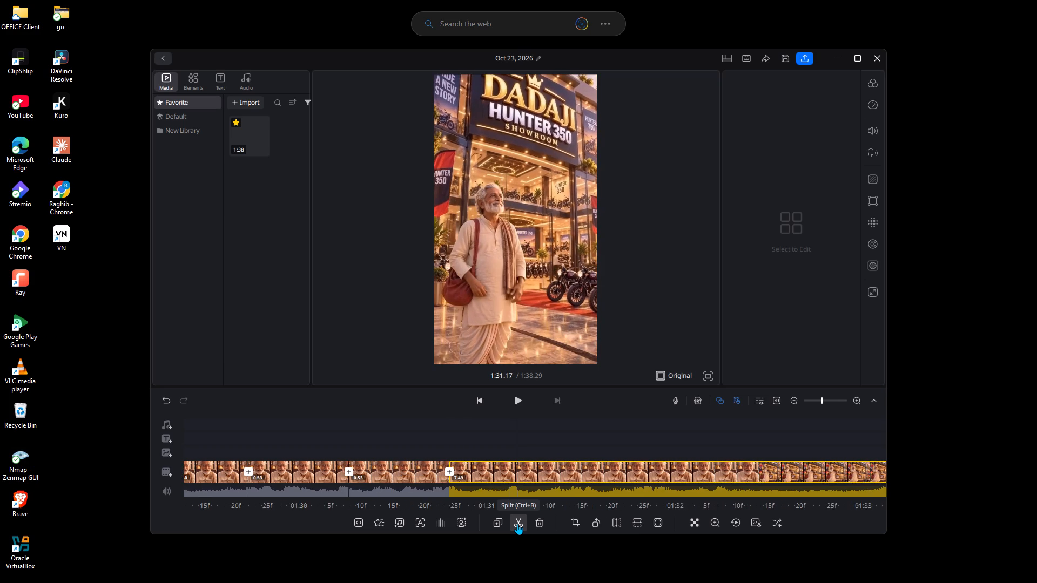
{"action": "key", "text": "Right"}
{"action": "key", "text": "Right"}
{"action": "key", "text": "Right"}
{"action": "key", "text": "Right"}
{"action": "key", "text": "Right"}
{"action": "key", "text": "Right"}
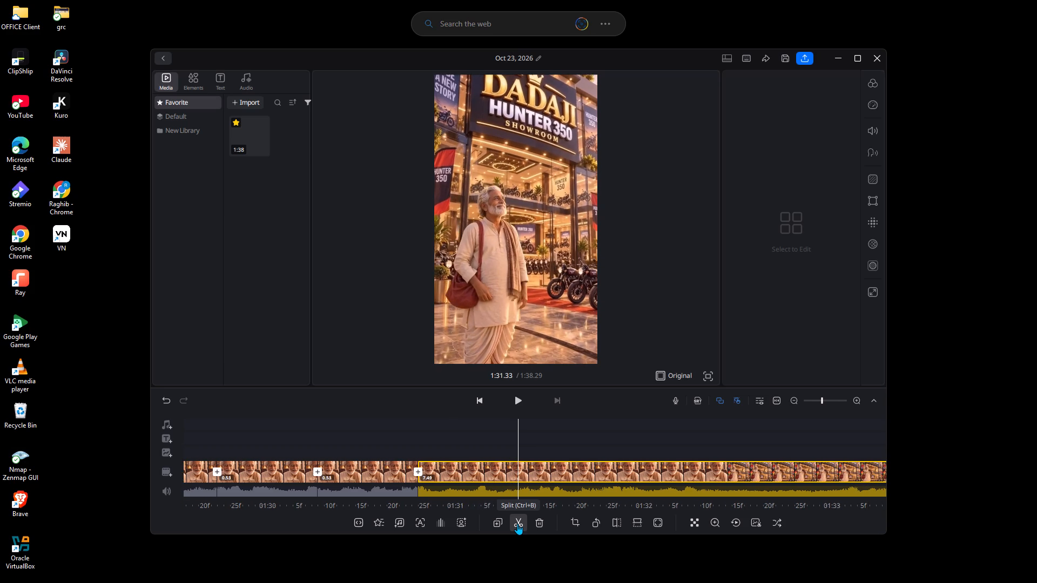
{"action": "key", "text": "Right"}
{"action": "left_click", "coordinate": [517, 524]}
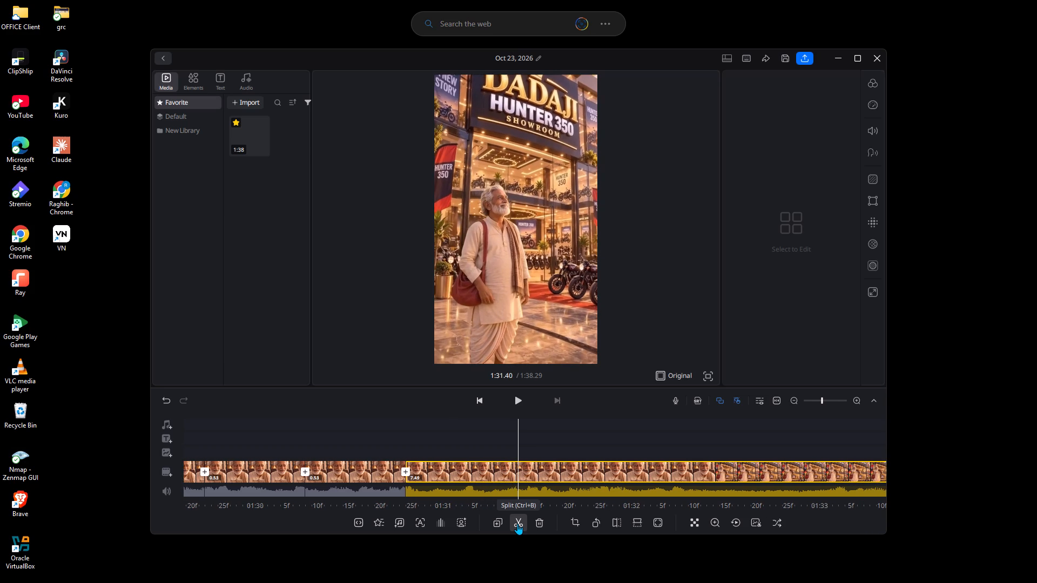
Split the remaining clip at 1:31.90 to cut off a 0.50-second segment.
{"action": "key", "text": "Right"}
{"action": "key", "text": "Right"}
{"action": "key", "text": "Right"}
{"action": "key", "text": "Right"}
{"action": "key", "text": "Right"}
{"action": "key", "text": "Right"}
{"action": "key", "text": "Right"}
{"action": "key", "text": "Right"}
{"action": "key", "text": "Right"}
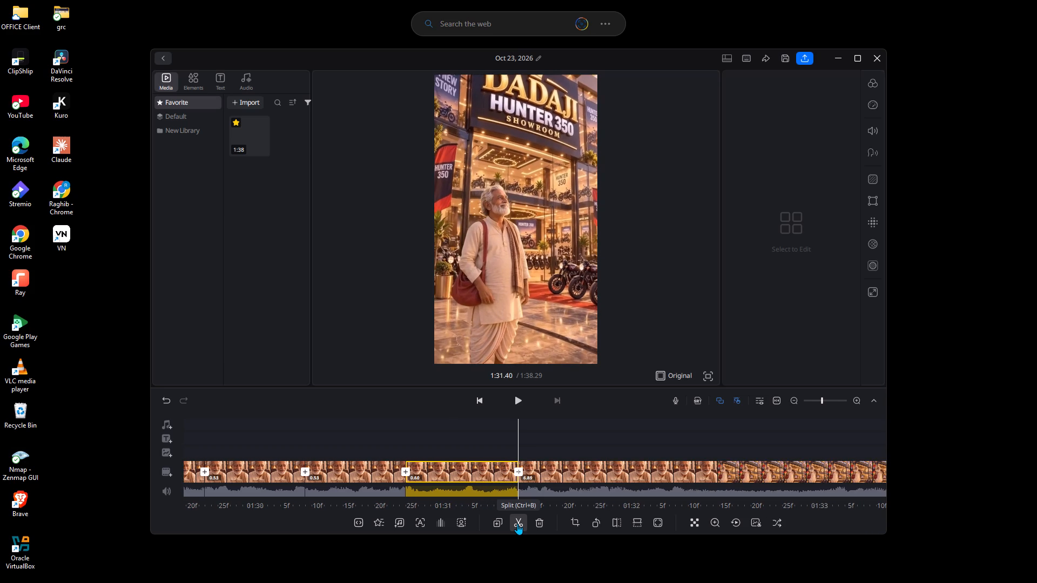
{"action": "key", "text": "Right"}
{"action": "key", "text": "Right"}
{"action": "key", "text": "Right"}
{"action": "key", "text": "Right"}
{"action": "key", "text": "Right"}
{"action": "key", "text": "Right"}
{"action": "left_click", "coordinate": [517, 524]}
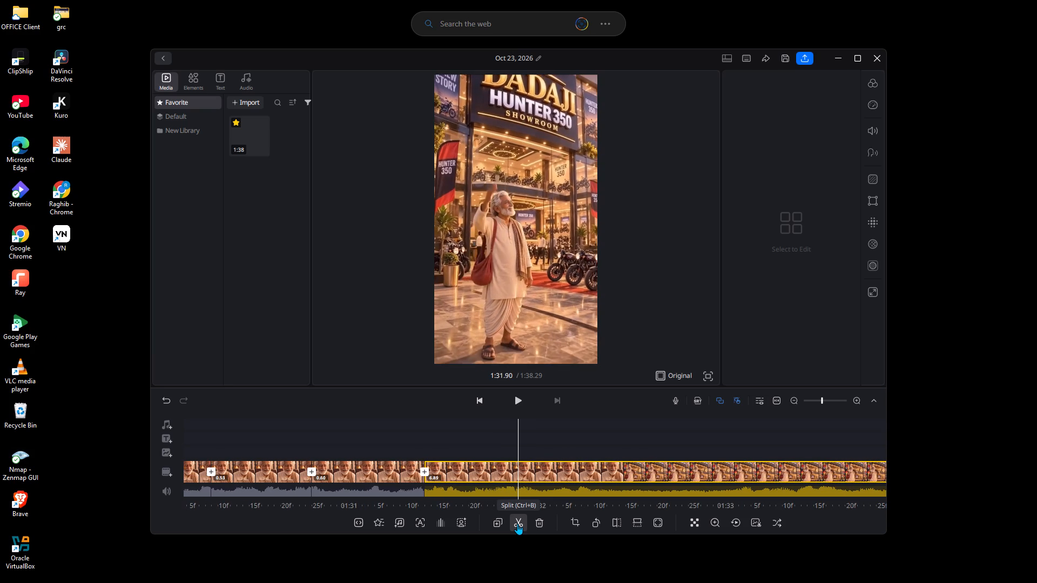
Split the remaining clip at 1:32.33 to cut off a 0.43-second segment.
{"action": "key", "text": "Right"}
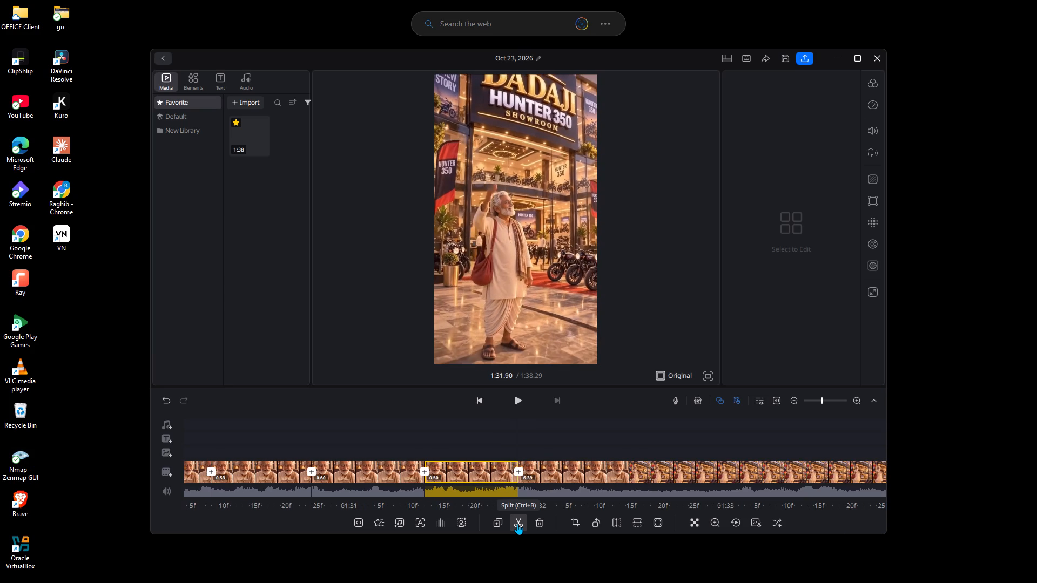
{"action": "key", "text": "Right"}
{"action": "key", "text": "Right"}
{"action": "key", "text": "Right"}
{"action": "key", "text": "Right"}
{"action": "key", "text": "Right"}
{"action": "key", "text": "Right"}
{"action": "key", "text": "Right"}
{"action": "key", "text": "Right"}
{"action": "key", "text": "Right"}
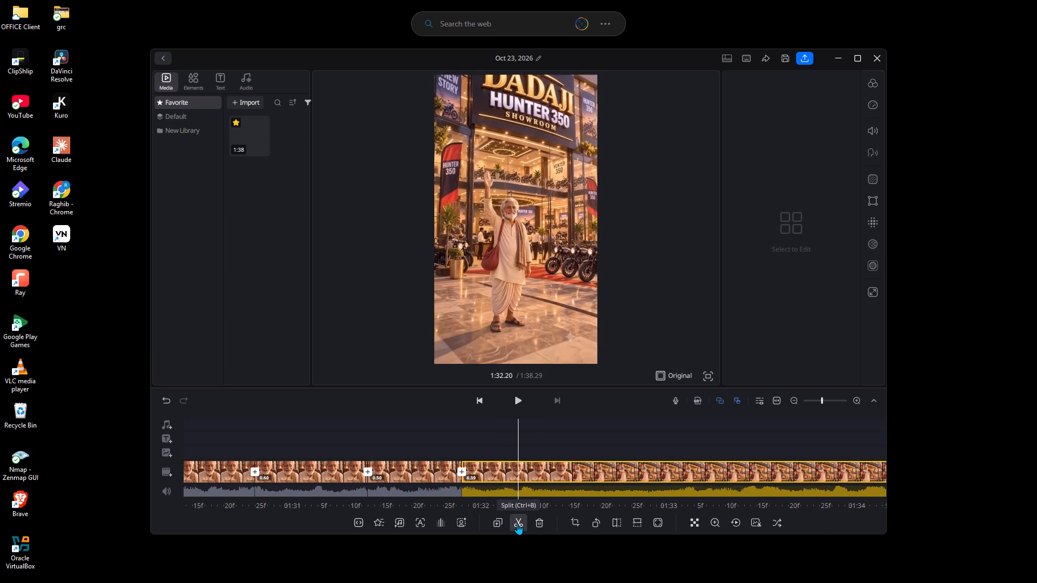
{"action": "key", "text": "Right"}
{"action": "key", "text": "Right"}
{"action": "key", "text": "Right"}
{"action": "left_click", "coordinate": [517, 524]}
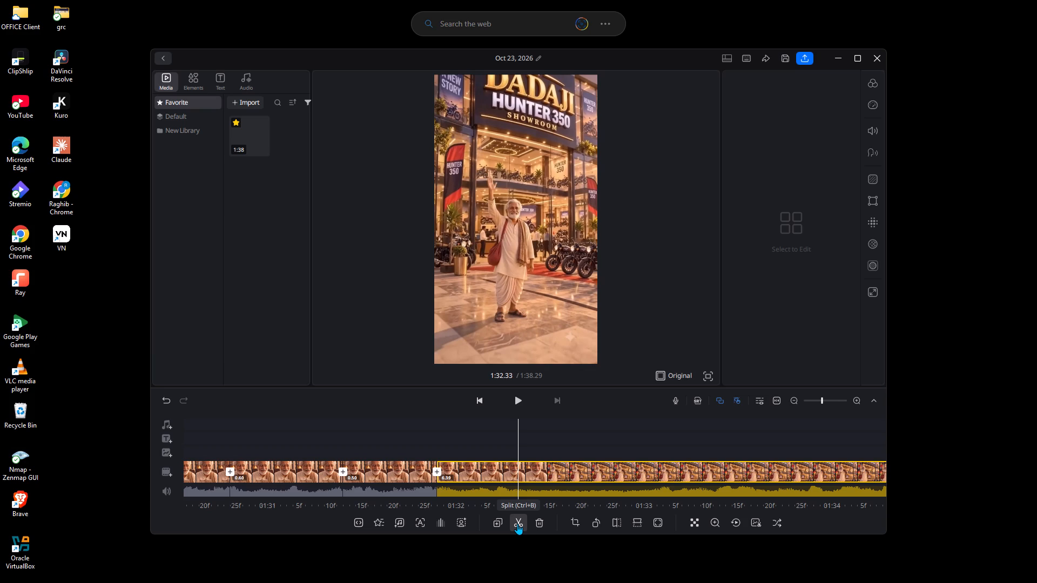
Split the remaining clip at 1:32.87 to cut off a 0.53-second segment.
{"action": "key", "text": "Right"}
{"action": "key", "text": "Right"}
{"action": "key", "text": "Right"}
{"action": "key", "text": "Right"}
{"action": "key", "text": "Right"}
{"action": "key", "text": "Right"}
{"action": "key", "text": "Right"}
{"action": "key", "text": "Right"}
{"action": "key", "text": "Right"}
{"action": "key", "text": "Right"}
{"action": "key", "text": "Right"}
{"action": "key", "text": "Right"}
{"action": "key", "text": "Right"}
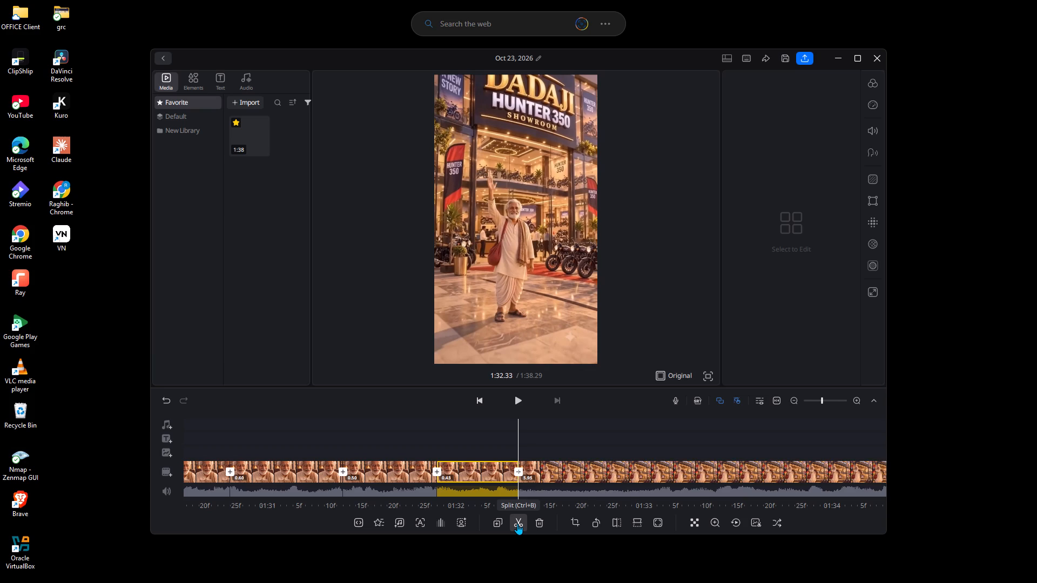
{"action": "key", "text": "Right"}
{"action": "key", "text": "Right"}
{"action": "key", "text": "Right"}
{"action": "left_click", "coordinate": [517, 524]}
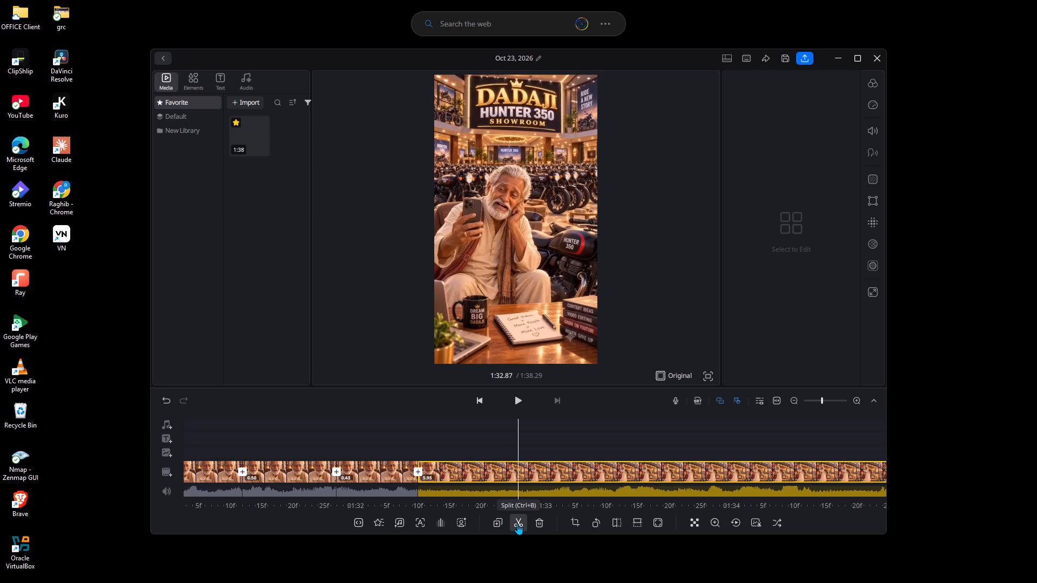
Split the remaining clip at 1:33.30 to cut off a 0.43-second segment.
{"action": "key", "text": "Right"}
{"action": "key", "text": "Right"}
{"action": "key", "text": "Right"}
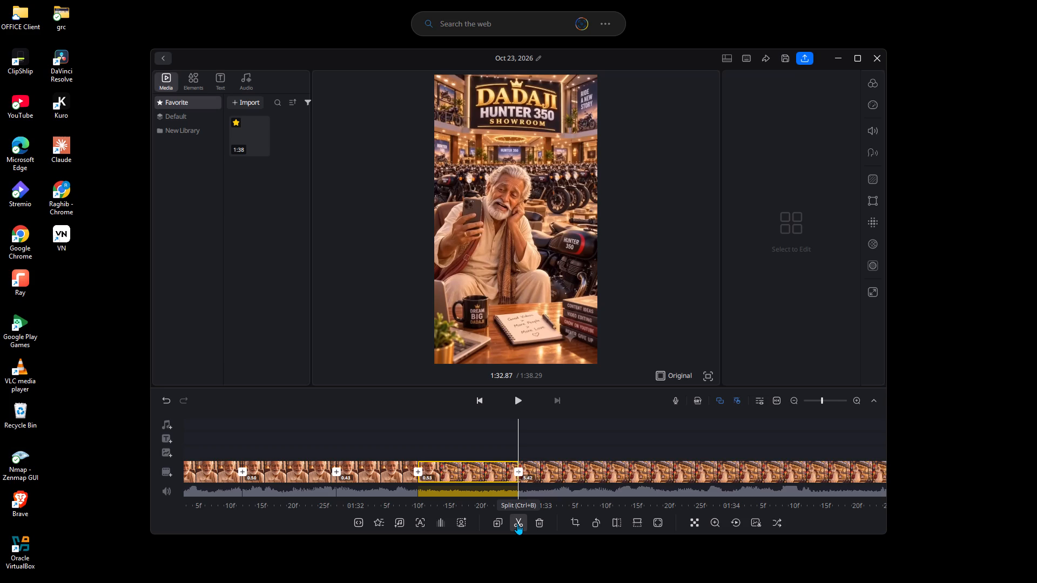
{"action": "key", "text": "Right"}
{"action": "key", "text": "Right"}
{"action": "key", "text": "Right"}
{"action": "key", "text": "Right"}
{"action": "key", "text": "Right"}
{"action": "key", "text": "Right"}
{"action": "key", "text": "Right"}
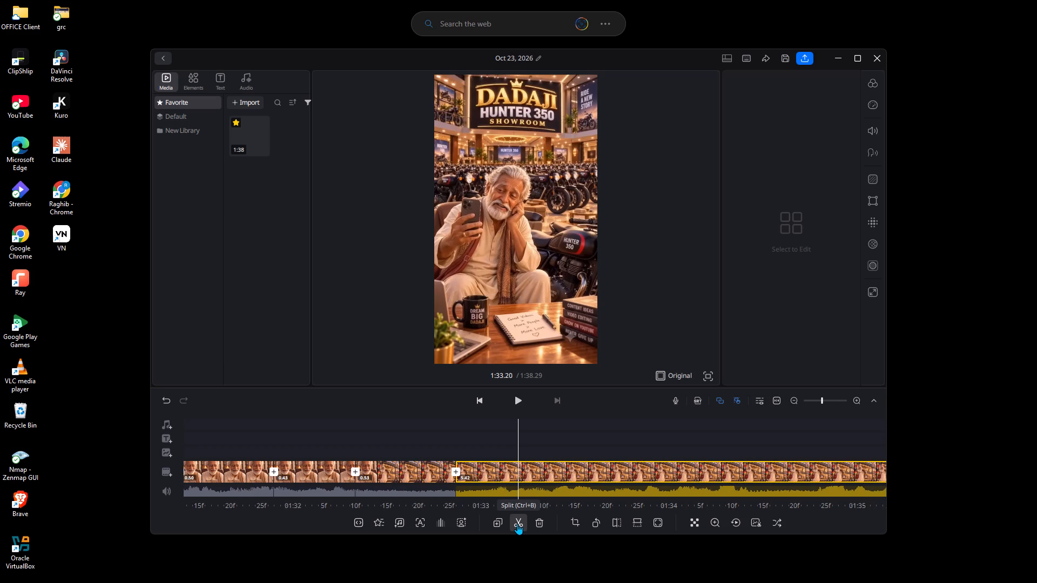
{"action": "key", "text": "Right"}
{"action": "key", "text": "Right"}
{"action": "key", "text": "Right"}
{"action": "left_click", "coordinate": [517, 524]}
Split the remaining clip at 1:33.83 to cut off a 0.53-second segment.
{"action": "key", "text": "Right"}
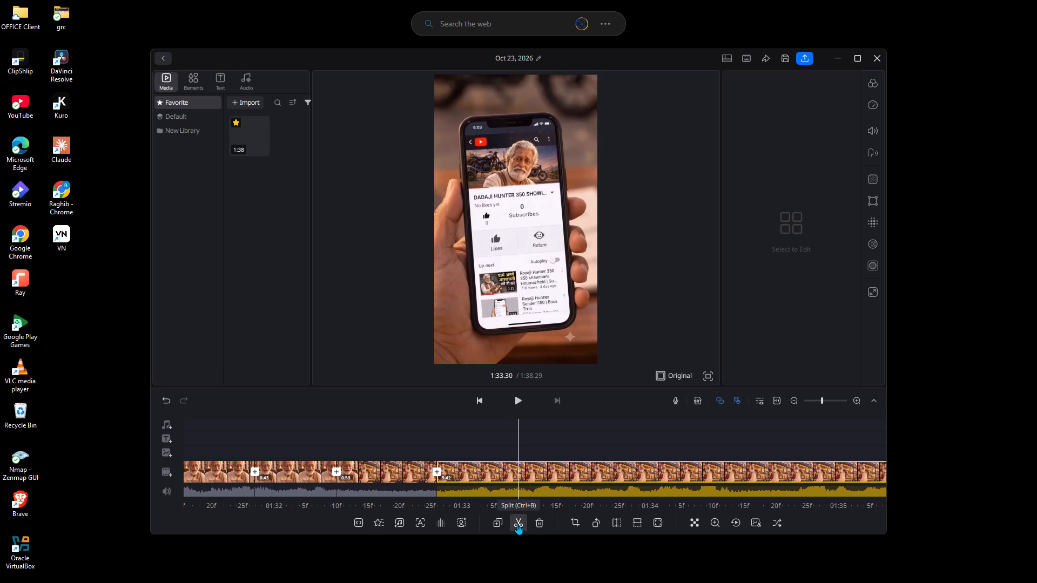
{"action": "key", "text": "Right"}
{"action": "key", "text": "Right"}
{"action": "key", "text": "Right"}
{"action": "key", "text": "Right"}
{"action": "key", "text": "Right"}
{"action": "key", "text": "Right"}
{"action": "key", "text": "Right"}
{"action": "key", "text": "Right"}
{"action": "key", "text": "Right"}
{"action": "key", "text": "Right"}
{"action": "key", "text": "Right"}
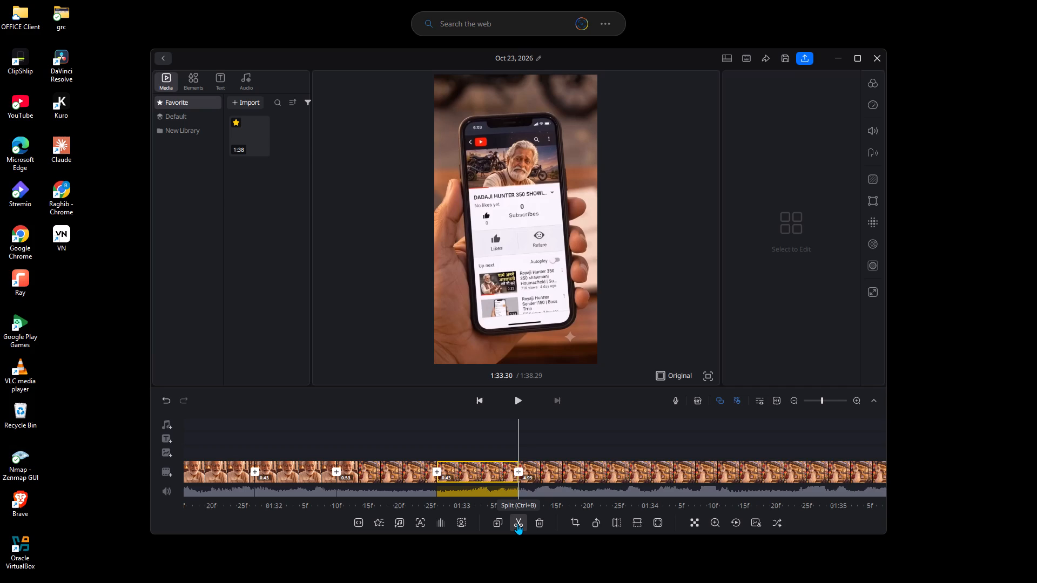
{"action": "key", "text": "Right"}
{"action": "key", "text": "Right"}
{"action": "key", "text": "Right"}
{"action": "key", "text": "Right"}
{"action": "key", "text": "Right"}
{"action": "left_click", "coordinate": [517, 524]}
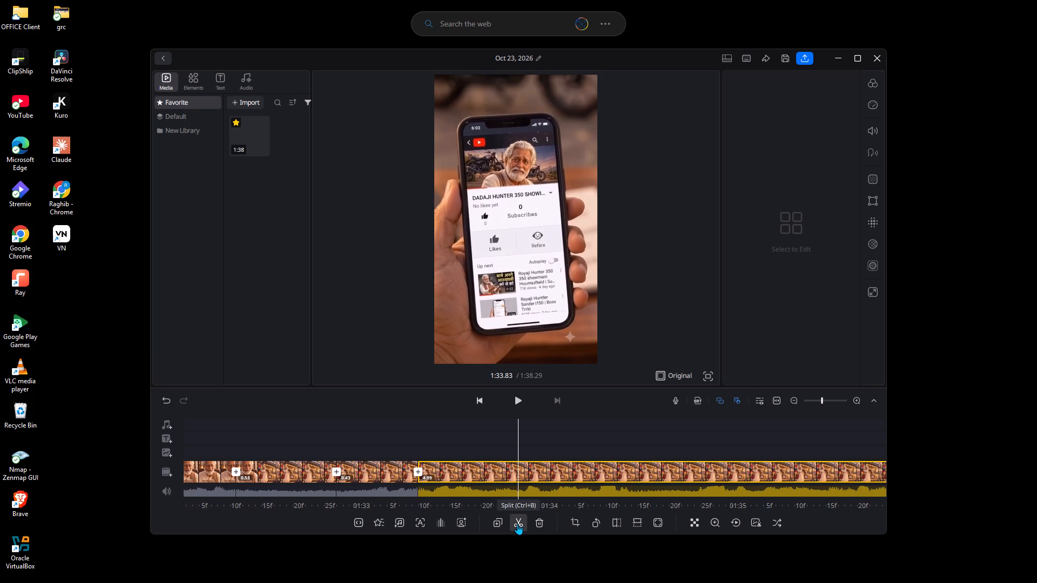
Split the remaining clip at 1:34.23 to cut off a 0.40-second segment.
{"action": "key", "text": "Right"}
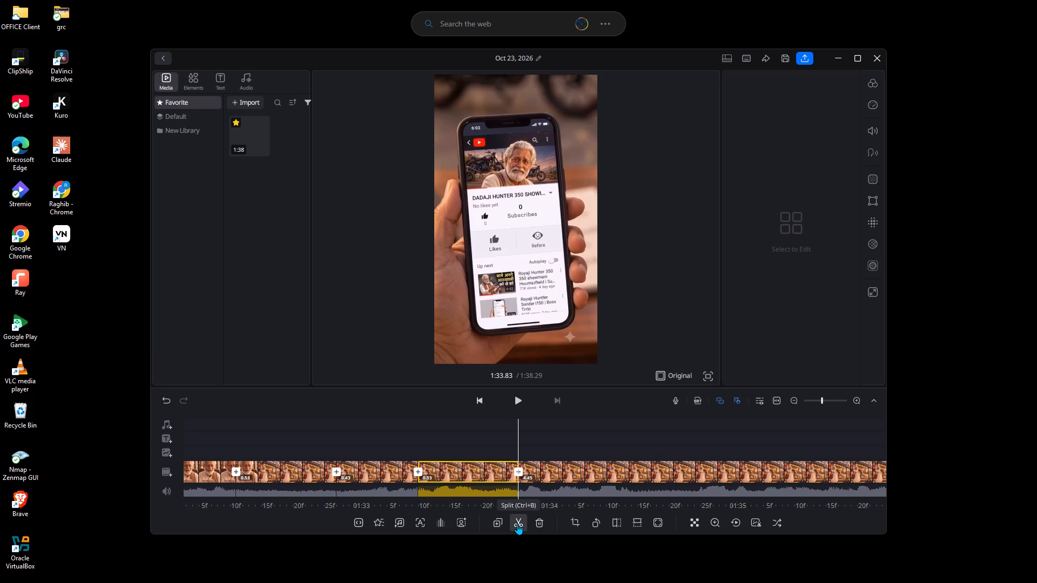
{"action": "key", "text": "Right"}
{"action": "key", "text": "Right"}
{"action": "key", "text": "Right"}
{"action": "key", "text": "Right"}
{"action": "key", "text": "Right"}
{"action": "key", "text": "Right"}
{"action": "key", "text": "Right"}
{"action": "key", "text": "Right"}
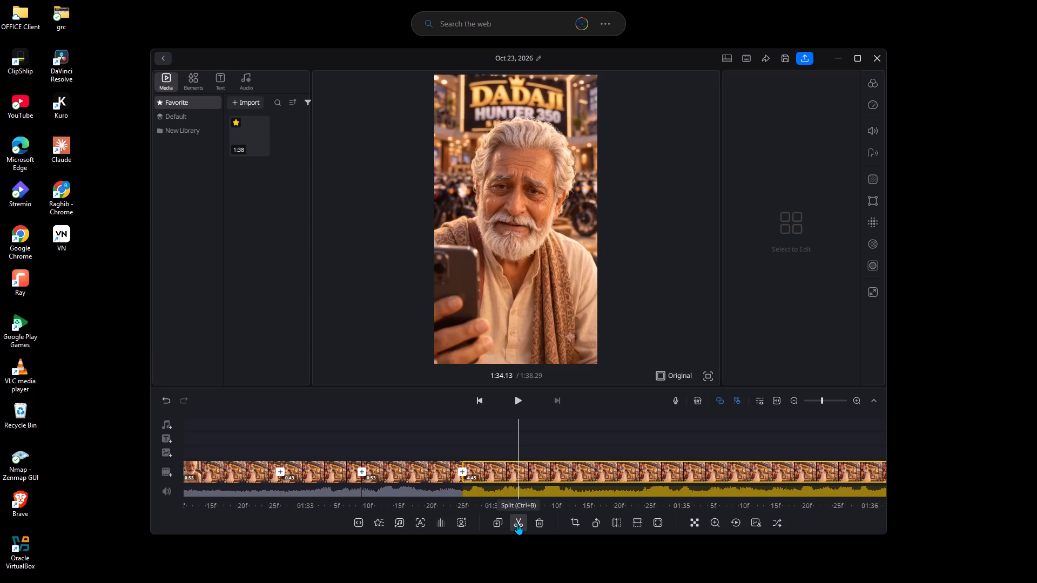
{"action": "key", "text": "Right"}
{"action": "key", "text": "Right"}
{"action": "key", "text": "Right"}
{"action": "left_click", "coordinate": [517, 524]}
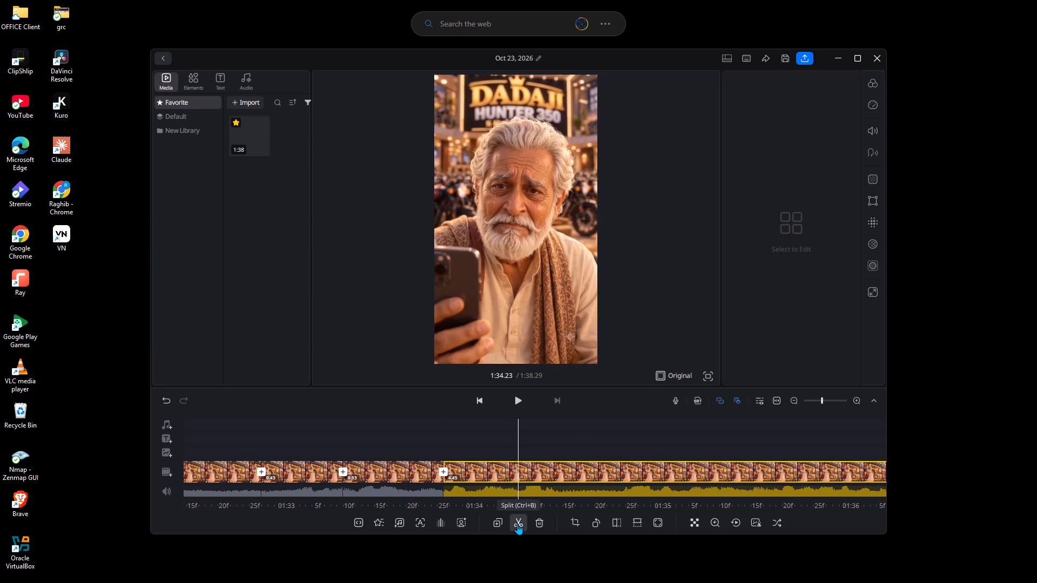
Split the remaining clip at 1:34.90 to cut off a 0.67-second segment.
{"action": "key", "text": "Right"}
{"action": "key", "text": "Right"}
{"action": "key", "text": "Right"}
{"action": "key", "text": "Right"}
{"action": "key", "text": "Right"}
{"action": "key", "text": "Right"}
{"action": "key", "text": "Right"}
{"action": "key", "text": "Right"}
{"action": "key", "text": "Right"}
{"action": "key", "text": "Right"}
{"action": "key", "text": "Right"}
{"action": "key", "text": "Right"}
{"action": "key", "text": "Right"}
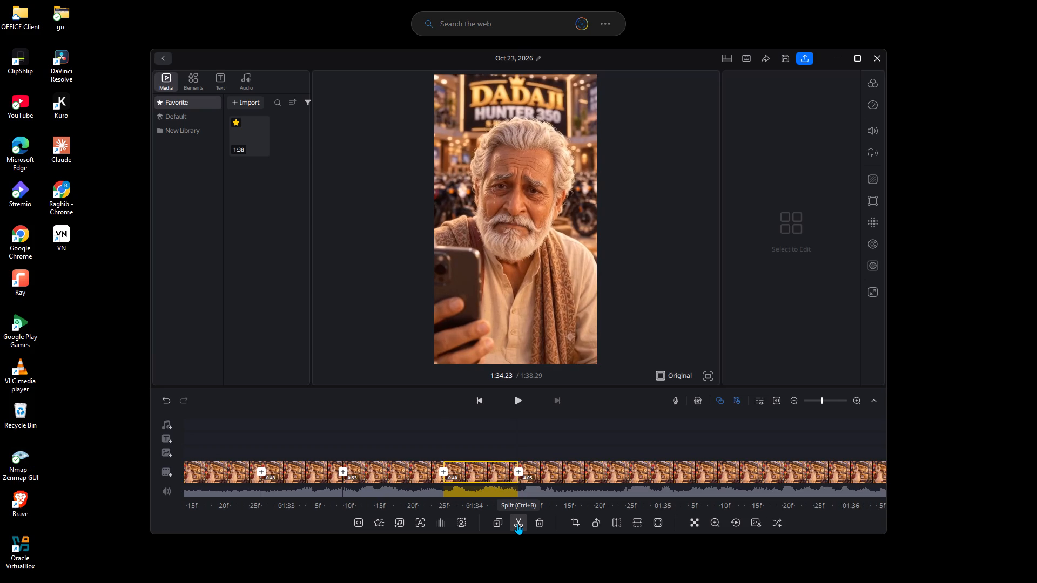
{"action": "key", "text": "Right"}
{"action": "key", "text": "Right"}
{"action": "key", "text": "Right"}
{"action": "key", "text": "Right"}
{"action": "key", "text": "Right"}
{"action": "key", "text": "Right"}
{"action": "key", "text": "Right"}
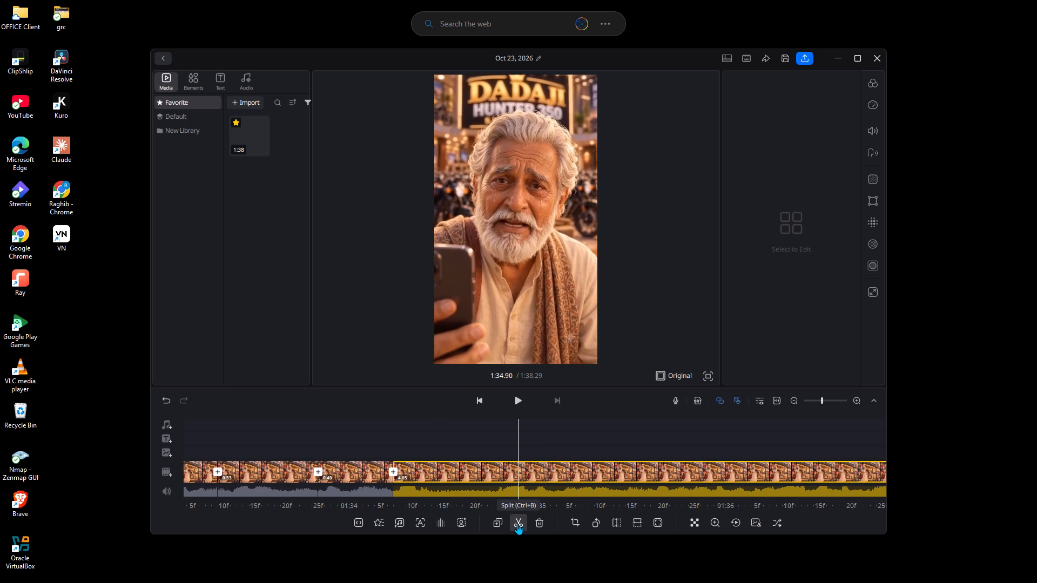
{"action": "left_click", "coordinate": [517, 524]}
Split the remaining clip at 1:35.40 to cut off a 0.50-second segment.
{"action": "key", "text": "Right"}
{"action": "key", "text": "Right"}
{"action": "key", "text": "Right"}
{"action": "key", "text": "Right"}
{"action": "key", "text": "Right"}
{"action": "key", "text": "Right"}
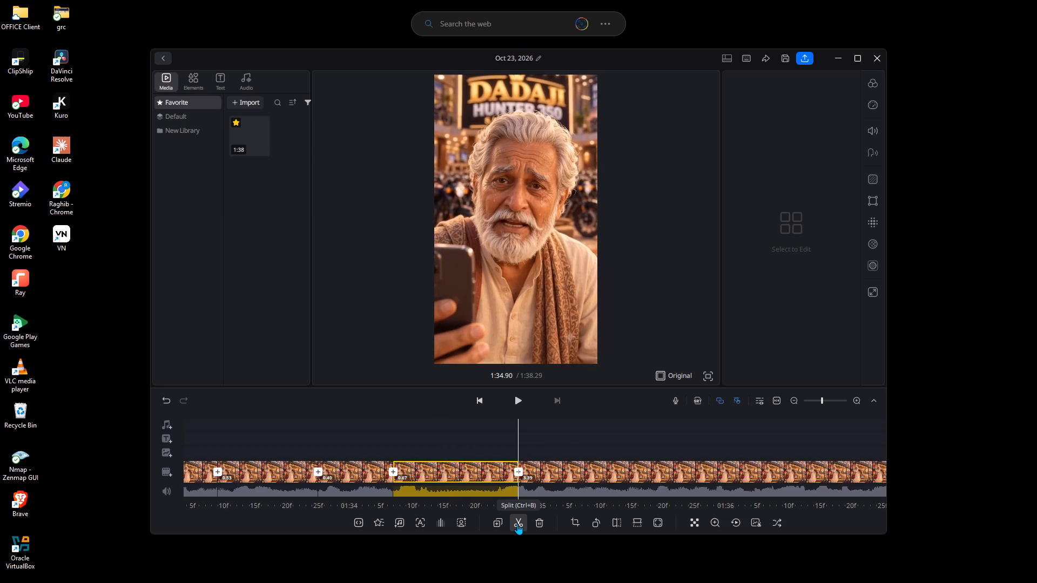
{"action": "key", "text": "Right"}
{"action": "key", "text": "Right"}
{"action": "key", "text": "Right"}
{"action": "key", "text": "Right"}
{"action": "key", "text": "Right"}
{"action": "key", "text": "Right"}
{"action": "key", "text": "Right"}
{"action": "key", "text": "Right"}
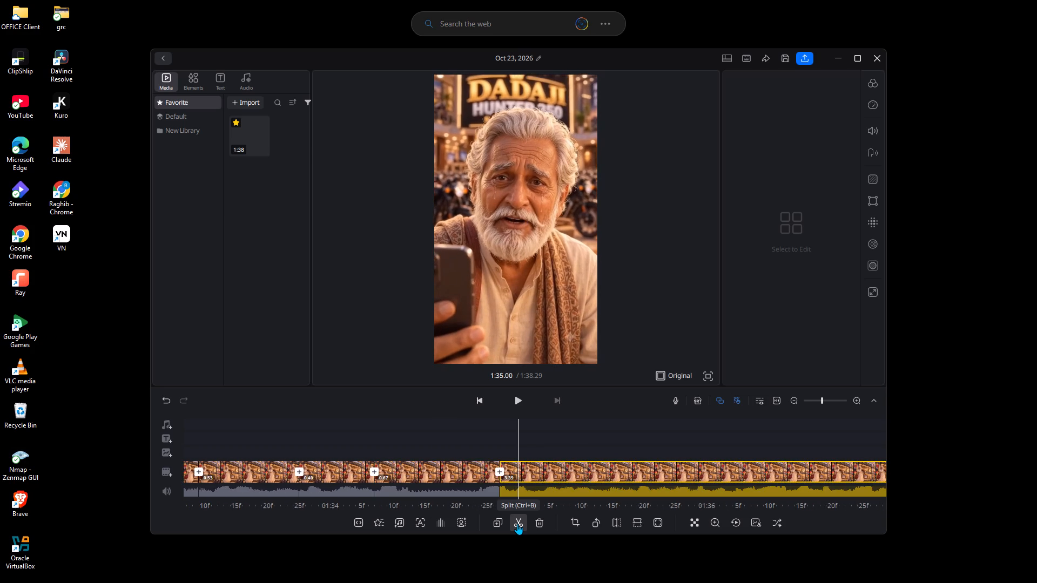
{"action": "key", "text": "Right"}
{"action": "left_click", "coordinate": [517, 524]}
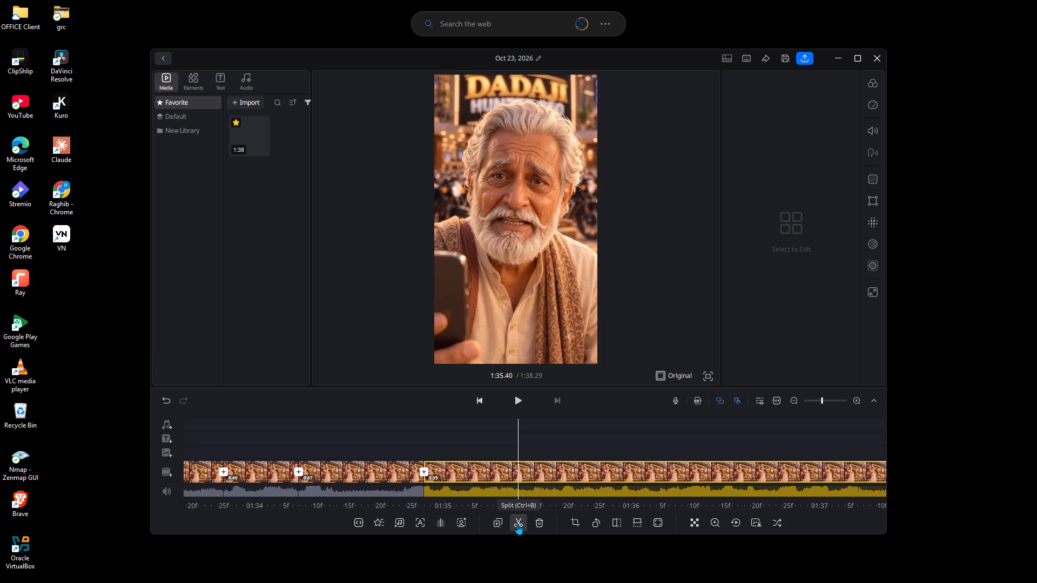
Split the remaining clip at 1:35.77 to cut off a 0.37-second segment.
{"action": "key", "text": "Right"}
{"action": "key", "text": "Right"}
{"action": "key", "text": "Right"}
{"action": "key", "text": "Right"}
{"action": "key", "text": "Right"}
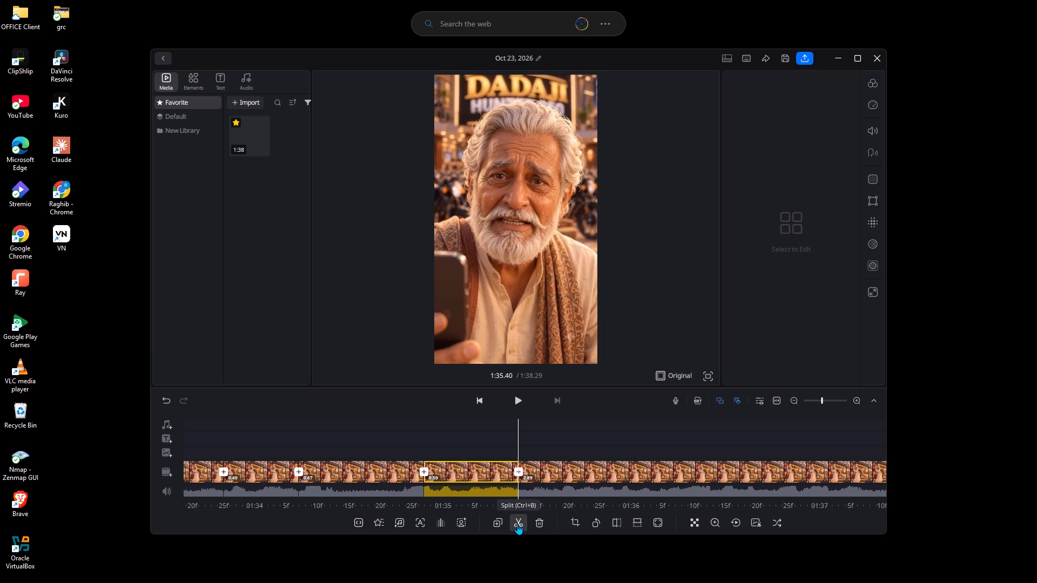
{"action": "key", "text": "Right"}
{"action": "key", "text": "Right"}
{"action": "key", "text": "Right"}
{"action": "key", "text": "Right"}
{"action": "key", "text": "Right"}
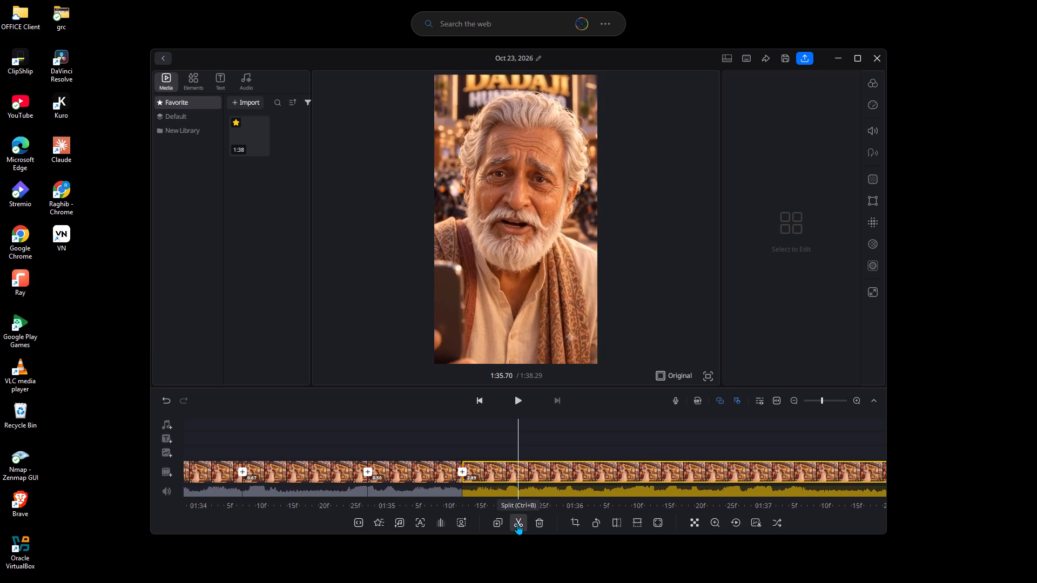
{"action": "key", "text": "Right"}
{"action": "left_click", "coordinate": [517, 524]}
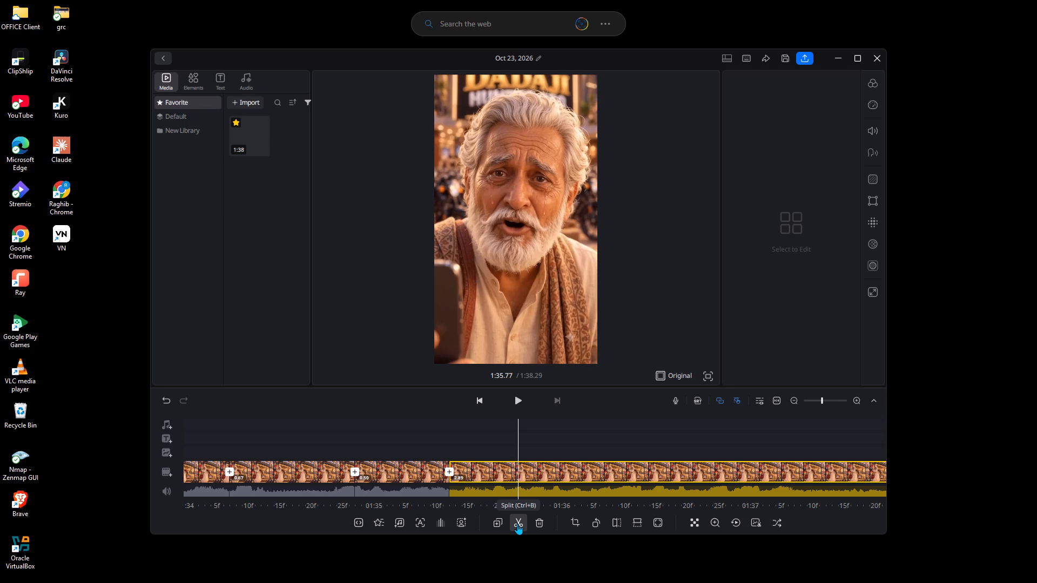
Split the remaining clip at 1:36.37 to cut off a 0.60-second segment.
{"action": "key", "text": "Right"}
{"action": "key", "text": "Right"}
{"action": "key", "text": "Right"}
{"action": "key", "text": "Right"}
{"action": "key", "text": "Right"}
{"action": "key", "text": "Right"}
{"action": "key", "text": "Right"}
{"action": "key", "text": "Right"}
{"action": "key", "text": "Right"}
{"action": "key", "text": "Right"}
{"action": "key", "text": "Right"}
{"action": "key", "text": "Right"}
{"action": "key", "text": "Right"}
{"action": "key", "text": "Right"}
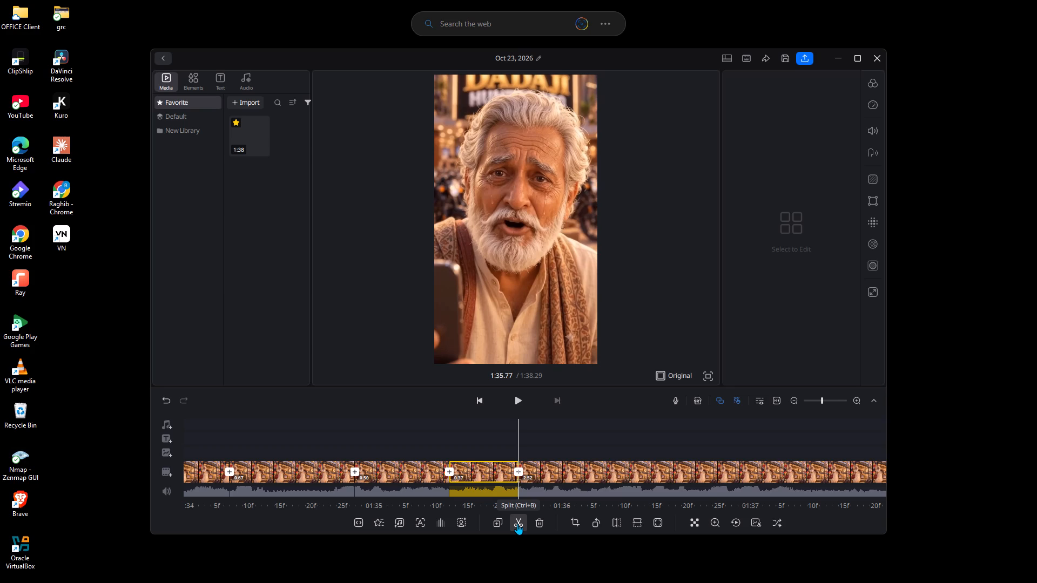
{"action": "key", "text": "Right"}
{"action": "key", "text": "Right"}
{"action": "key", "text": "Right"}
{"action": "key", "text": "Right"}
{"action": "key", "text": "Right"}
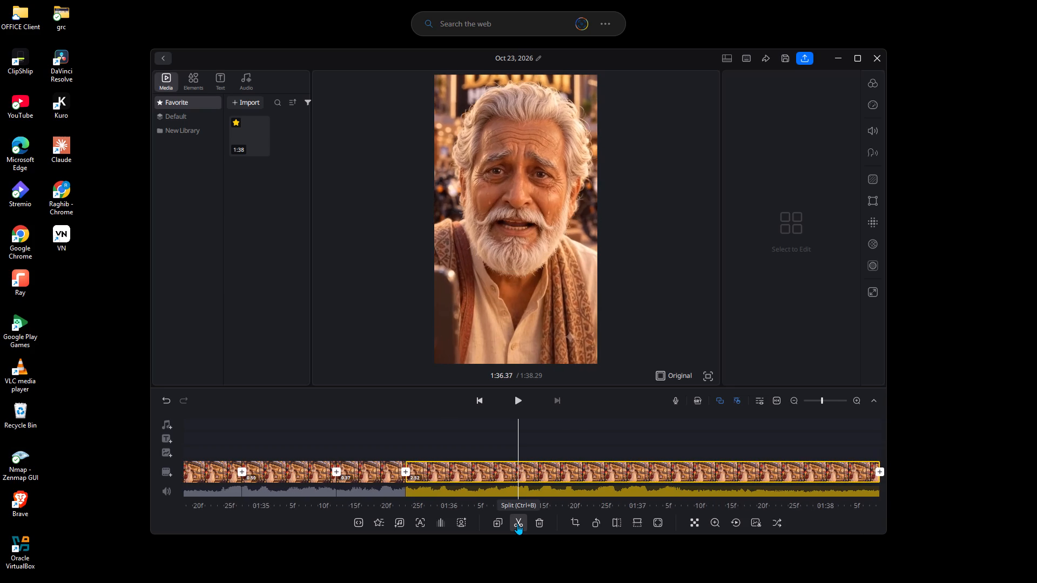
{"action": "key", "text": "Right"}
{"action": "key", "text": "Left"}
{"action": "key", "text": "Left"}
{"action": "left_click", "coordinate": [517, 524]}
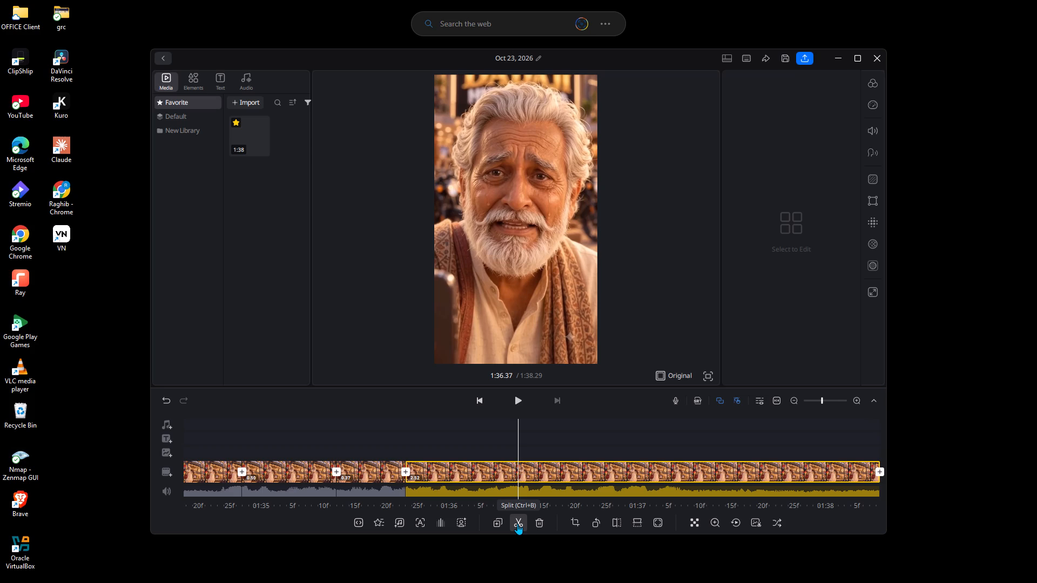
Split the remaining clip at 1:36.70 to cut off a 0.33-second segment.
{"action": "key", "text": "Right"}
{"action": "key", "text": "Right"}
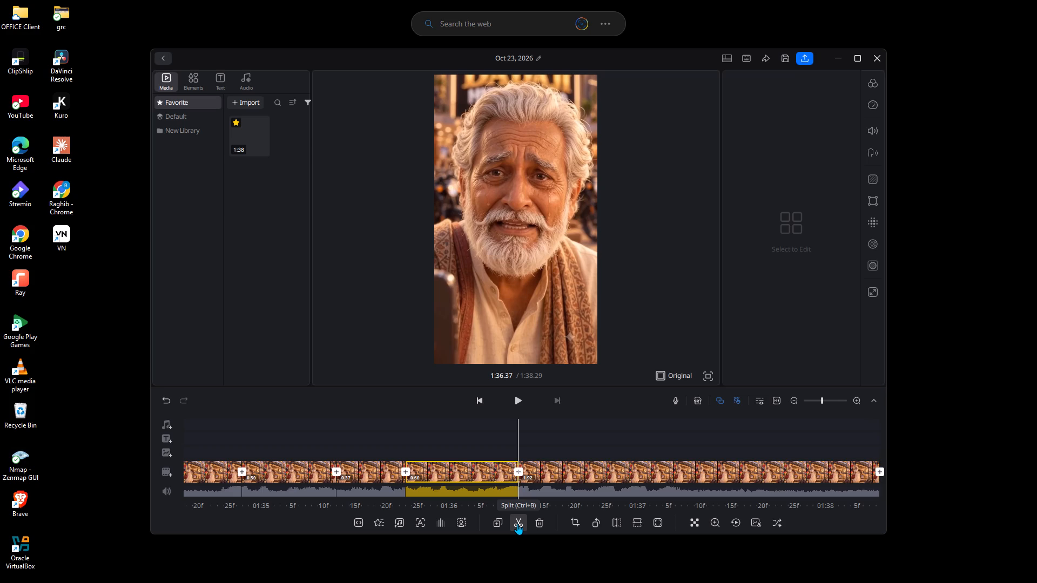
{"action": "key", "text": "Right"}
{"action": "key", "text": "Right"}
{"action": "key", "text": "Right"}
{"action": "key", "text": "Right"}
{"action": "key", "text": "Right"}
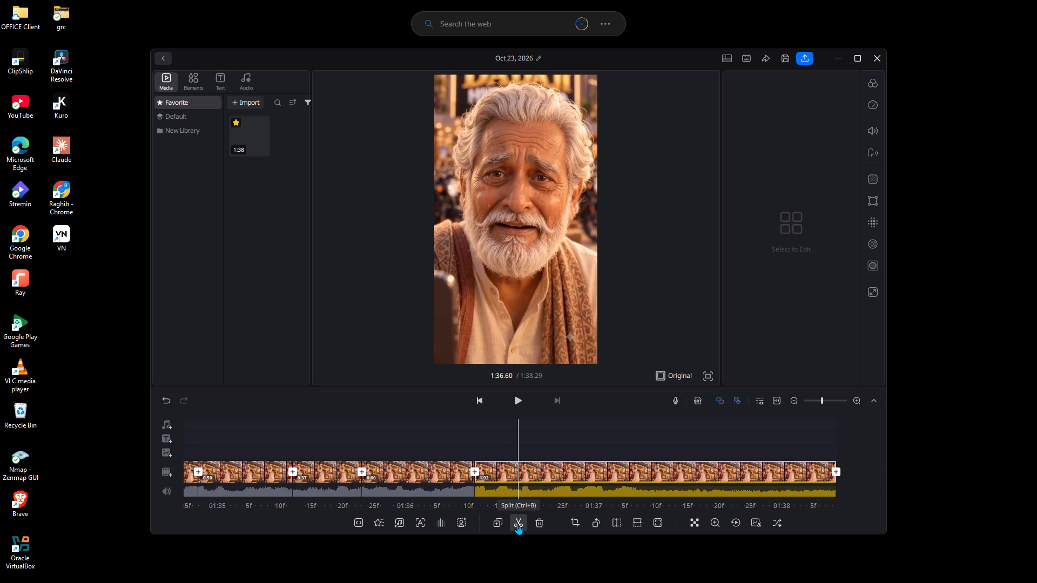
{"action": "key", "text": "Right"}
{"action": "key", "text": "Right"}
{"action": "key", "text": "Right"}
{"action": "left_click", "coordinate": [517, 524]}
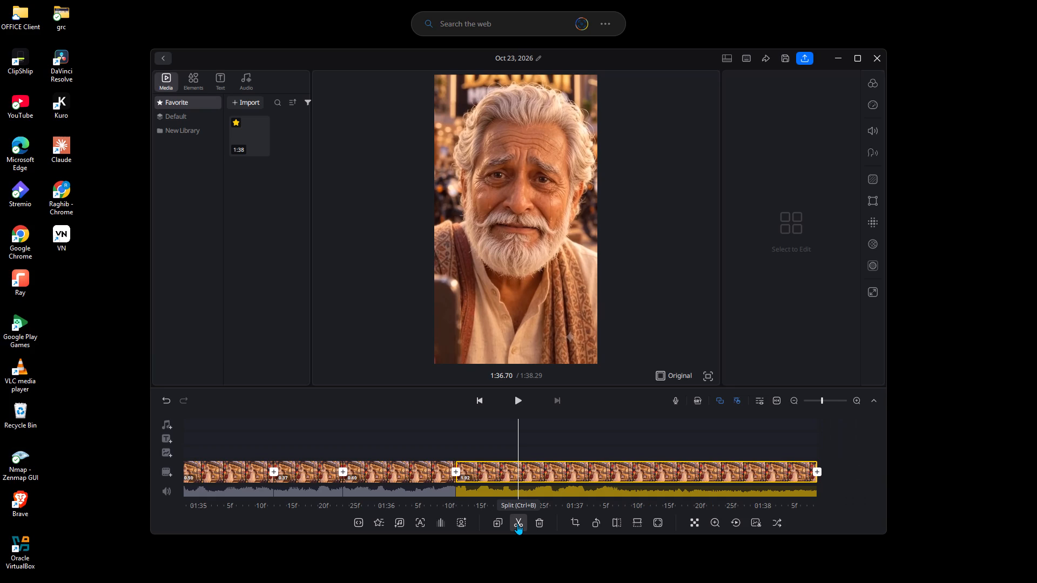
Split the remaining clip at 1:37.30 to cut off a 0.60-second segment.
{"action": "key", "text": "Right"}
{"action": "key", "text": "Right"}
{"action": "key", "text": "Right"}
{"action": "key", "text": "Right"}
{"action": "key", "text": "Right"}
{"action": "key", "text": "Right"}
{"action": "key", "text": "Right"}
{"action": "key", "text": "Right"}
{"action": "key", "text": "Right"}
{"action": "key", "text": "Right"}
{"action": "key", "text": "Right"}
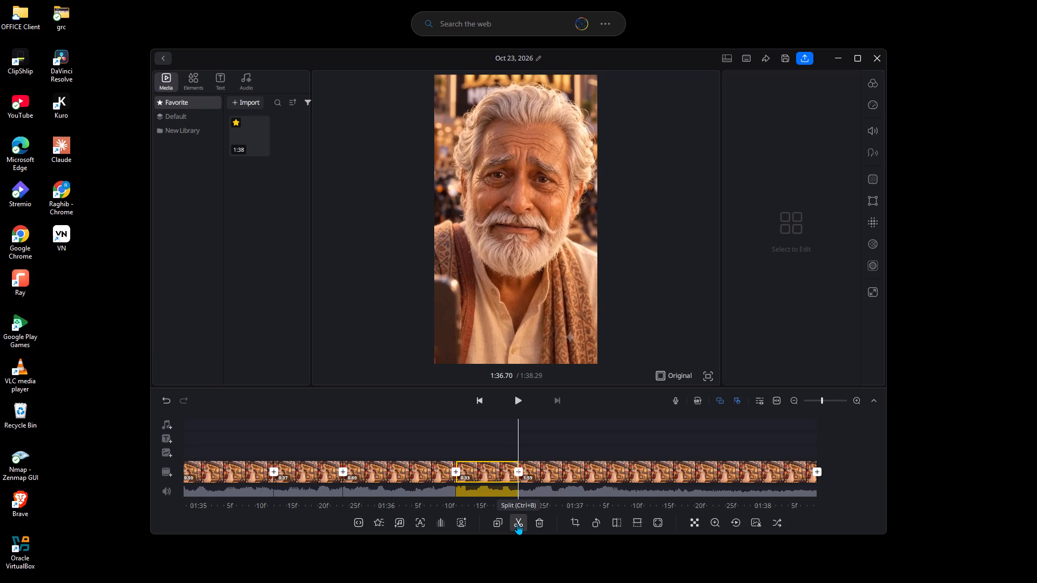
{"action": "key", "text": "Right"}
{"action": "key", "text": "Right"}
{"action": "key", "text": "Right"}
{"action": "key", "text": "Right"}
{"action": "key", "text": "Right"}
{"action": "key", "text": "Right"}
{"action": "key", "text": "Right"}
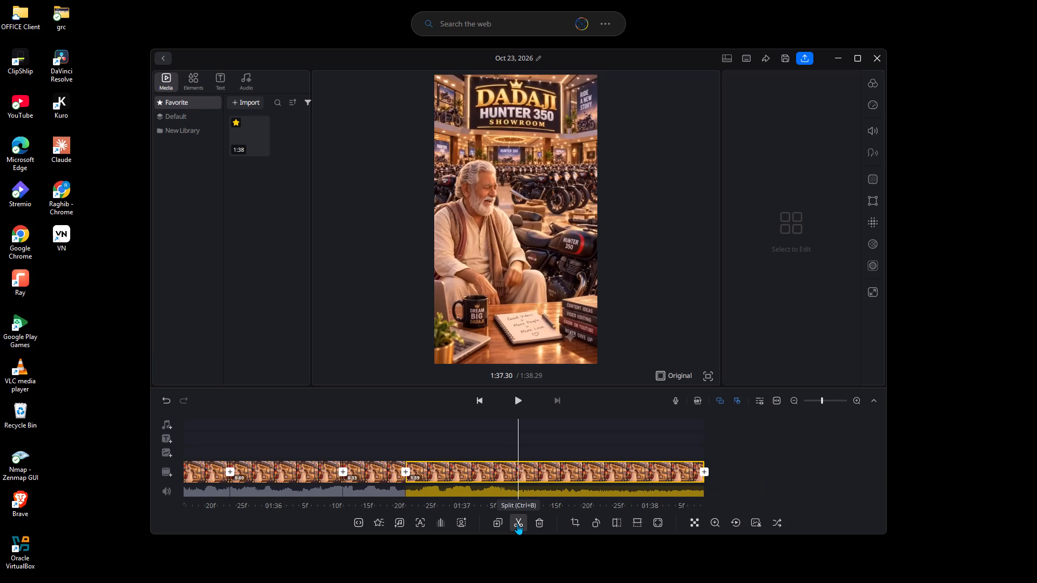
{"action": "left_click", "coordinate": [517, 524]}
Split the remaining clip at 1:37.73 to cut off a 0.43-second segment.
{"action": "key", "text": "Right"}
{"action": "key", "text": "Right"}
{"action": "key", "text": "Right"}
{"action": "key", "text": "Right"}
{"action": "key", "text": "Right"}
{"action": "key", "text": "Right"}
{"action": "key", "text": "Right"}
{"action": "key", "text": "Right"}
{"action": "key", "text": "Right"}
{"action": "key", "text": "Right"}
{"action": "key", "text": "Right"}
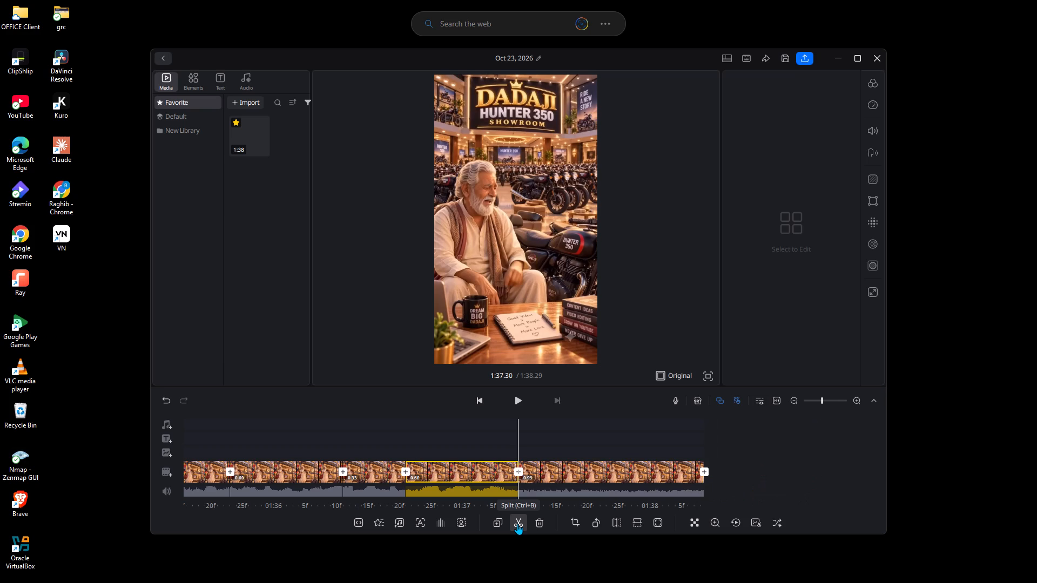
{"action": "key", "text": "Right"}
{"action": "key", "text": "Right"}
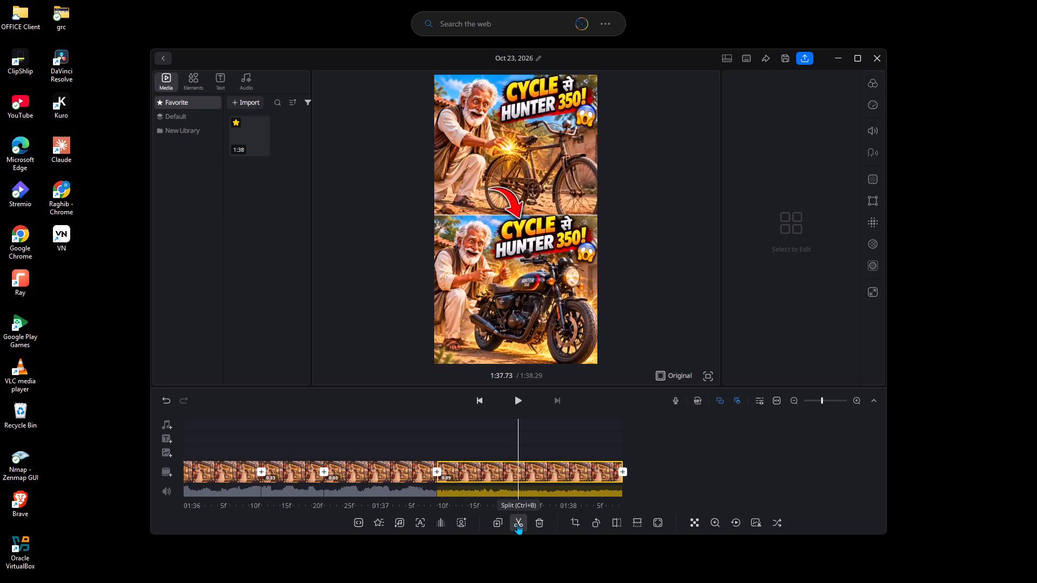
{"action": "left_click", "coordinate": [517, 524]}
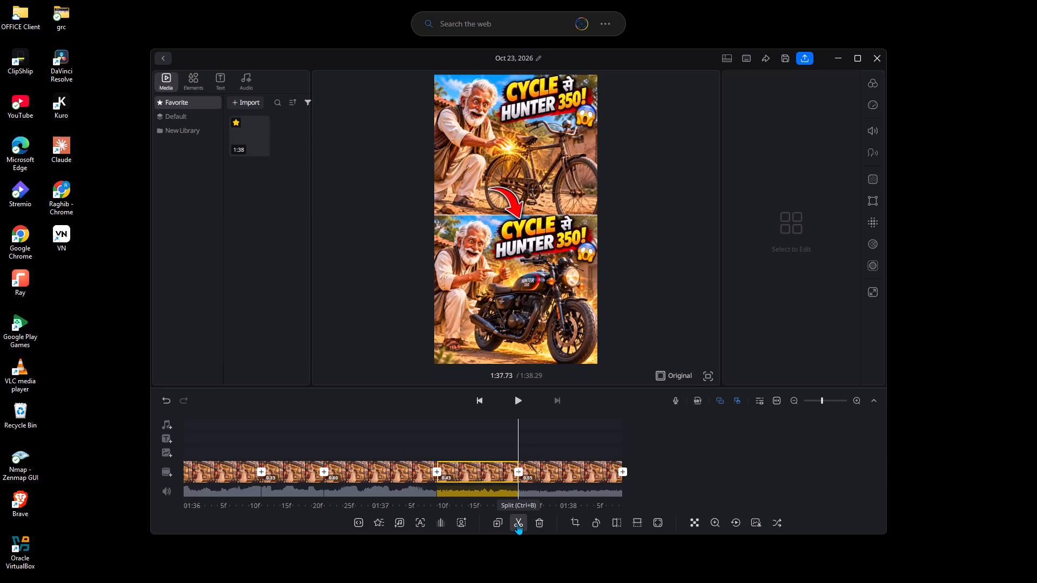
Split the remaining clip at 1:37.97 to cut off a 0.23-second segment.
{"action": "key", "text": "Right"}
{"action": "key", "text": "Right"}
{"action": "key", "text": "Right"}
{"action": "key", "text": "Right"}
{"action": "key", "text": "Right"}
{"action": "key", "text": "Right"}
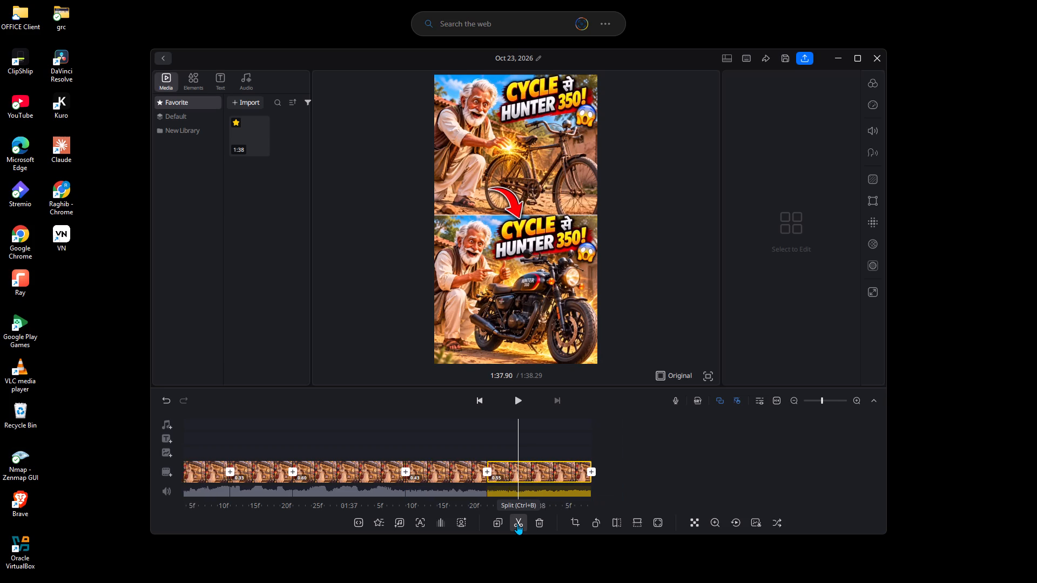
{"action": "key", "text": "Right"}
{"action": "double_click", "coordinate": [517, 524]}
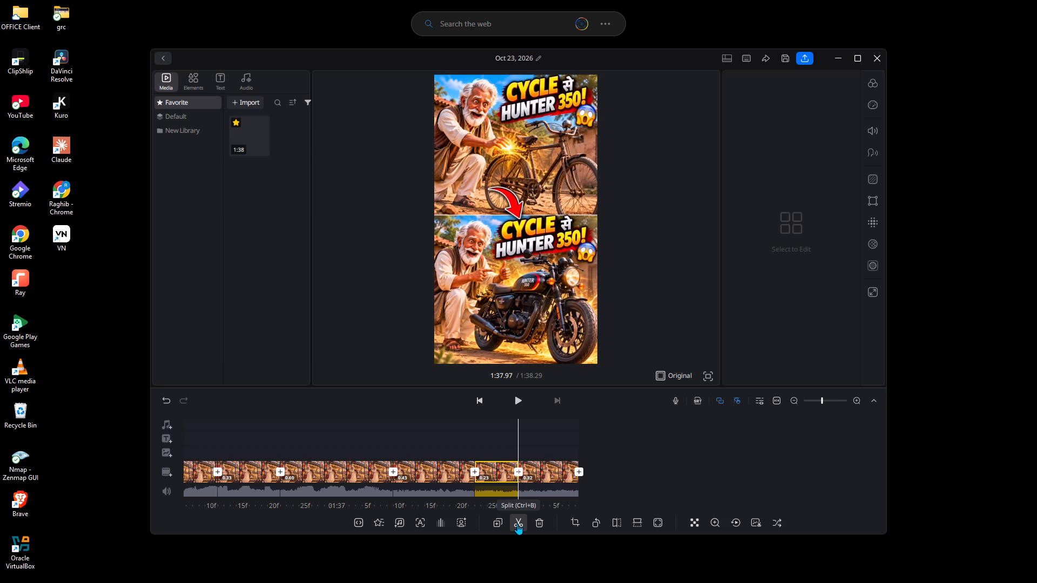
{"action": "left_click_drag", "start_coordinate": [517, 524], "coordinate": [513, 524]}
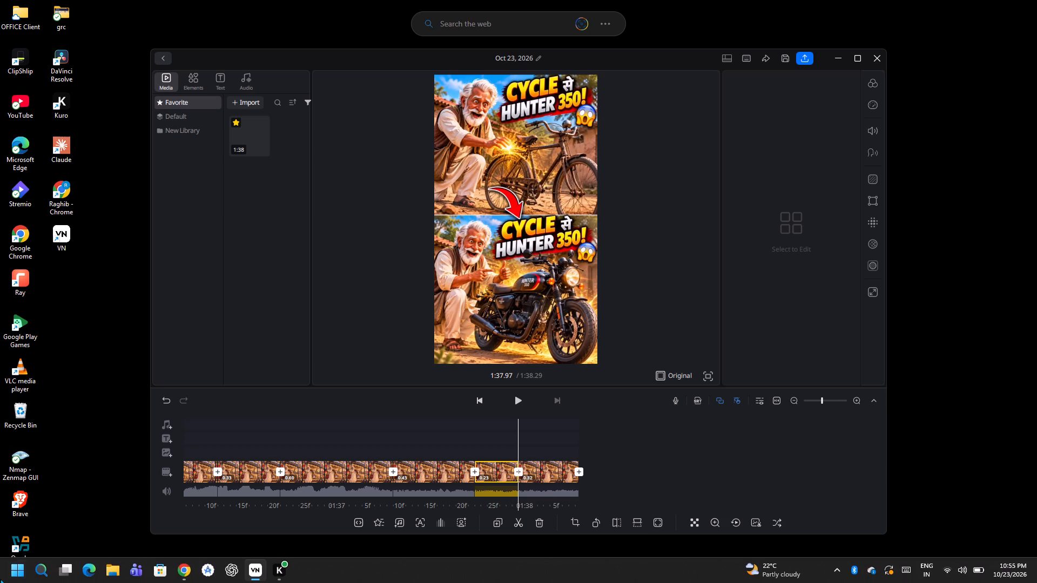
Add a Black transition with a duration of 1.8 at the very start of the video.
{"action": "left_click_drag", "start_coordinate": [253, 424], "coordinate": [1036, 73]}
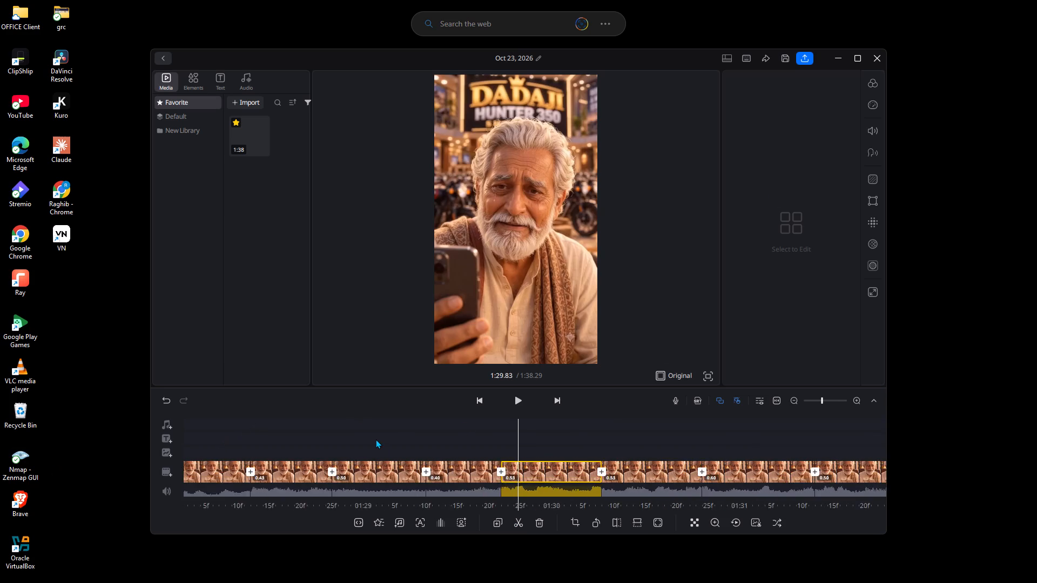
{"action": "left_click_drag", "start_coordinate": [372, 435], "coordinate": [1036, 297]}
{"action": "left_click_drag", "start_coordinate": [226, 415], "coordinate": [1036, 164]}
{"action": "left_click_drag", "start_coordinate": [423, 430], "coordinate": [1036, 159]}
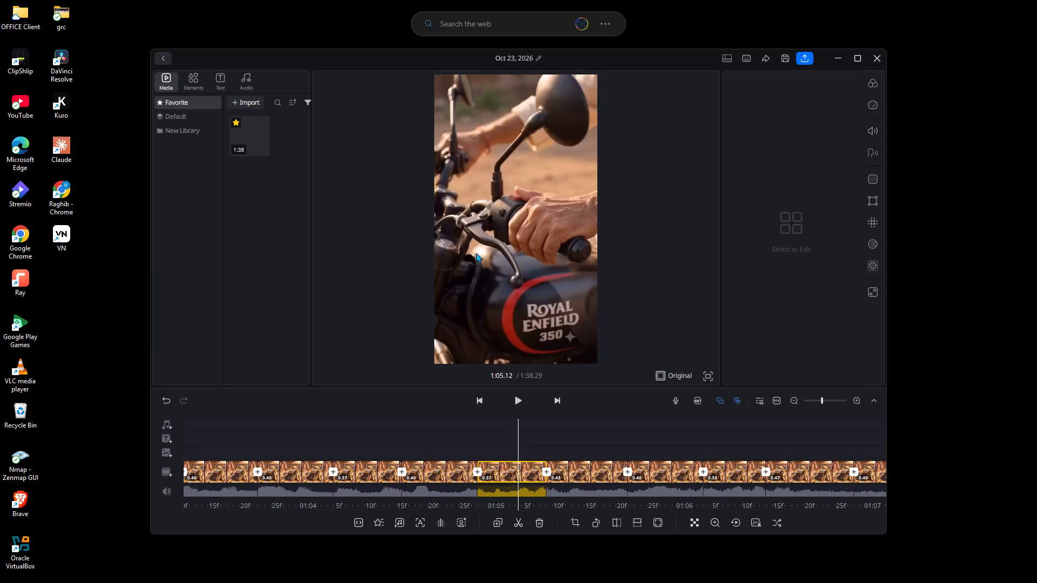
{"action": "left_click", "coordinate": [811, 404]}
{"action": "left_click", "coordinate": [802, 404]}
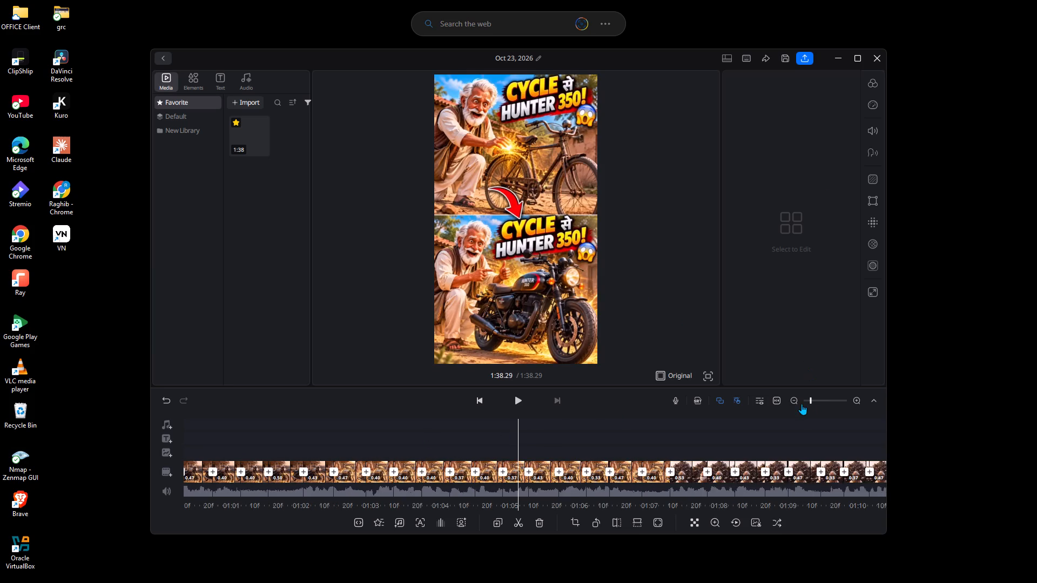
{"action": "left_click_drag", "start_coordinate": [655, 440], "coordinate": [994, 356]}
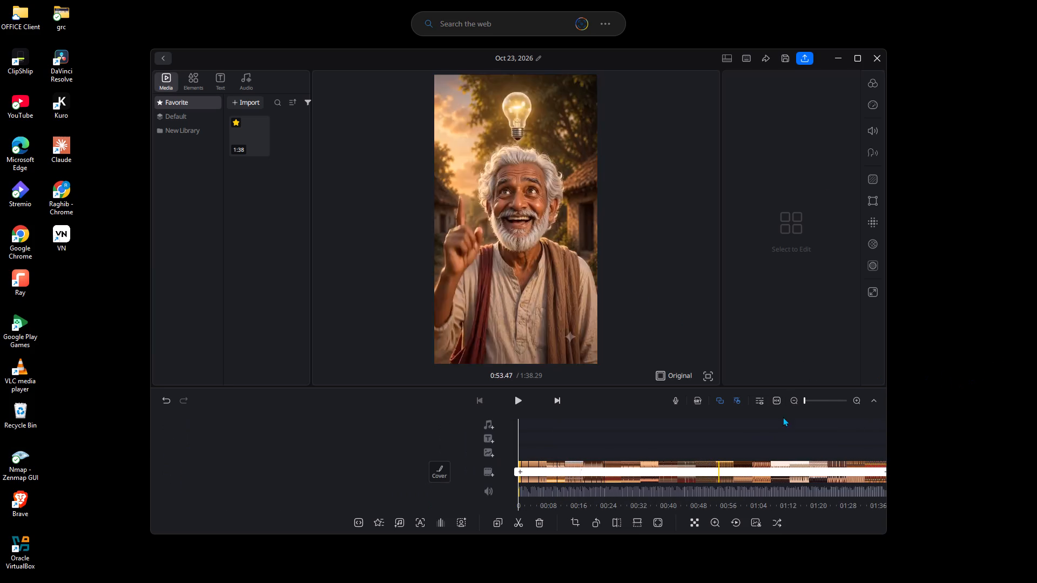
{"action": "left_click", "coordinate": [819, 400]}
{"action": "left_click", "coordinate": [821, 401]}
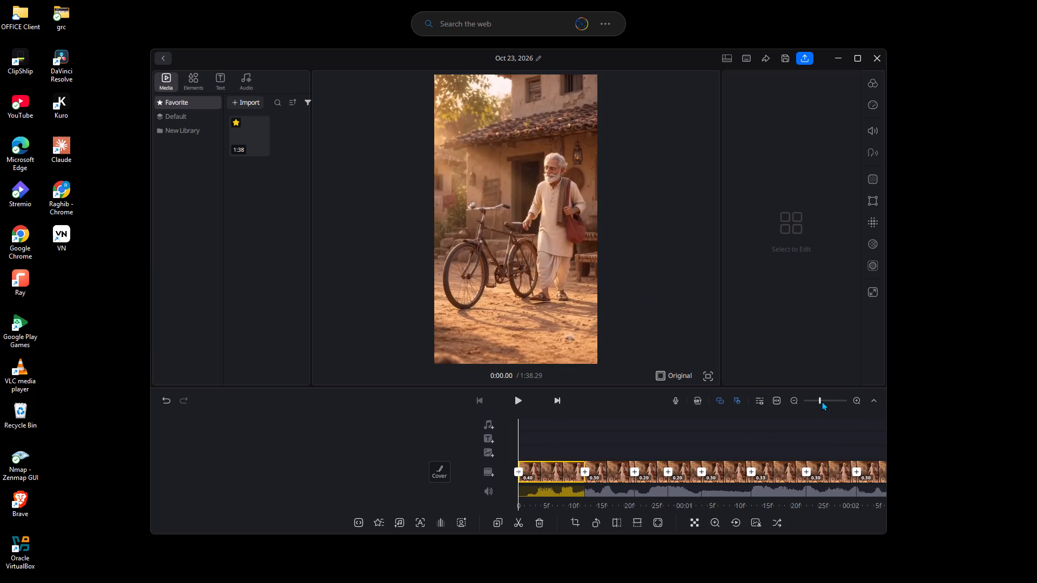
{"action": "left_click", "coordinate": [515, 474]}
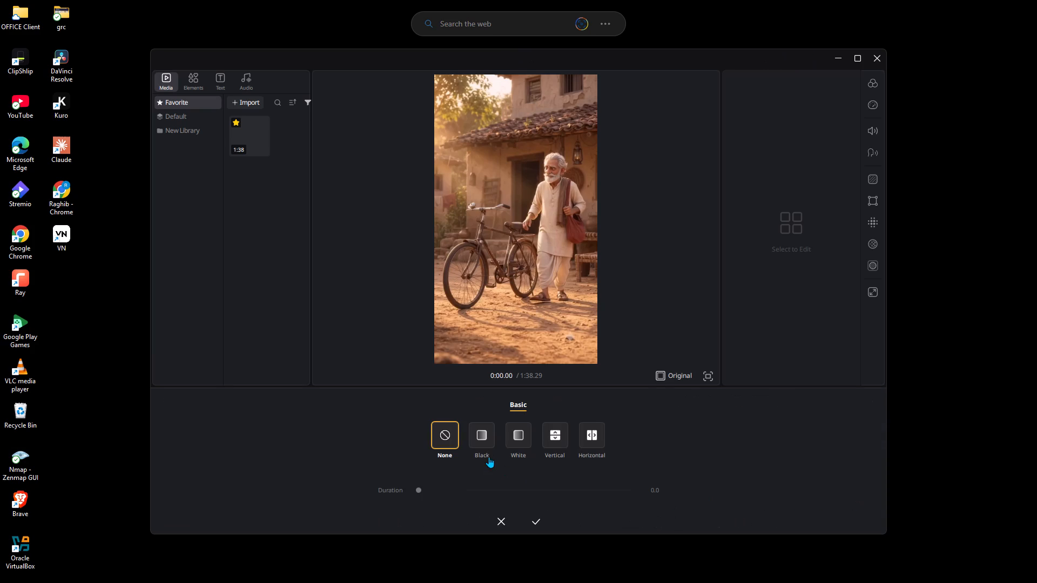
{"action": "left_click", "coordinate": [486, 452]}
{"action": "left_click", "coordinate": [560, 486]}
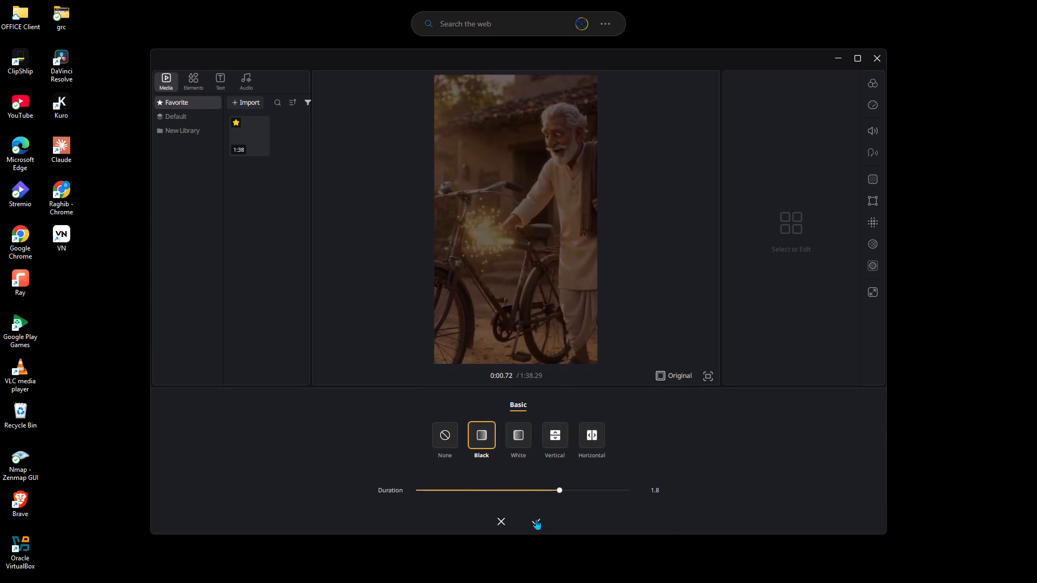
{"action": "left_click", "coordinate": [536, 520]}
Add a Circle transition with a duration of 0.2 at the cut between the first and second segments.
{"action": "left_click", "coordinate": [588, 473]}
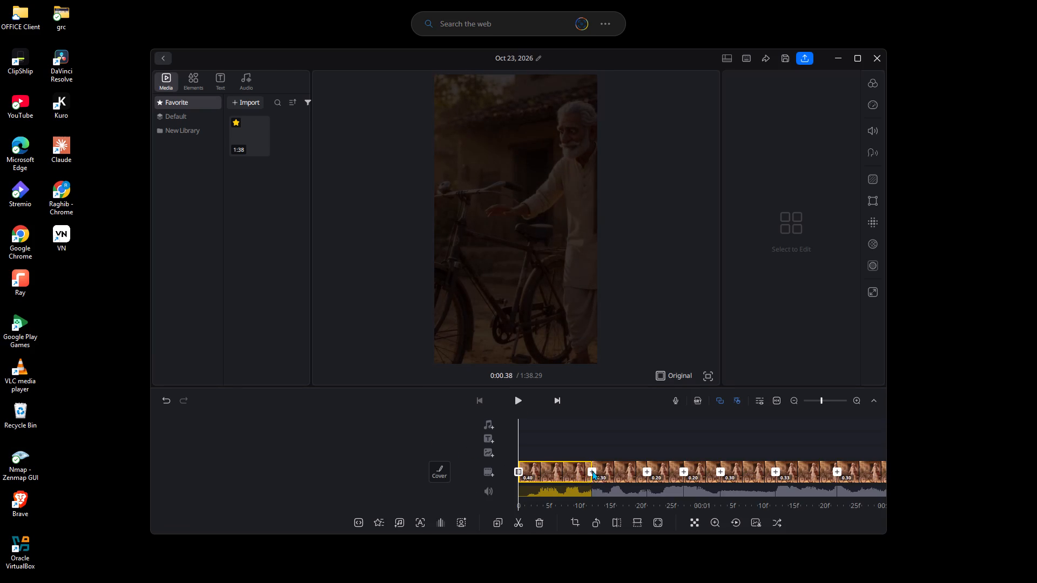
{"action": "left_click", "coordinate": [605, 441]}
{"action": "left_click", "coordinate": [562, 487]}
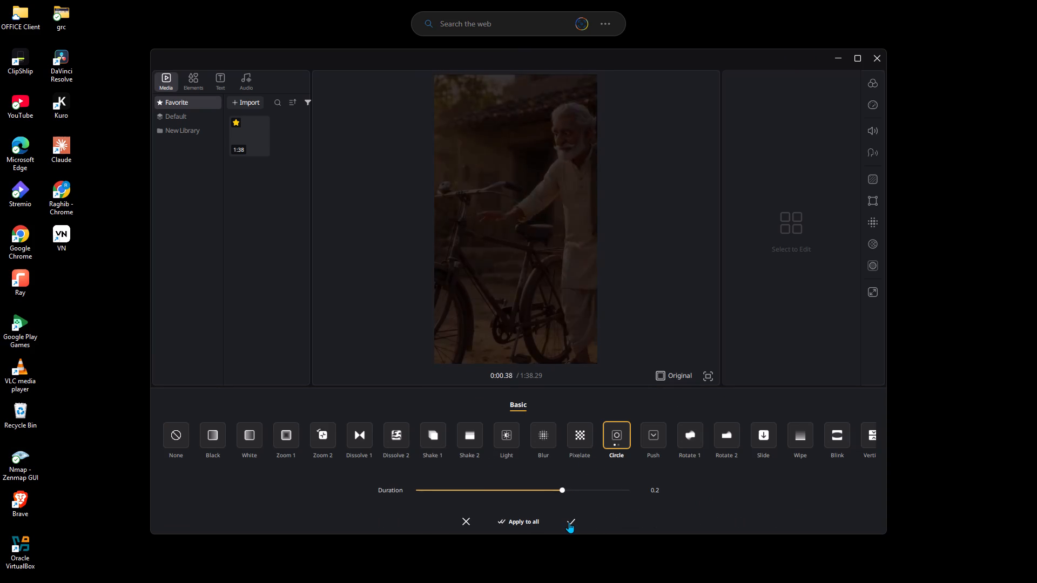
{"action": "left_click", "coordinate": [569, 522]}
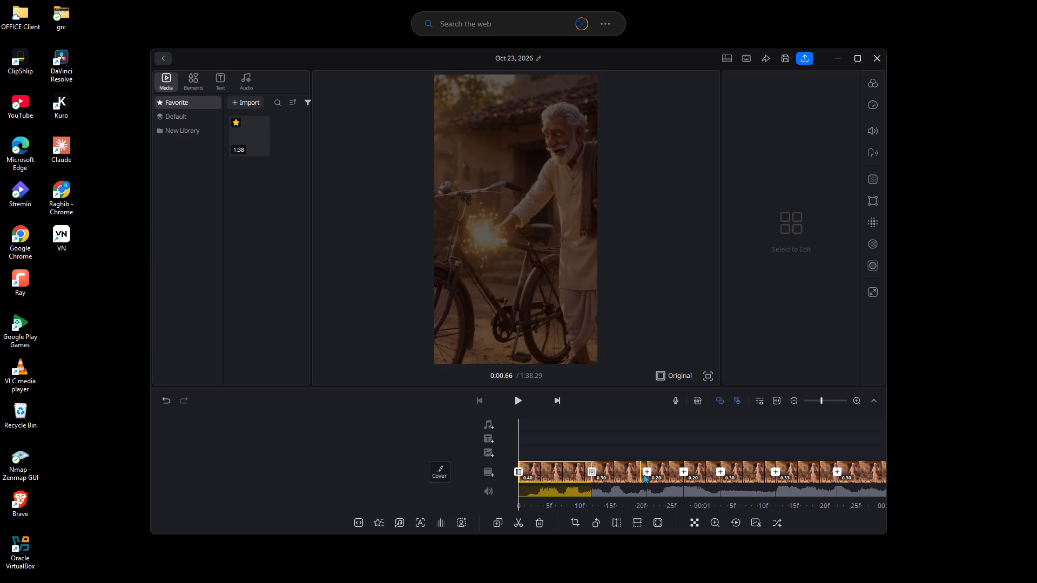
Add a Light transition with a duration of 0.2 at the cut between the second and third segments.
{"action": "left_click", "coordinate": [644, 470]}
{"action": "double_click", "coordinate": [508, 457]}
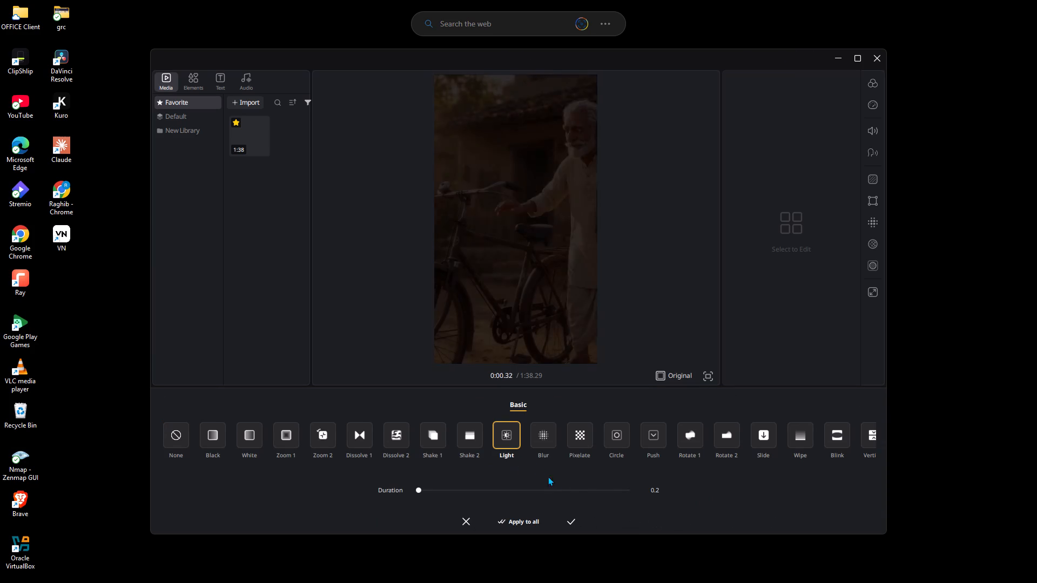
{"action": "left_click", "coordinate": [579, 489]}
{"action": "left_click", "coordinate": [576, 518]}
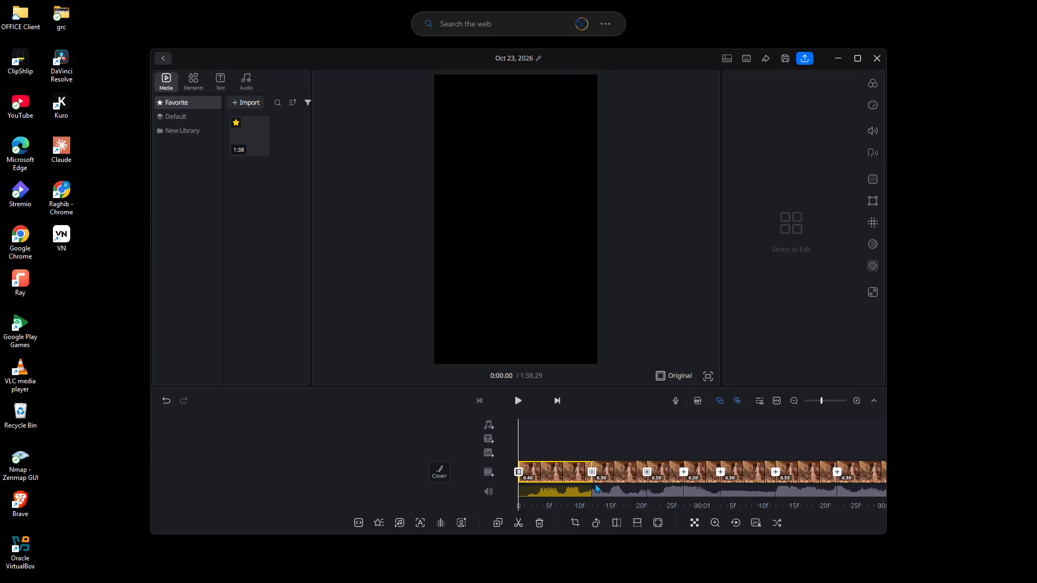
Add a Shake 2 transition with a duration of 0.2 between the third and fourth segments, using its second direction variant.
{"action": "left_click", "coordinate": [679, 472]}
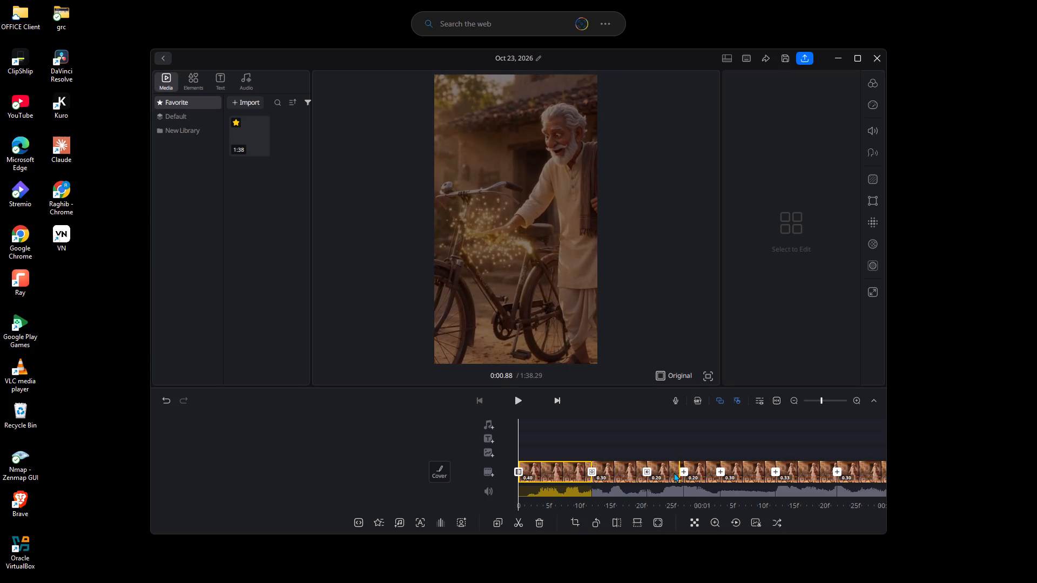
{"action": "left_click", "coordinate": [468, 443]}
{"action": "left_click", "coordinate": [481, 446]}
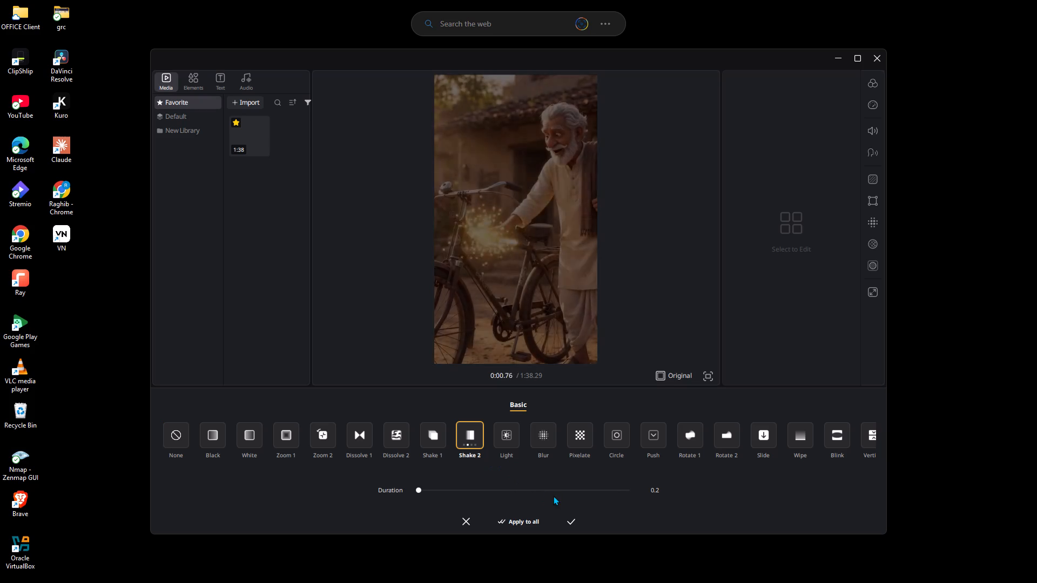
{"action": "left_click", "coordinate": [570, 485]}
{"action": "left_click", "coordinate": [572, 493]}
{"action": "left_click", "coordinate": [568, 518]}
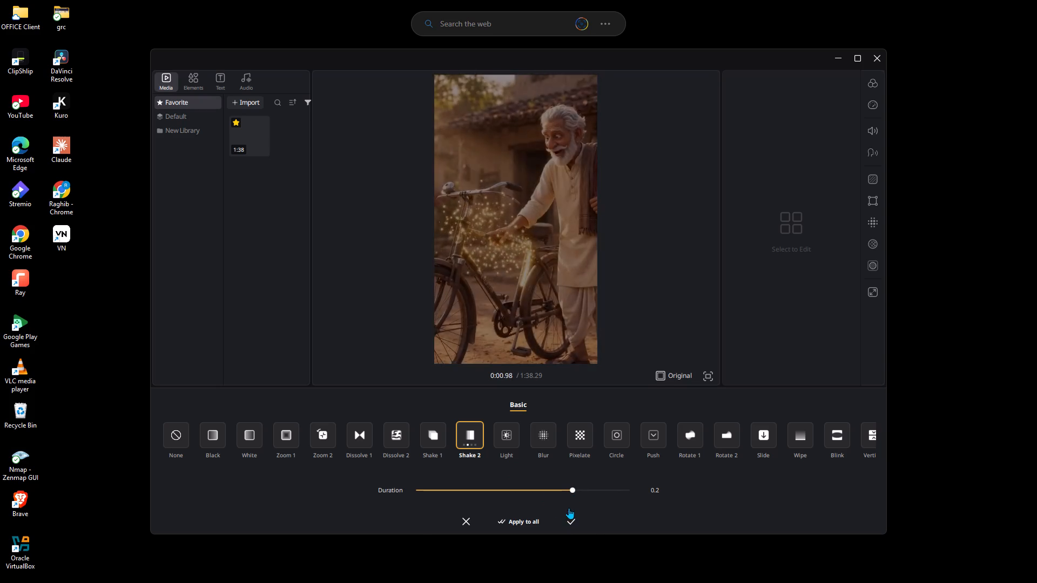
Add a Shake 1 transition with a duration of 0.2 at the cut between the fourth and fifth segments.
{"action": "left_click_drag", "start_coordinate": [614, 433], "coordinate": [459, 463]}
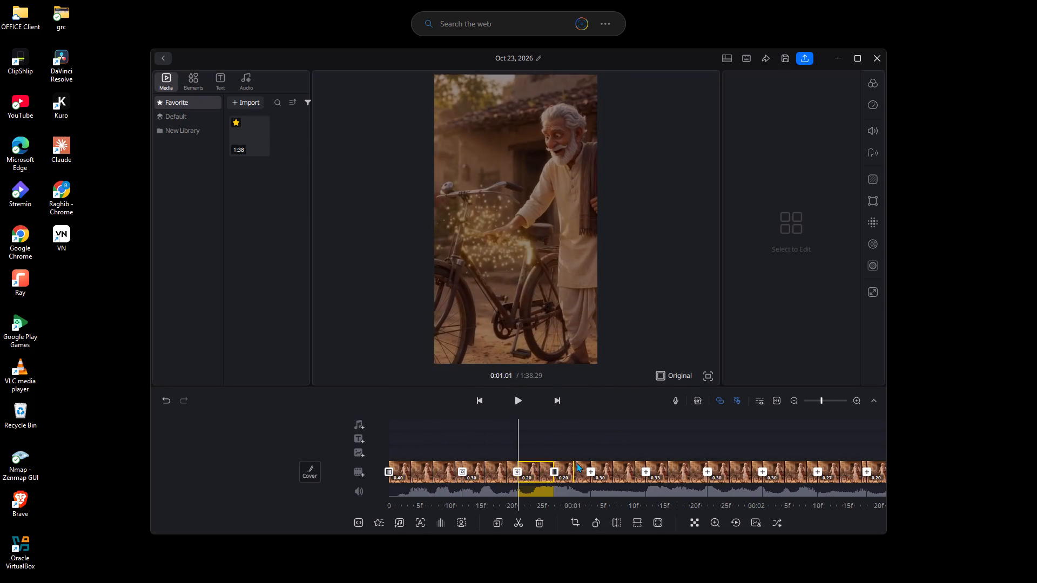
{"action": "left_click", "coordinate": [593, 473]}
{"action": "double_click", "coordinate": [426, 449]}
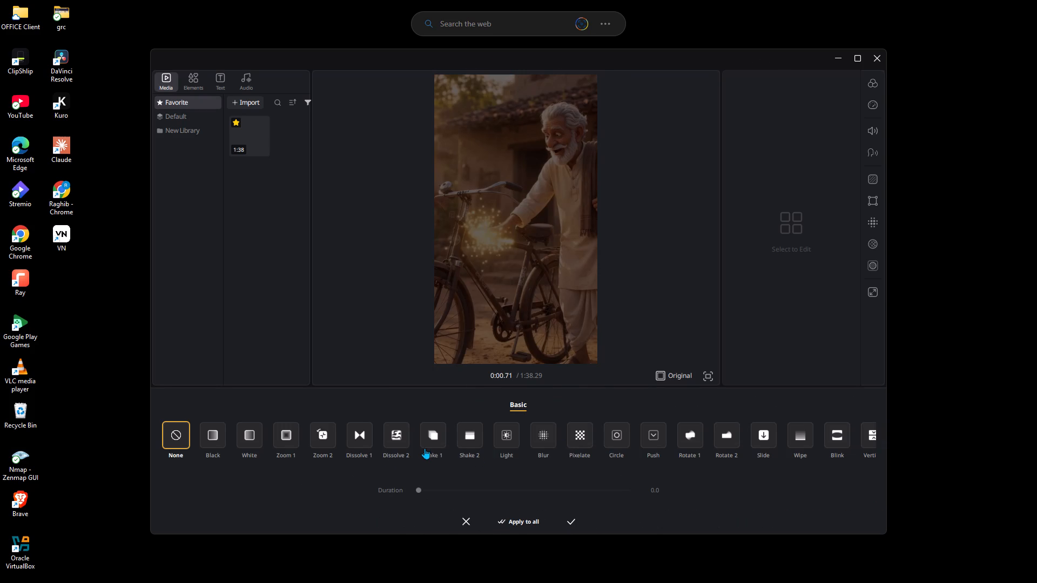
{"action": "left_click", "coordinate": [594, 484]}
{"action": "left_click", "coordinate": [590, 490]}
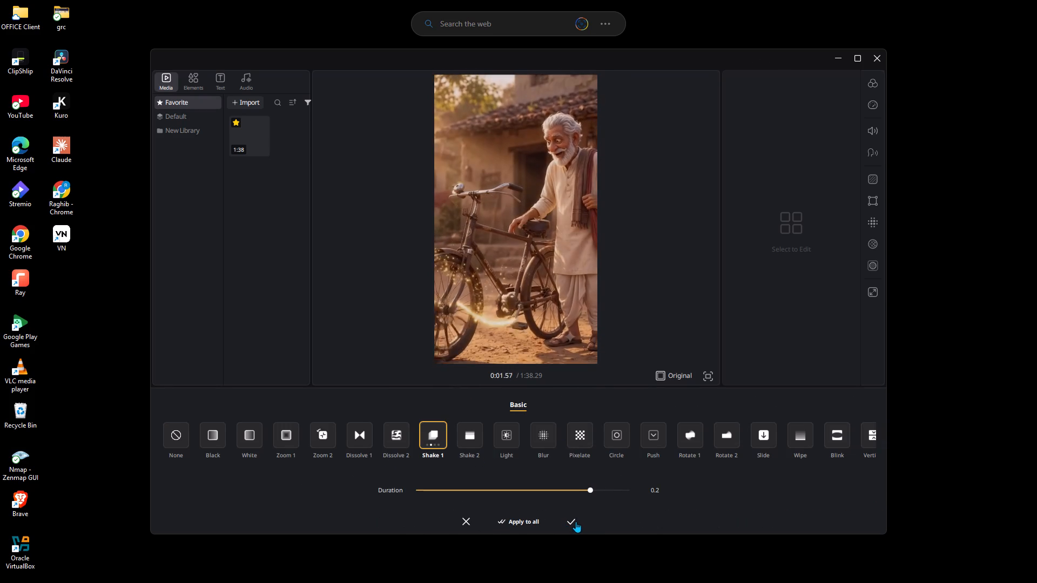
{"action": "left_click", "coordinate": [575, 521]}
Add a Light transition at the cut before the 0.33-second segment, at about 0:01.40, and adjust its duration.
{"action": "left_click_drag", "start_coordinate": [633, 442], "coordinate": [403, 459]}
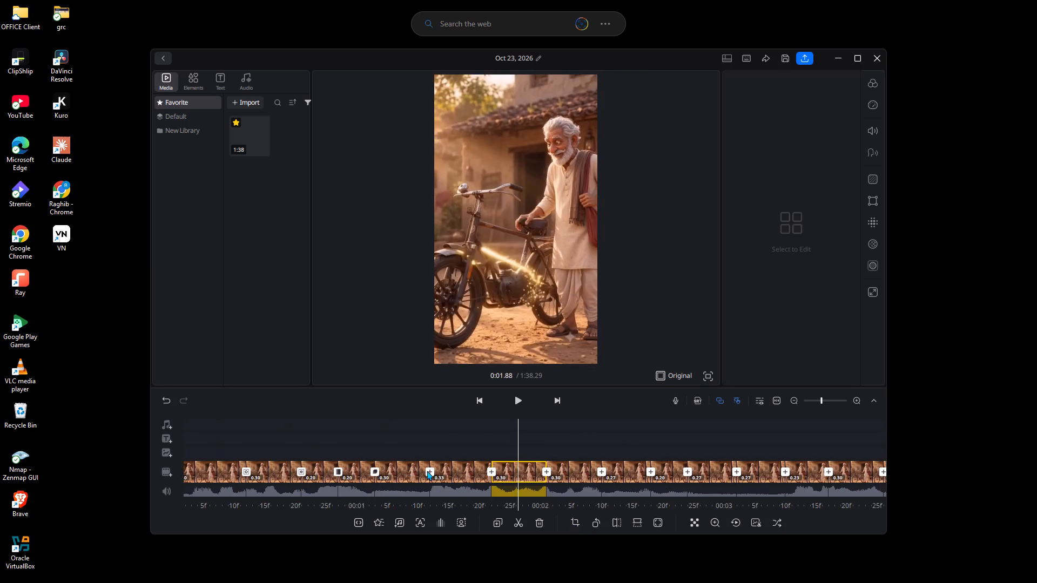
{"action": "left_click", "coordinate": [416, 474]}
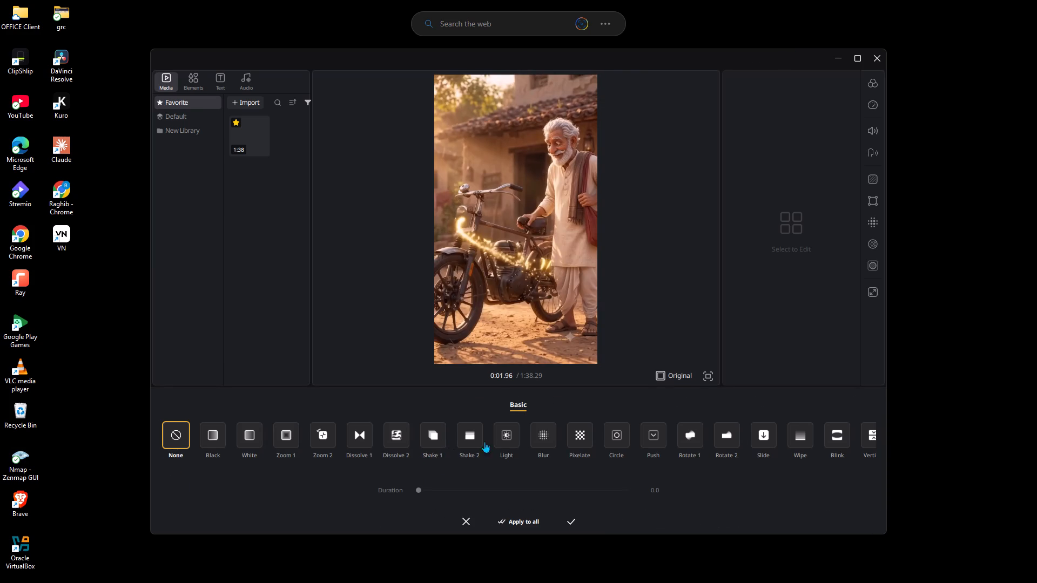
{"action": "left_click", "coordinate": [493, 438]}
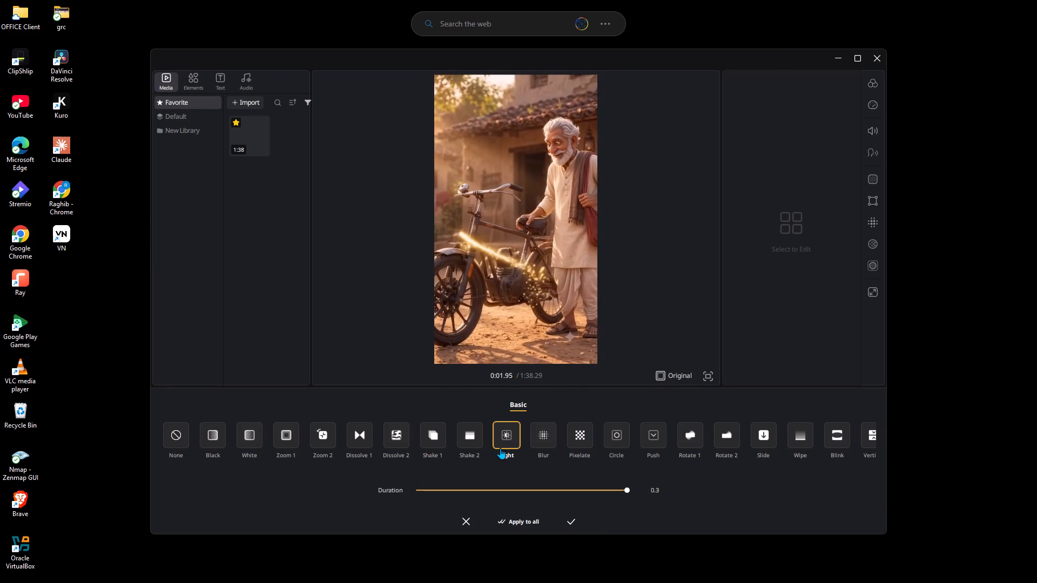
{"action": "left_click", "coordinate": [542, 484]}
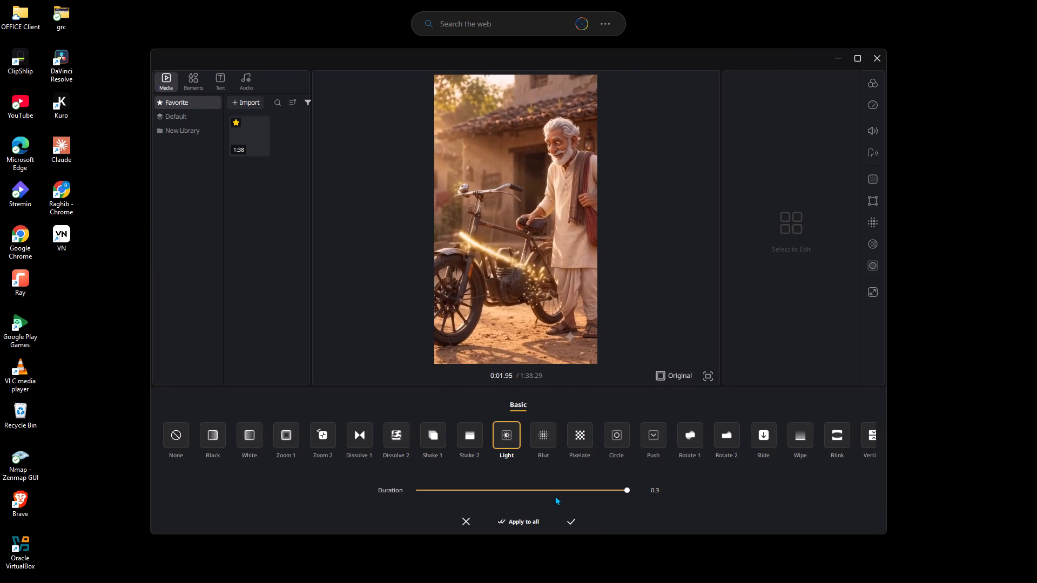
{"action": "left_click", "coordinate": [556, 492]}
{"action": "left_click", "coordinate": [571, 522]}
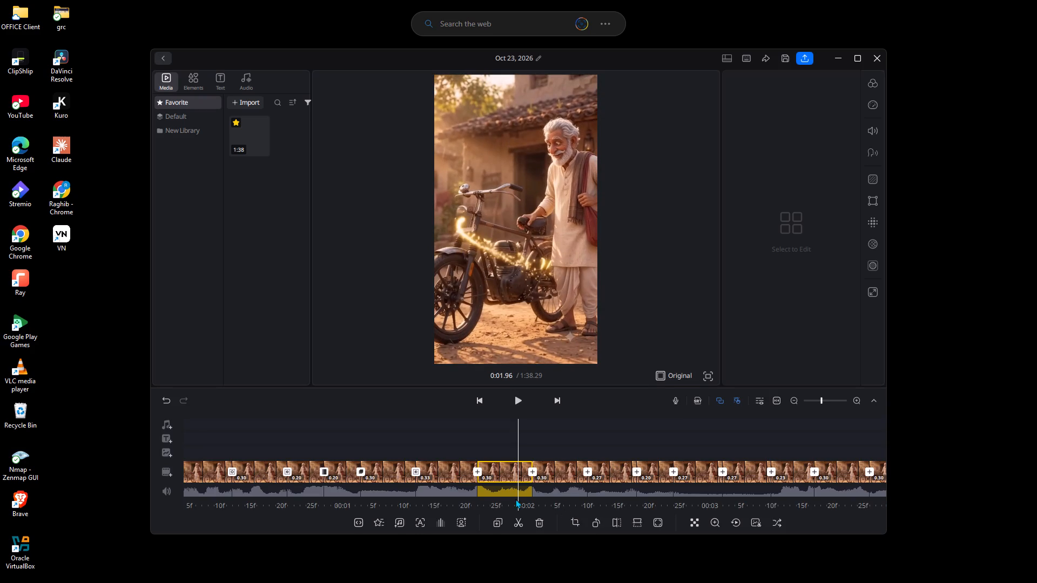
Add a Push transition with a duration of 0.2 at the cut right after the 0.33-second segment, at about 0:01.73.
{"action": "left_click", "coordinate": [476, 474]}
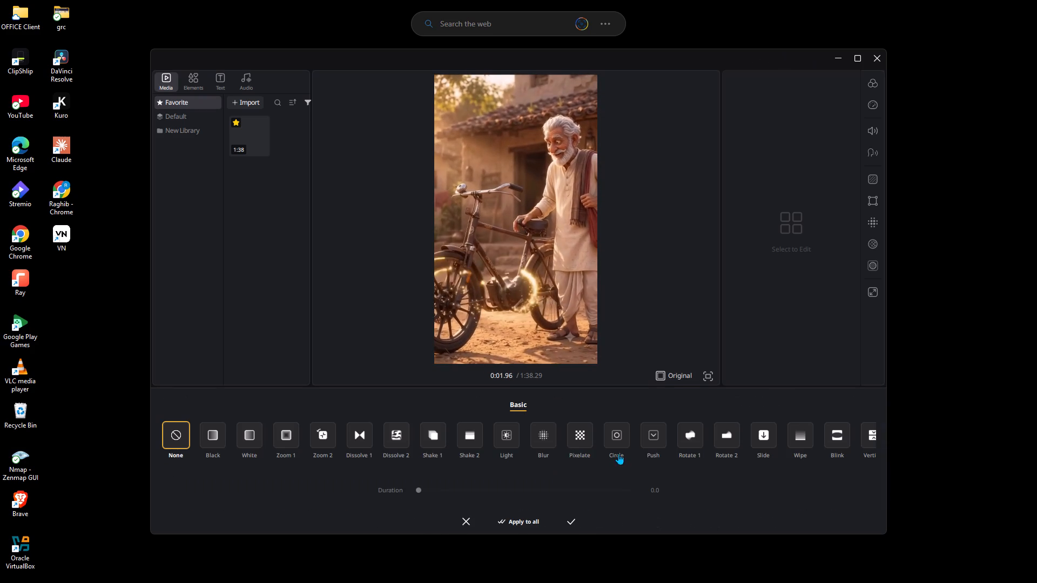
{"action": "double_click", "coordinate": [650, 431]}
{"action": "left_click", "coordinate": [557, 488]}
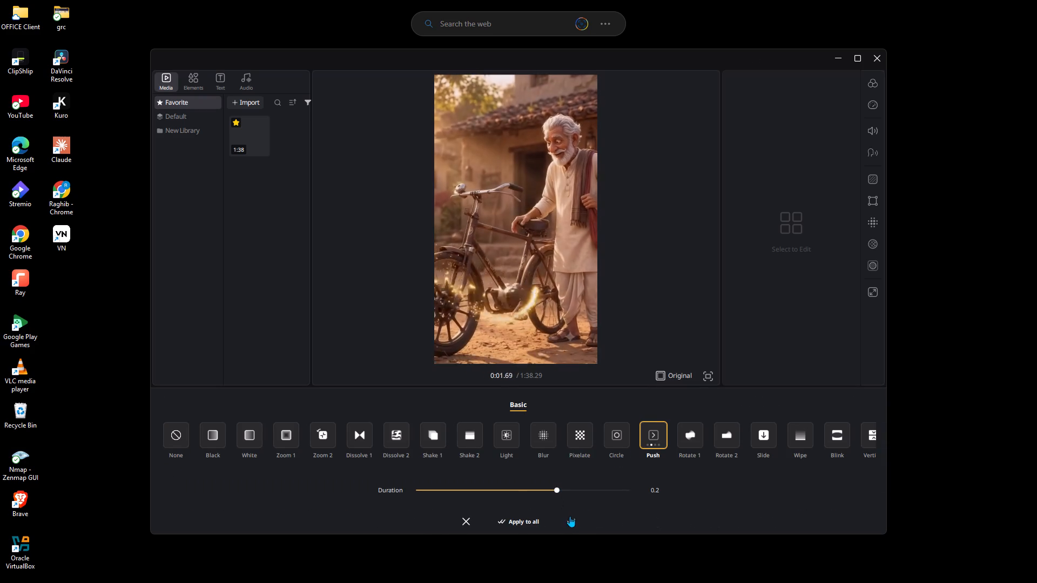
{"action": "left_click", "coordinate": [571, 517]}
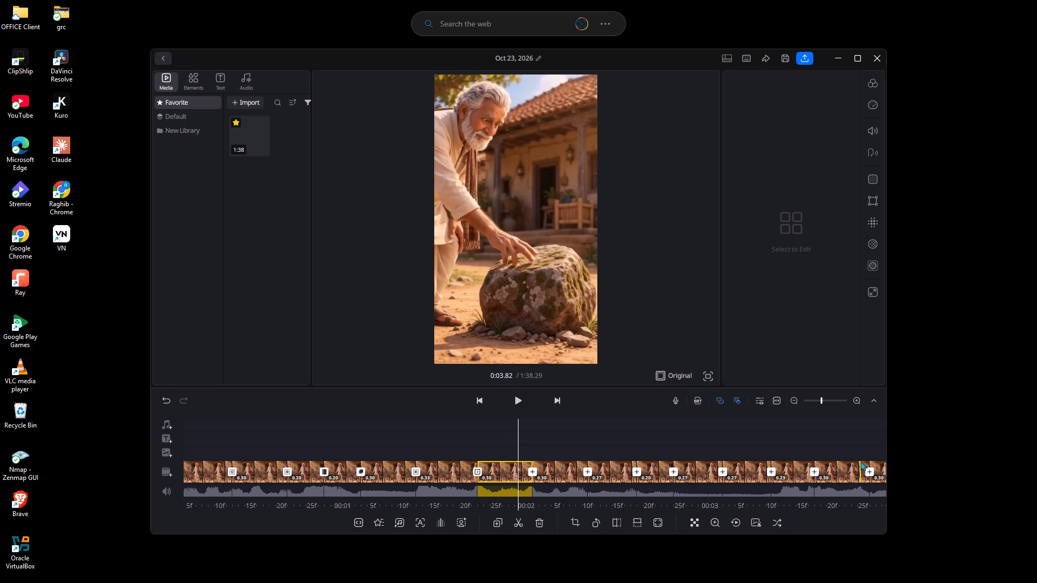
Add a Dissolve 2 transition with a duration of 0.2 at the cut at about 0:03.87.
{"action": "left_click", "coordinate": [868, 471]}
{"action": "left_click", "coordinate": [407, 444]}
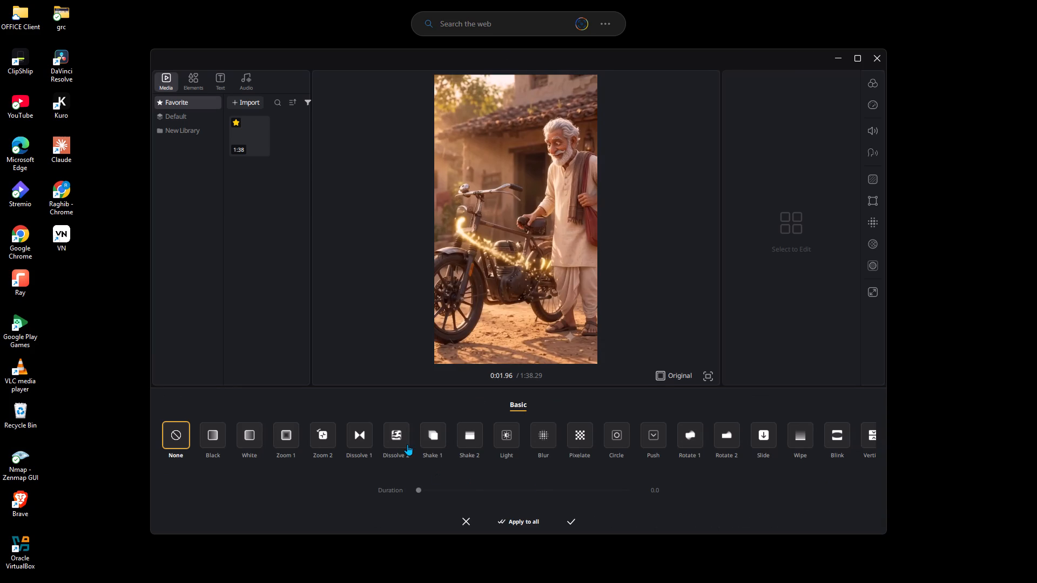
{"action": "left_click", "coordinate": [553, 488]}
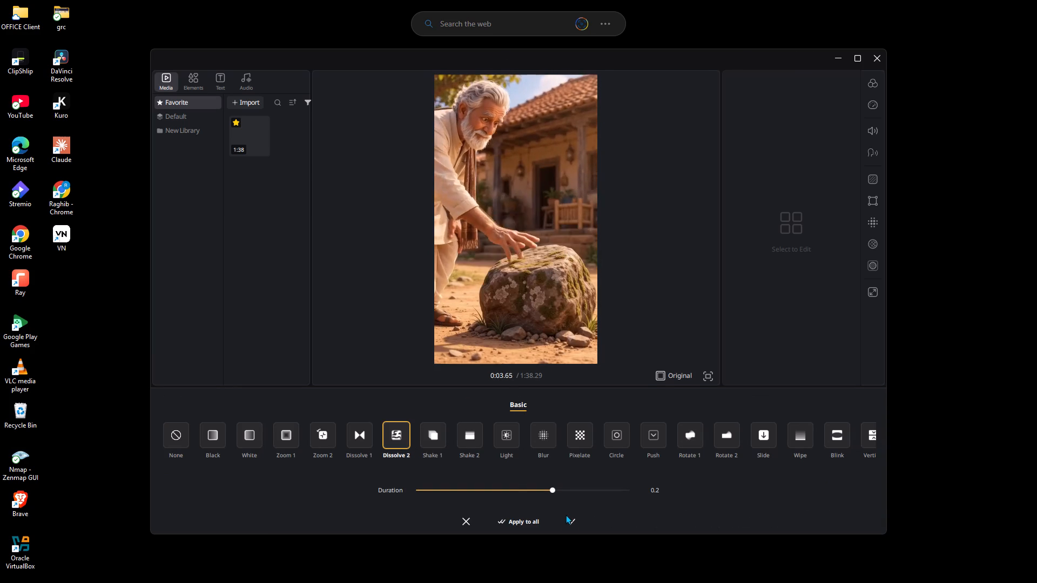
{"action": "left_click", "coordinate": [568, 518]}
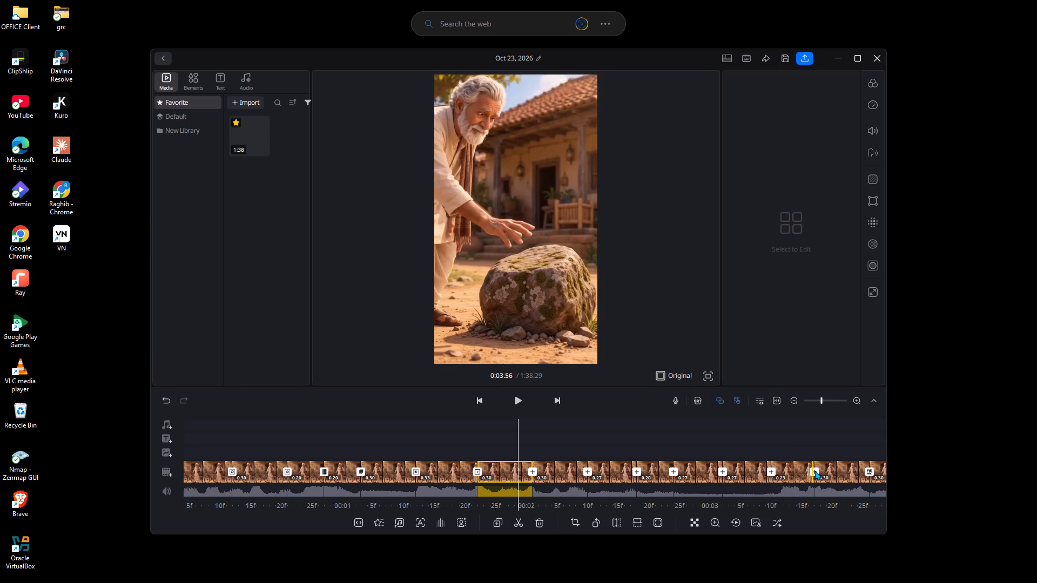
Add a Push transition at the cut at about 0:03.57, just after the 0.23-second segment, and adjust its duration.
{"action": "left_click", "coordinate": [814, 470]}
{"action": "left_click", "coordinate": [673, 439]}
{"action": "left_click", "coordinate": [673, 427]}
{"action": "left_click", "coordinate": [654, 440]}
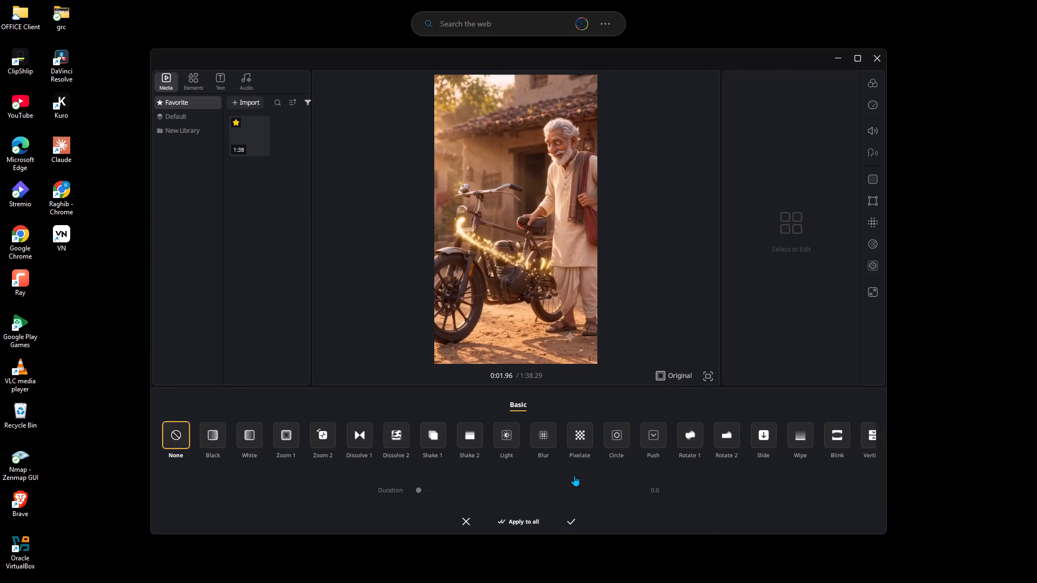
{"action": "left_click", "coordinate": [567, 489]}
{"action": "left_click", "coordinate": [568, 519]}
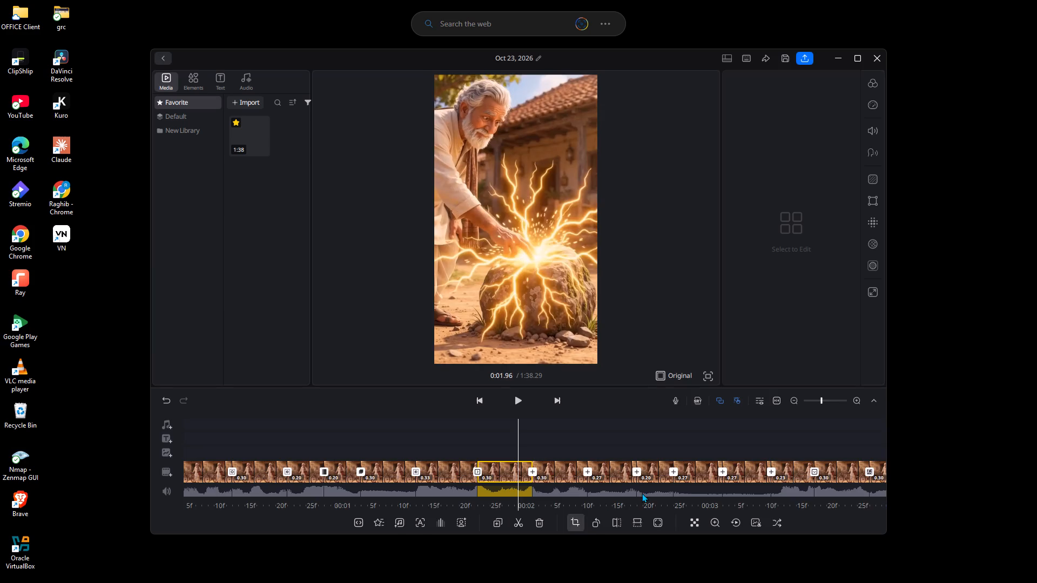
Add a Wipe transition with a duration of 0.2 at the cut before the 0.23-second segment, at about 0:03.33.
{"action": "left_click", "coordinate": [767, 472]}
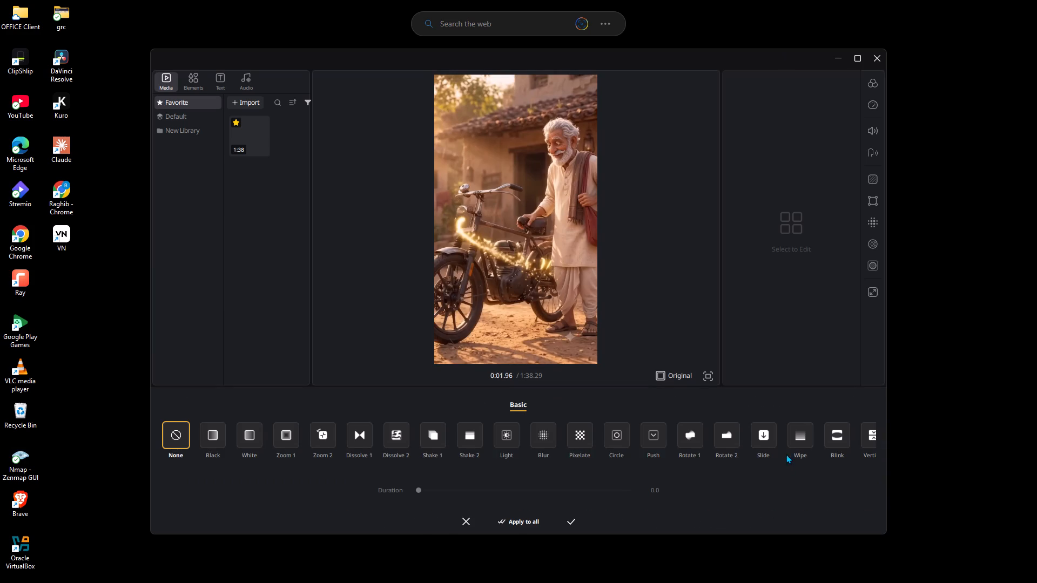
{"action": "double_click", "coordinate": [792, 442]}
{"action": "left_click", "coordinate": [557, 484]}
{"action": "left_click", "coordinate": [558, 492]}
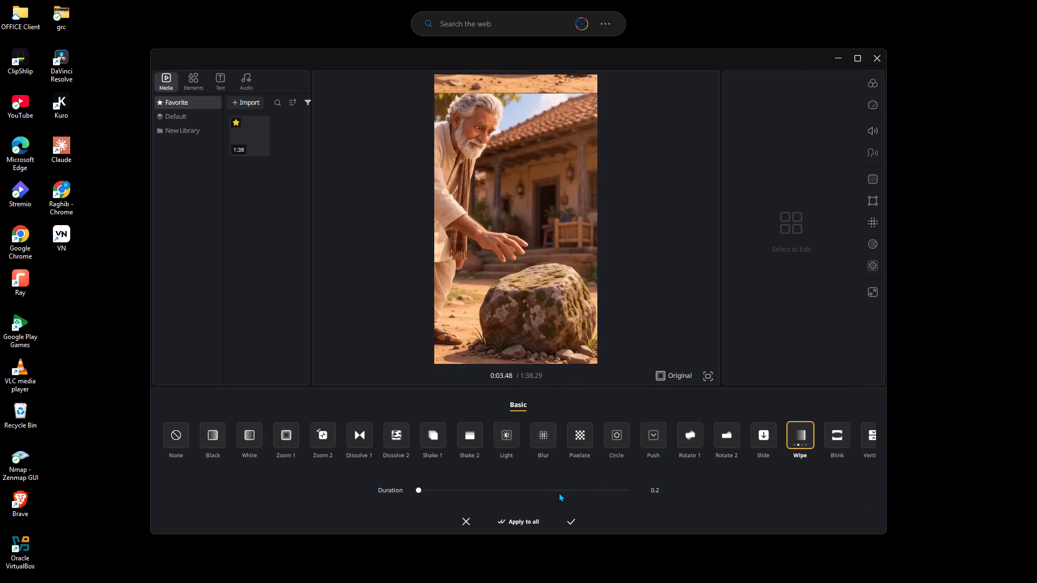
{"action": "left_click", "coordinate": [576, 518]}
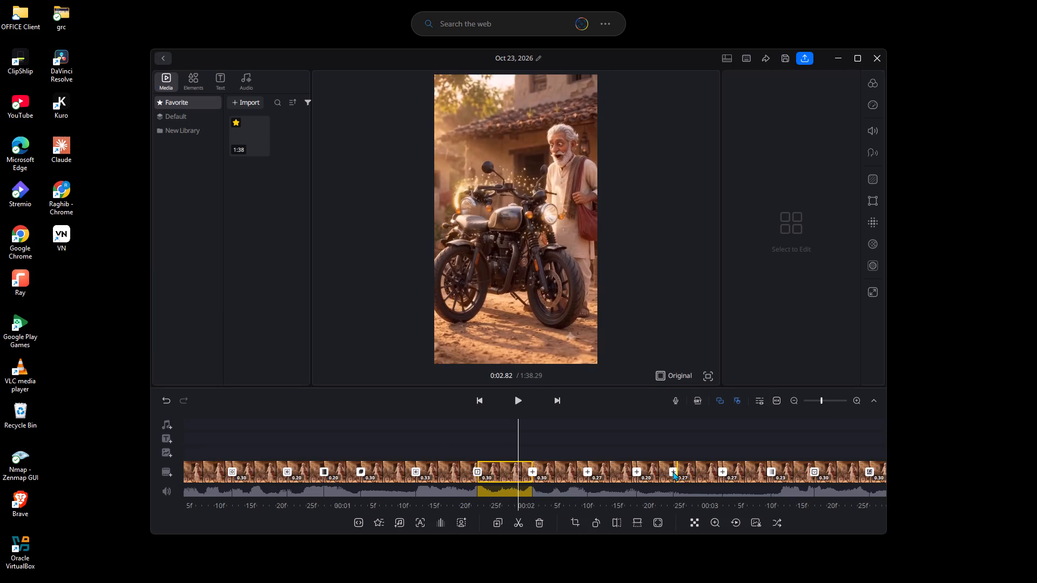
Add a Shake 2 transition with a duration of 0.2 at the cut after the 0.20-second segment, at about 0:02.80.
{"action": "left_click", "coordinate": [671, 473]}
{"action": "double_click", "coordinate": [457, 443]}
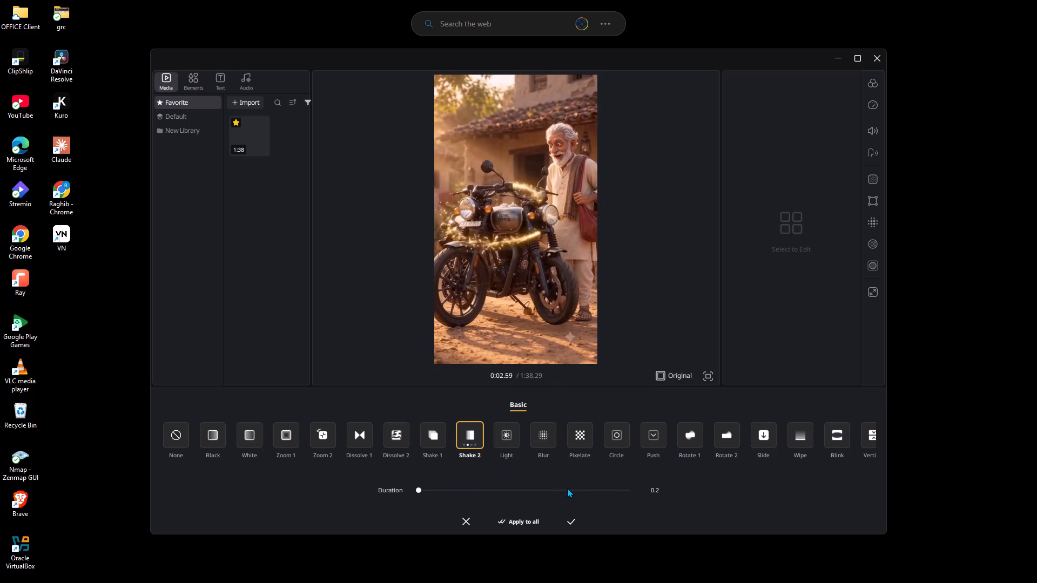
{"action": "left_click", "coordinate": [567, 488]}
{"action": "left_click", "coordinate": [571, 520]}
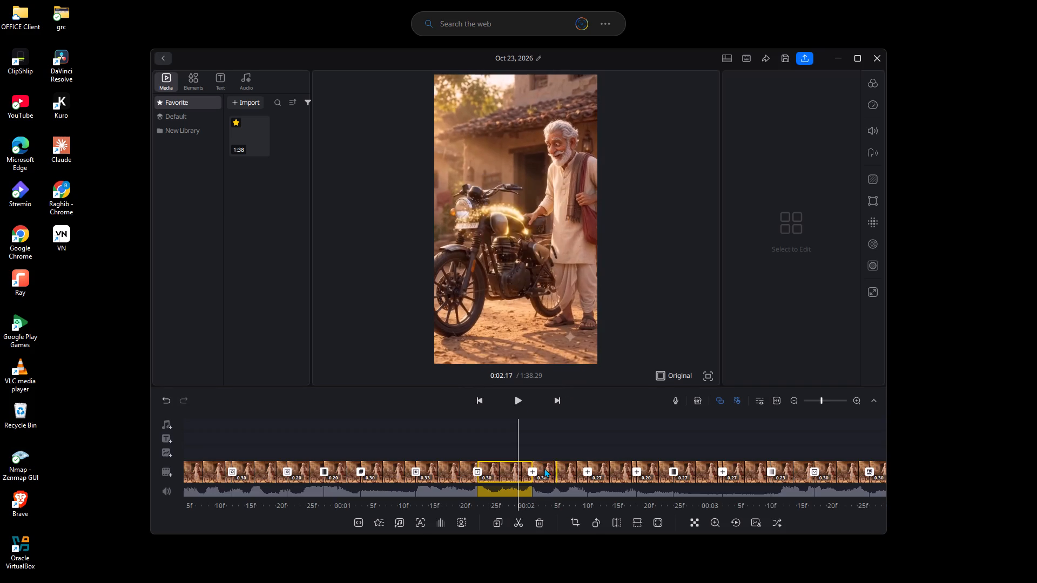
Add a Push transition at the cut at about 0:02.03 and adjust its duration.
{"action": "left_click", "coordinate": [533, 472]}
{"action": "left_click", "coordinate": [668, 429]}
{"action": "double_click", "coordinate": [650, 437]}
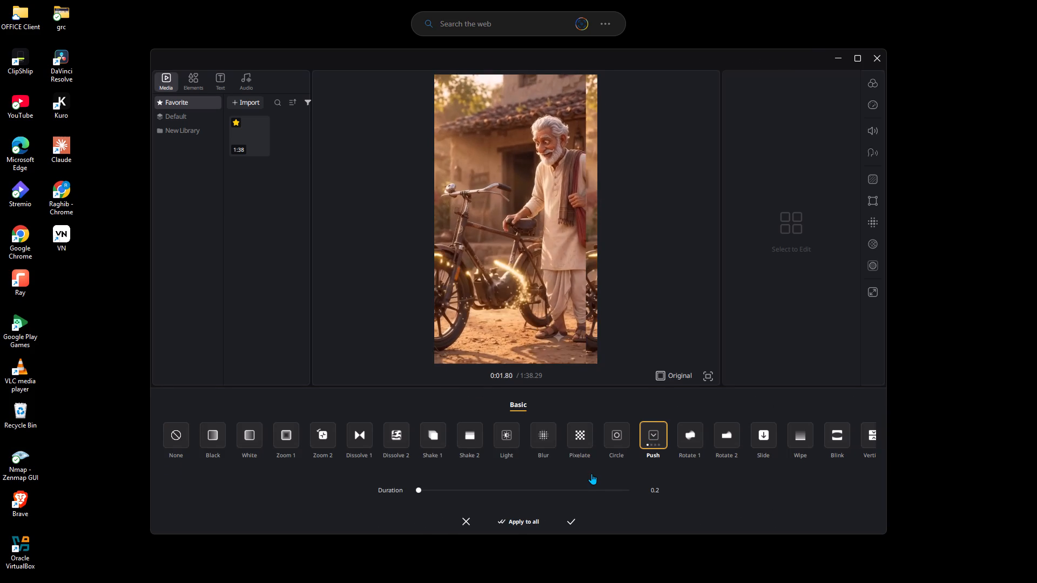
{"action": "left_click", "coordinate": [584, 489]}
{"action": "left_click", "coordinate": [572, 519]}
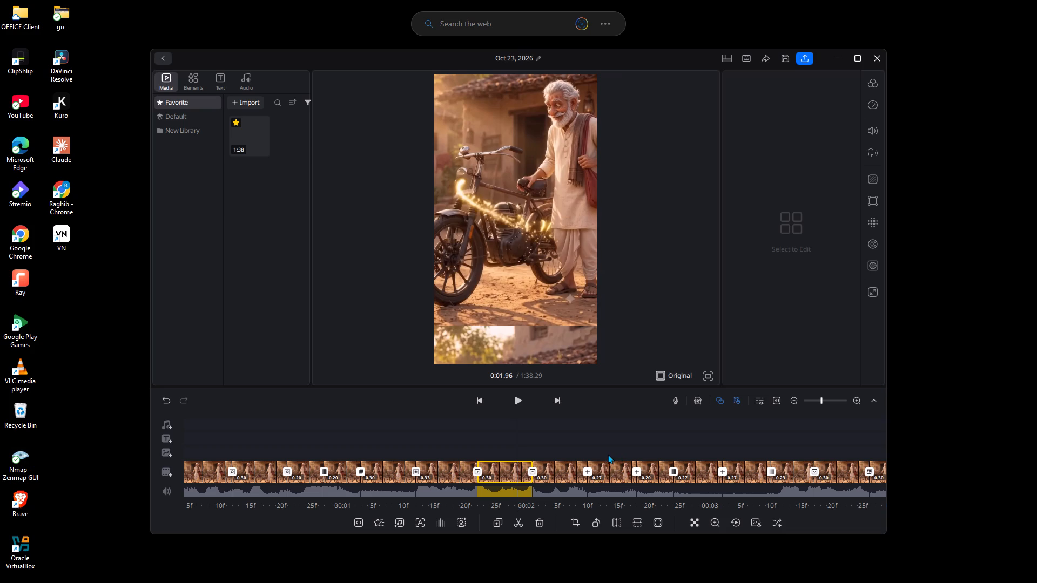
Add a Push transition with a duration of 0.2 at the cut before the 0.27-second segment, at about 0:02.33.
{"action": "left_click", "coordinate": [593, 470]}
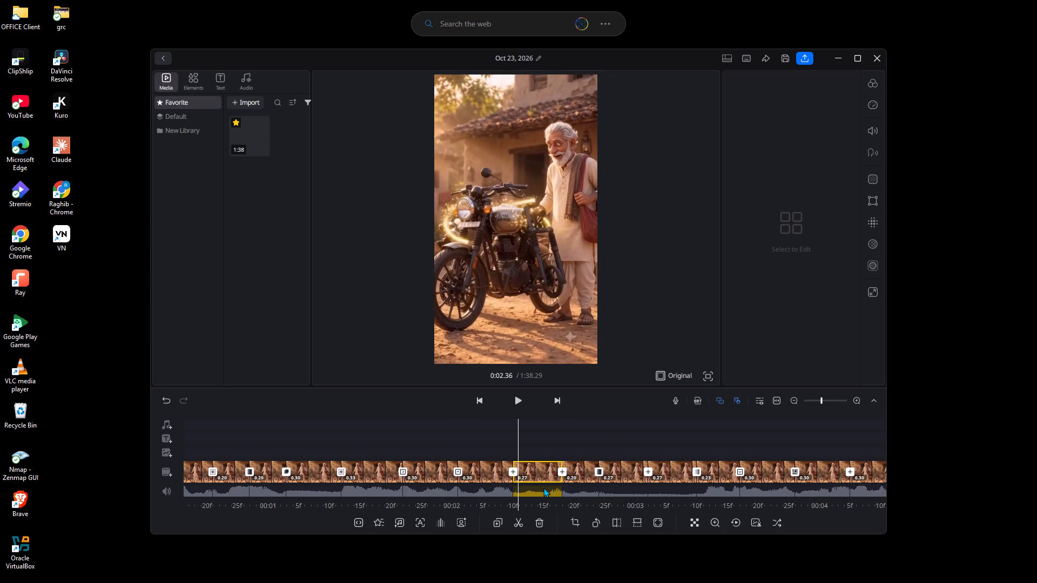
{"action": "left_click", "coordinate": [513, 472]}
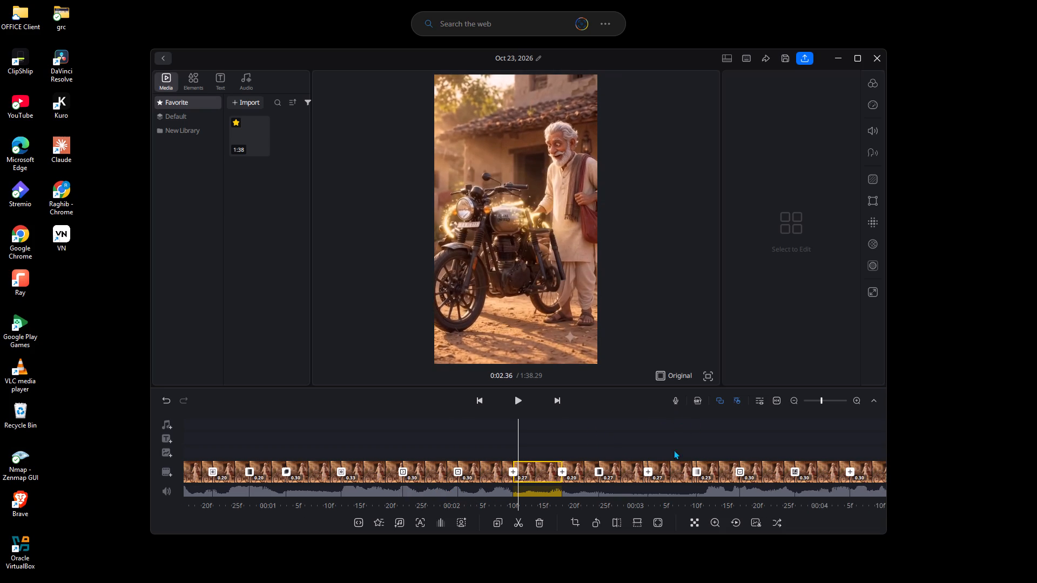
{"action": "left_click", "coordinate": [513, 471]}
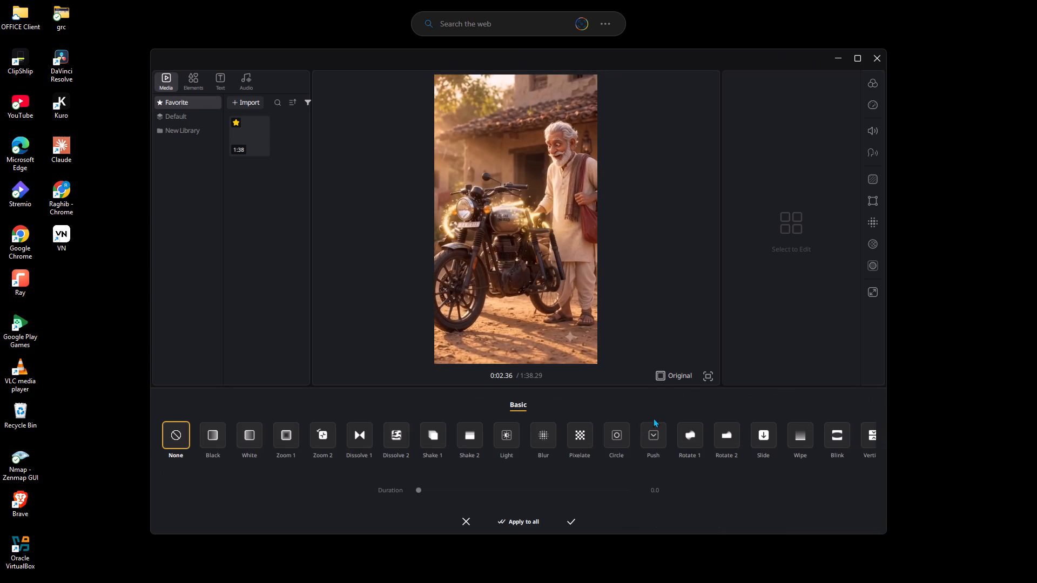
{"action": "left_click", "coordinate": [639, 438]}
{"action": "left_click", "coordinate": [561, 488]}
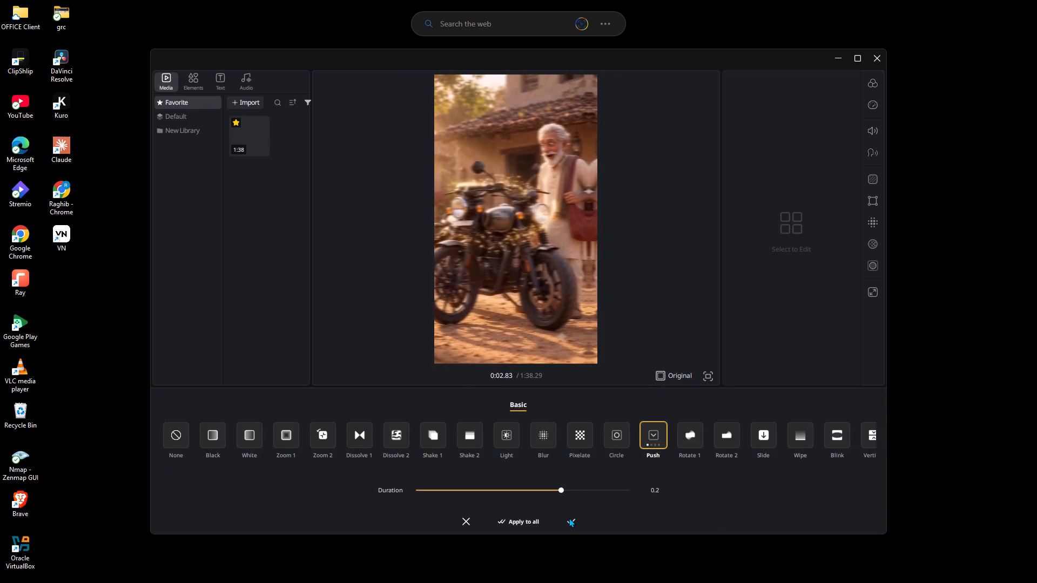
{"action": "left_click", "coordinate": [569, 518]}
Add a Shake 2 transition with a duration of 0.2 at the cut before the 0.20-second segment, at about 0:02.60.
{"action": "left_click", "coordinate": [562, 471]}
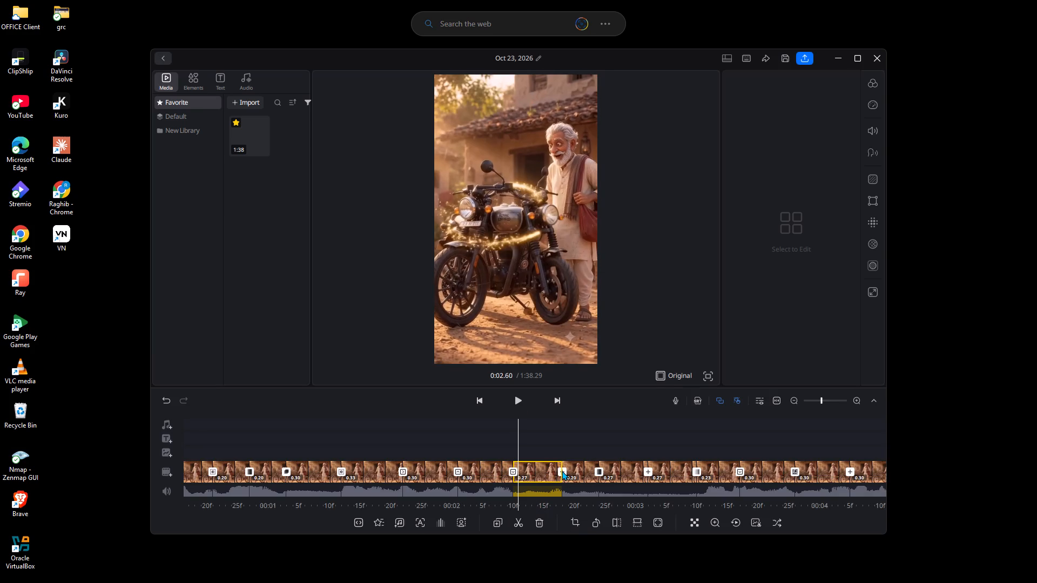
{"action": "triple_click", "coordinate": [481, 448]}
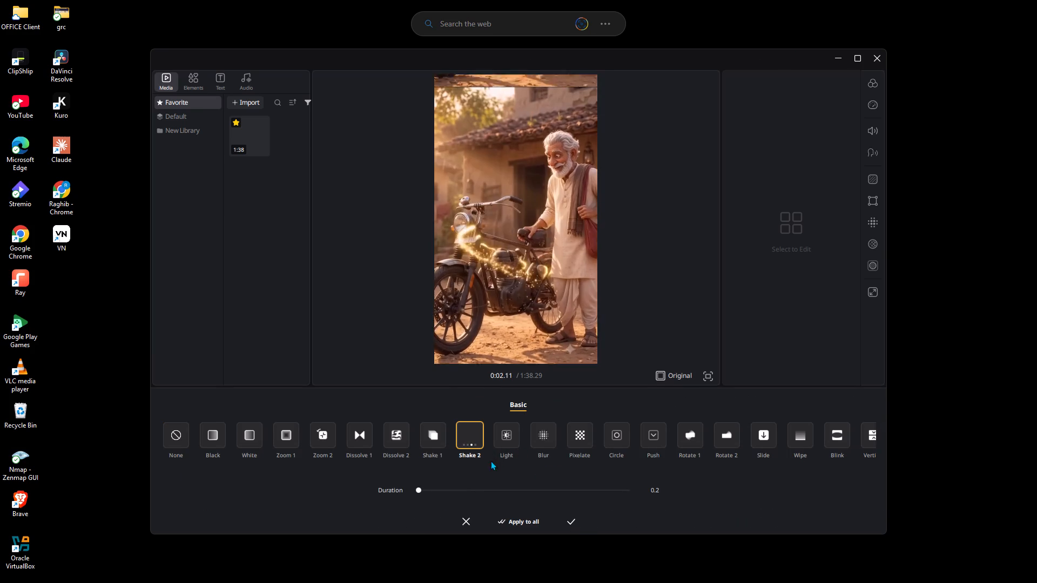
{"action": "left_click", "coordinate": [551, 491]}
{"action": "left_click", "coordinate": [573, 520]}
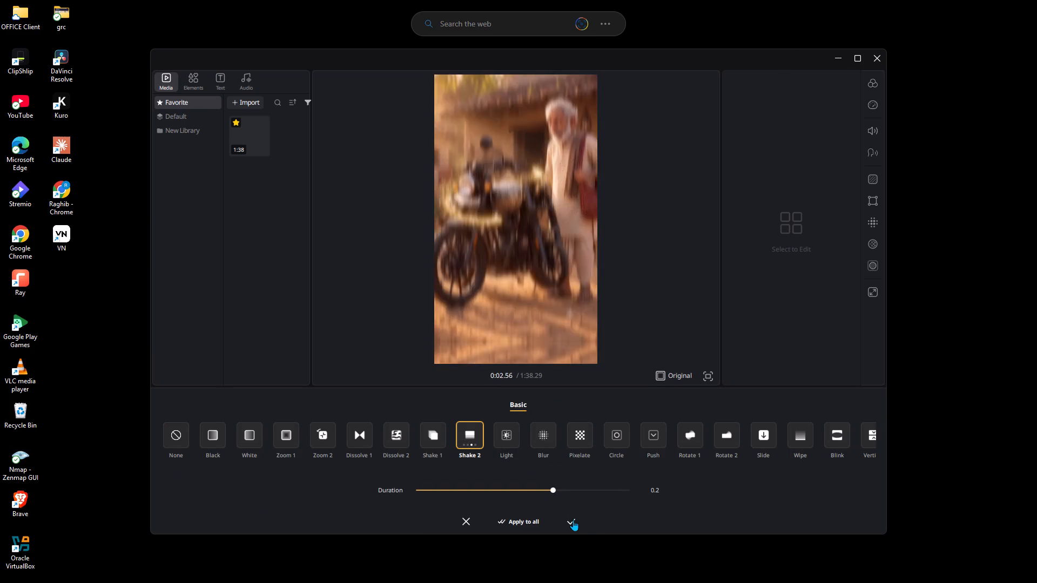
Add a Dissolve 2 transition at the cut at about 0:03.07, before the 0.27-second segment, and adjust its duration.
{"action": "left_click_drag", "start_coordinate": [666, 405], "coordinate": [427, 433]}
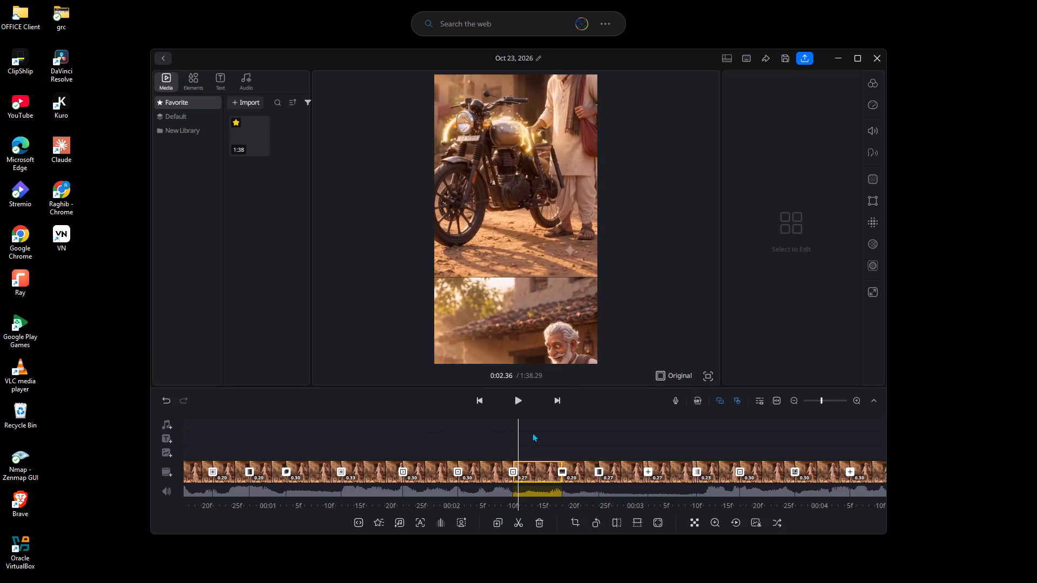
{"action": "left_click_drag", "start_coordinate": [534, 432], "coordinate": [300, 427]}
{"action": "left_click_drag", "start_coordinate": [460, 431], "coordinate": [333, 431]}
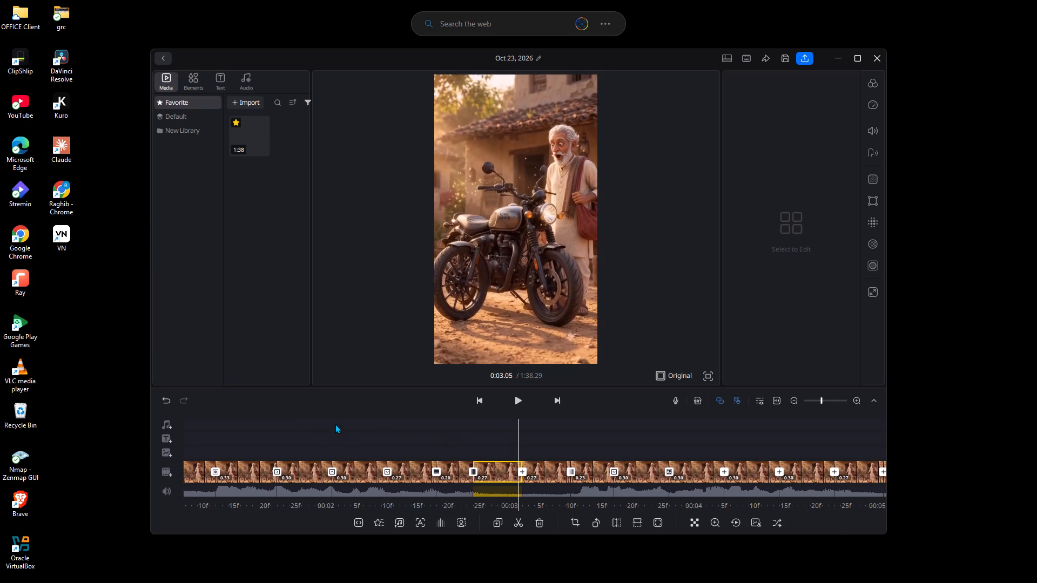
{"action": "left_click", "coordinate": [518, 471]}
{"action": "left_click", "coordinate": [406, 453]}
{"action": "left_click", "coordinate": [410, 451]}
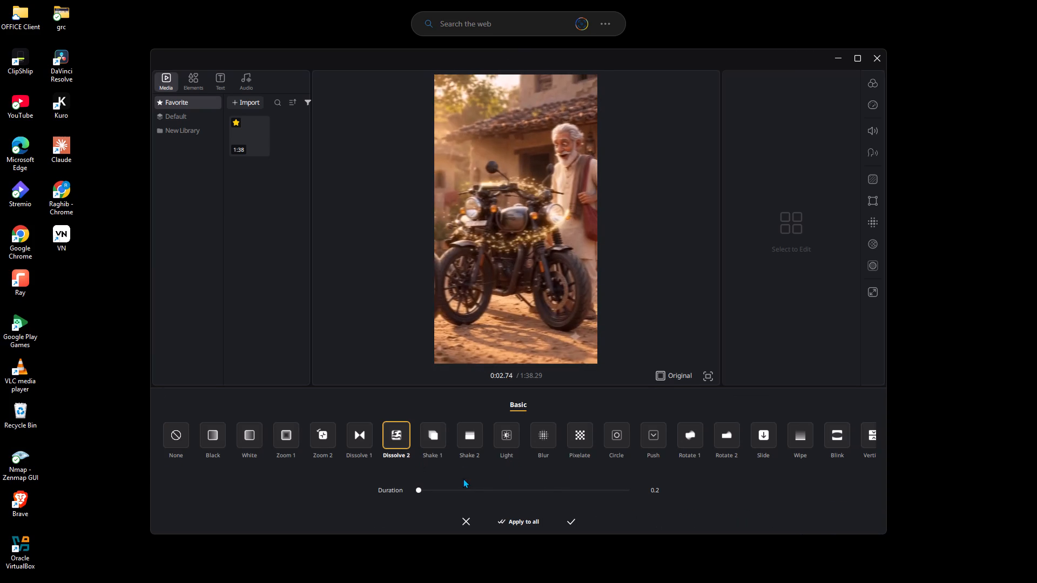
{"action": "left_click", "coordinate": [551, 491]}
{"action": "left_click", "coordinate": [572, 528]}
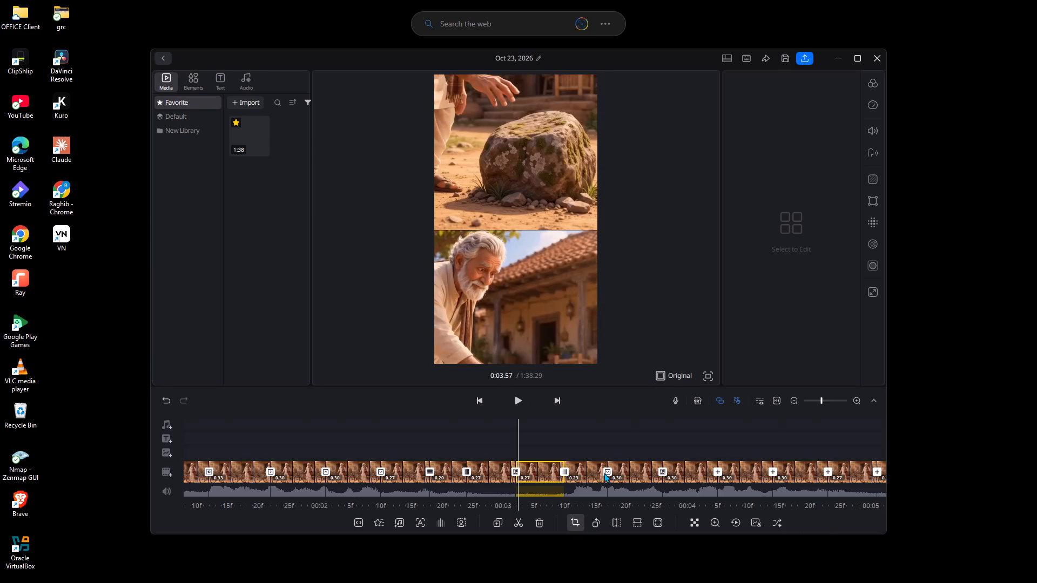
Add a Dissolve 2 transition with a duration of 0.2 at the cut between the two 0.37-second segments, at about 0:06.50.
{"action": "left_click_drag", "start_coordinate": [668, 427], "coordinate": [298, 448]}
{"action": "left_click_drag", "start_coordinate": [496, 439], "coordinate": [334, 433]}
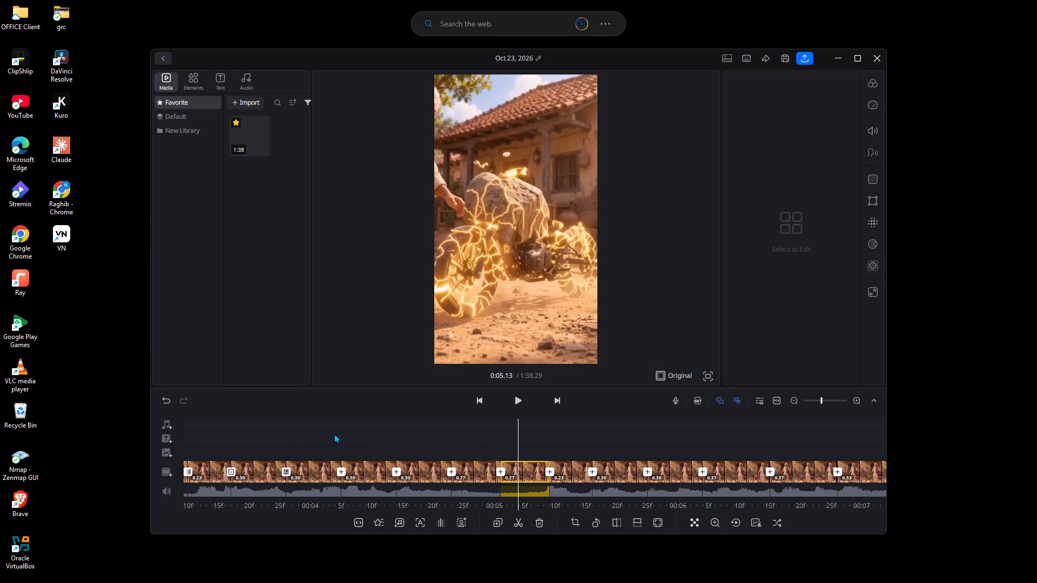
{"action": "left_click_drag", "start_coordinate": [334, 433], "coordinate": [333, 433]}
{"action": "left_click_drag", "start_coordinate": [493, 452], "coordinate": [352, 462]}
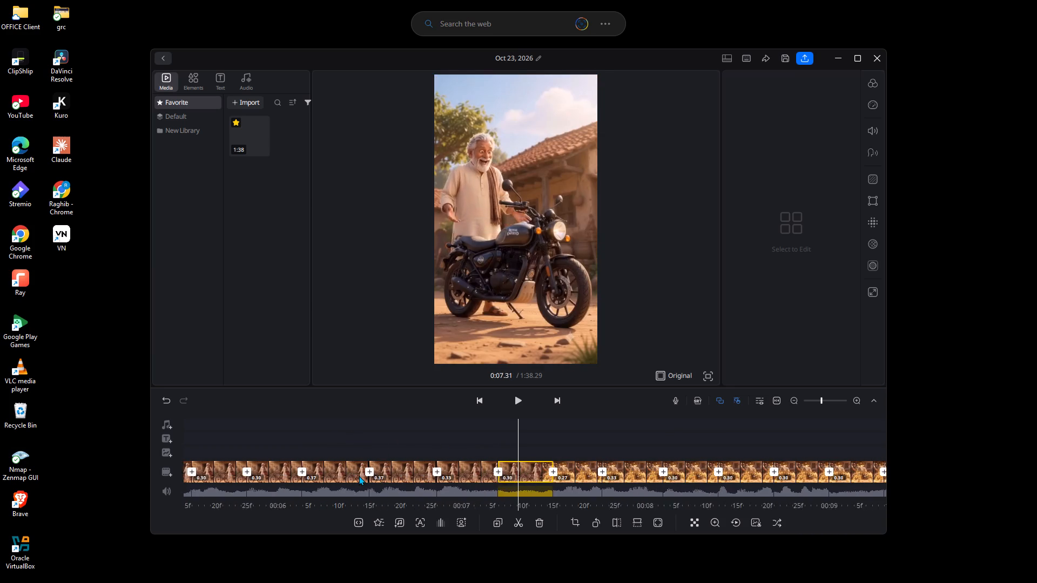
{"action": "left_click", "coordinate": [351, 472]}
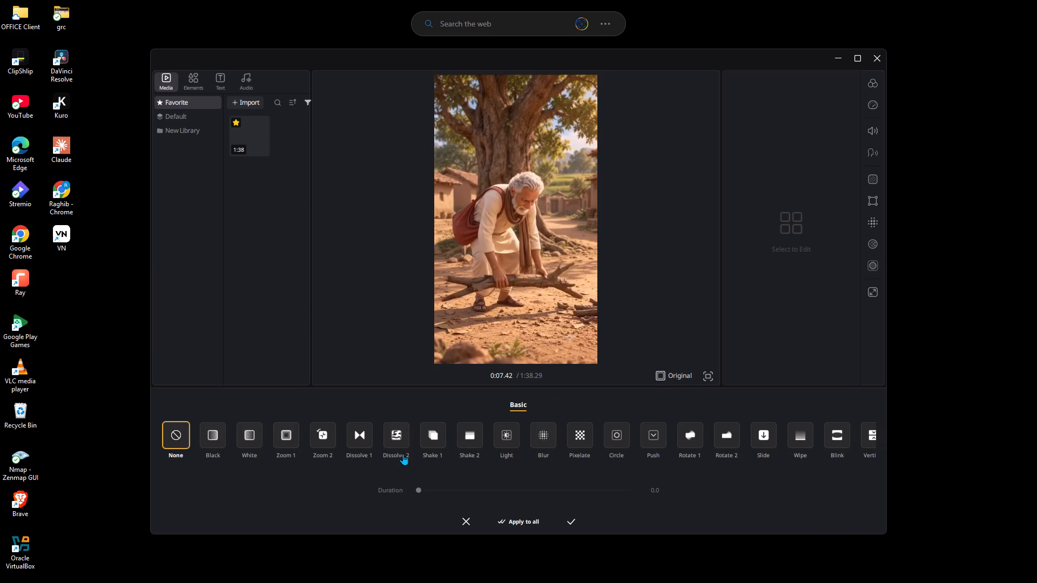
{"action": "left_click", "coordinate": [389, 440]}
{"action": "left_click_drag", "start_coordinate": [556, 482], "coordinate": [561, 489]}
{"action": "left_click", "coordinate": [562, 493]}
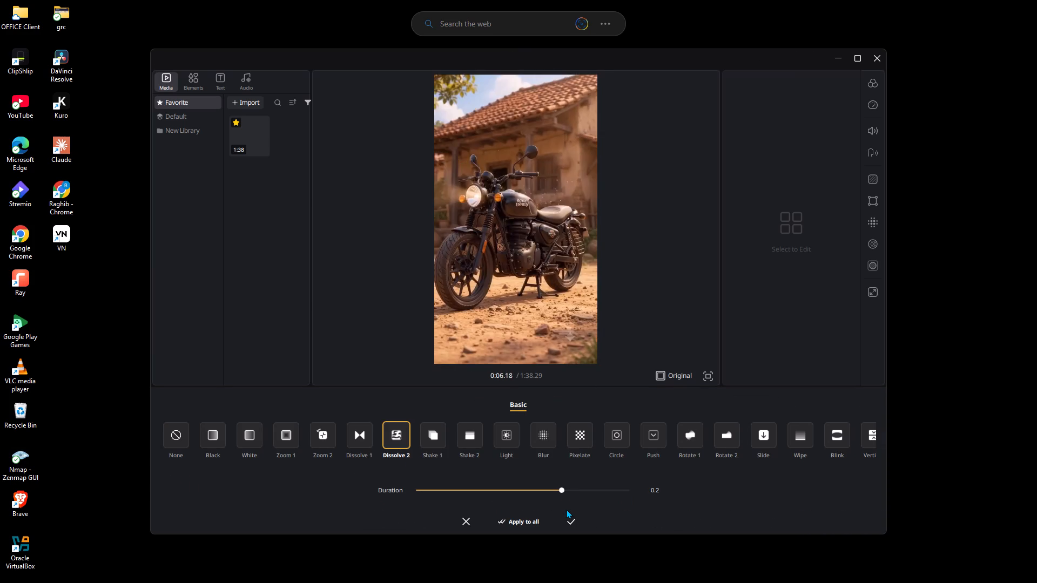
{"action": "left_click", "coordinate": [566, 517]}
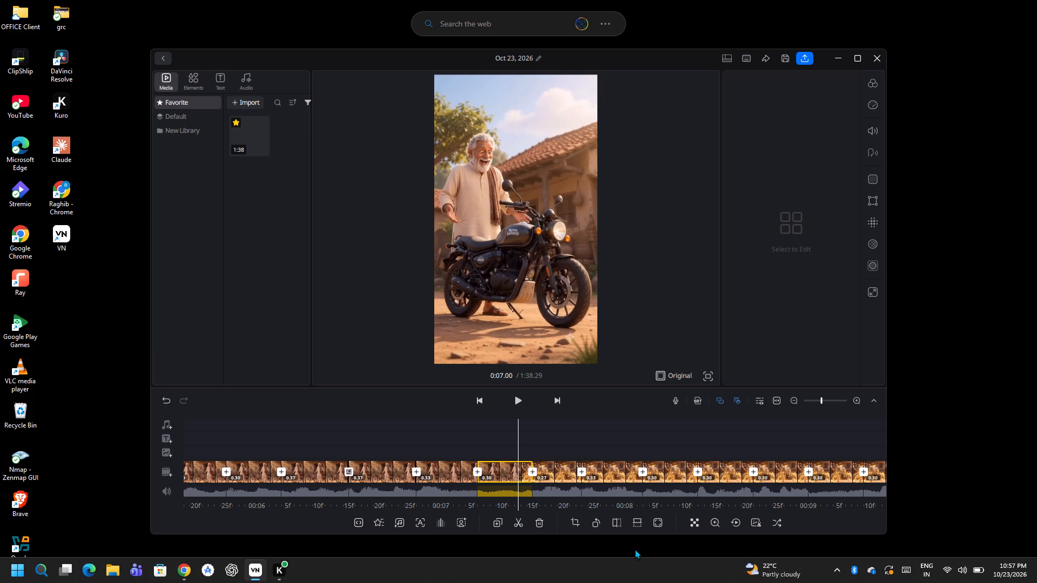
Add a Rotate 2 transition with a duration of 0.3 at the cut at about 0:09.30.
{"action": "left_click", "coordinate": [862, 468]}
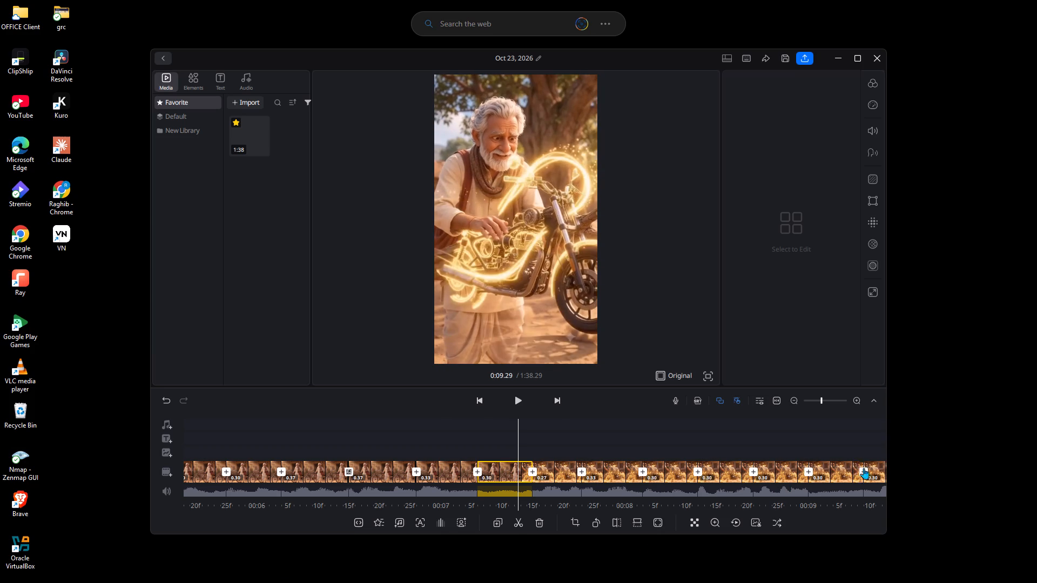
{"action": "left_click", "coordinate": [726, 455]}
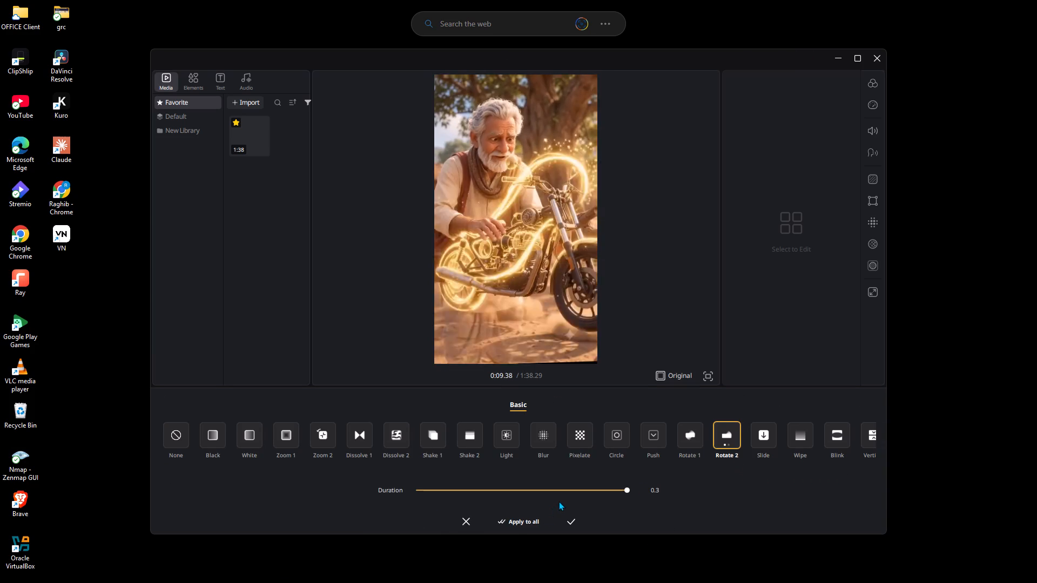
{"action": "left_click", "coordinate": [564, 498]}
{"action": "left_click", "coordinate": [577, 491]}
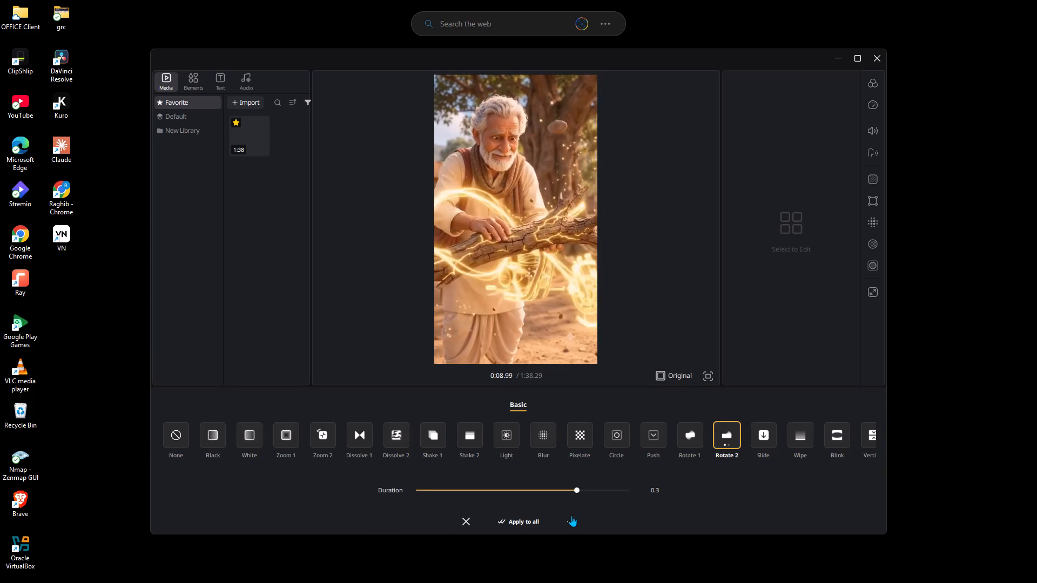
{"action": "left_click", "coordinate": [571, 517]}
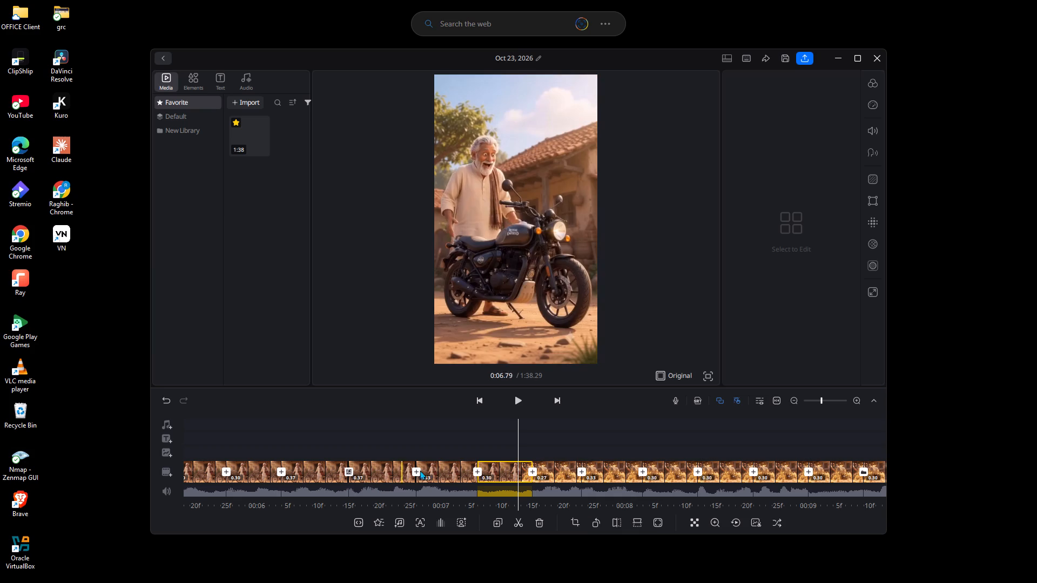
Add a Pixelate transition with a duration of 0.2 at the cut before the 0.33-second segment, at about 0:06.87.
{"action": "left_click", "coordinate": [415, 470]}
{"action": "left_click", "coordinate": [575, 436]}
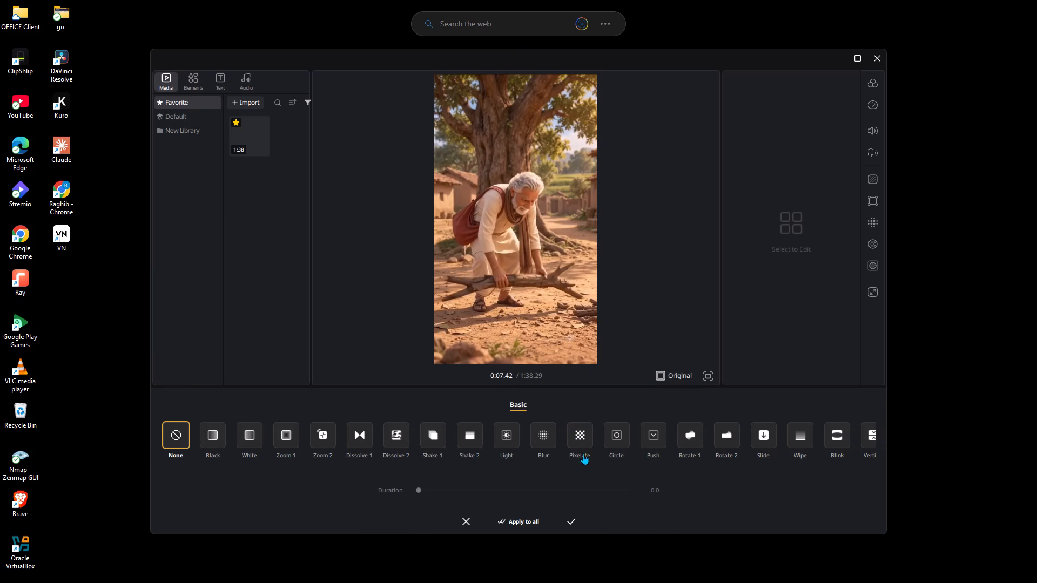
{"action": "left_click", "coordinate": [565, 487]}
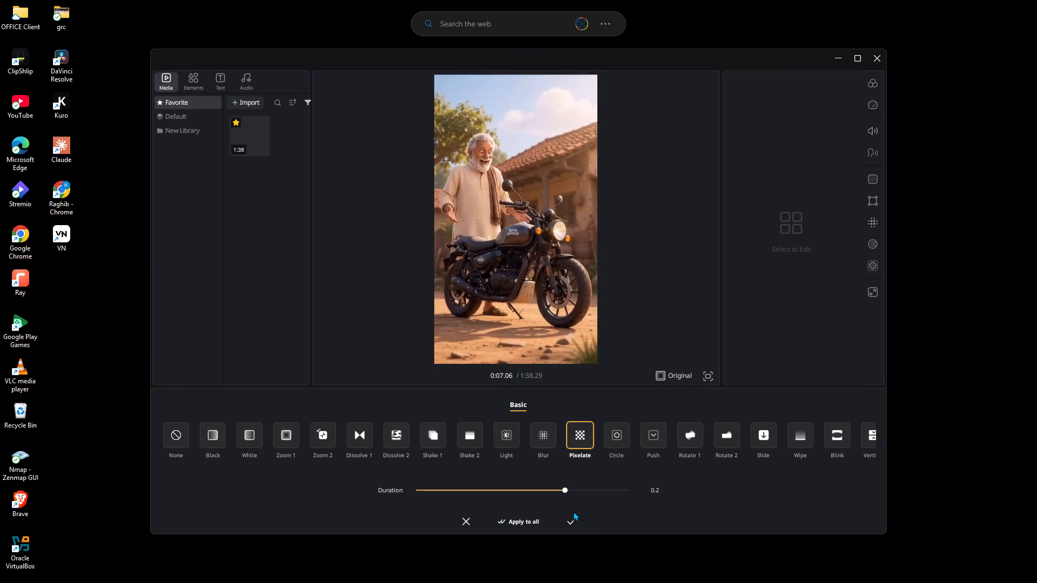
{"action": "left_click", "coordinate": [573, 511]}
{"action": "left_click", "coordinate": [570, 520]}
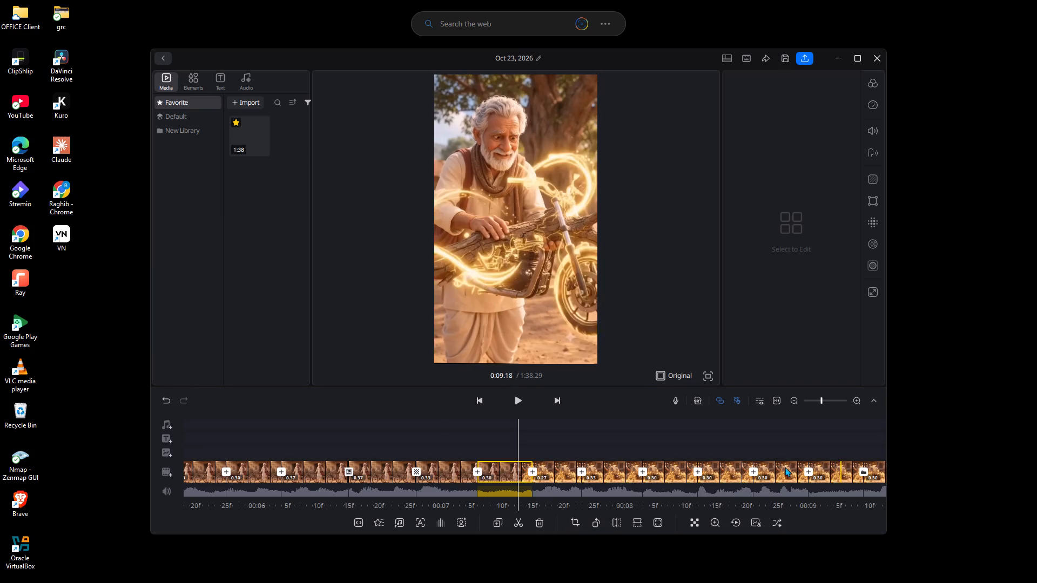
Add a Wipe transition with a duration of 0.2 at the cut at about 0:09.00.
{"action": "left_click", "coordinate": [808, 473]}
{"action": "left_click", "coordinate": [824, 442]}
{"action": "double_click", "coordinate": [814, 440]}
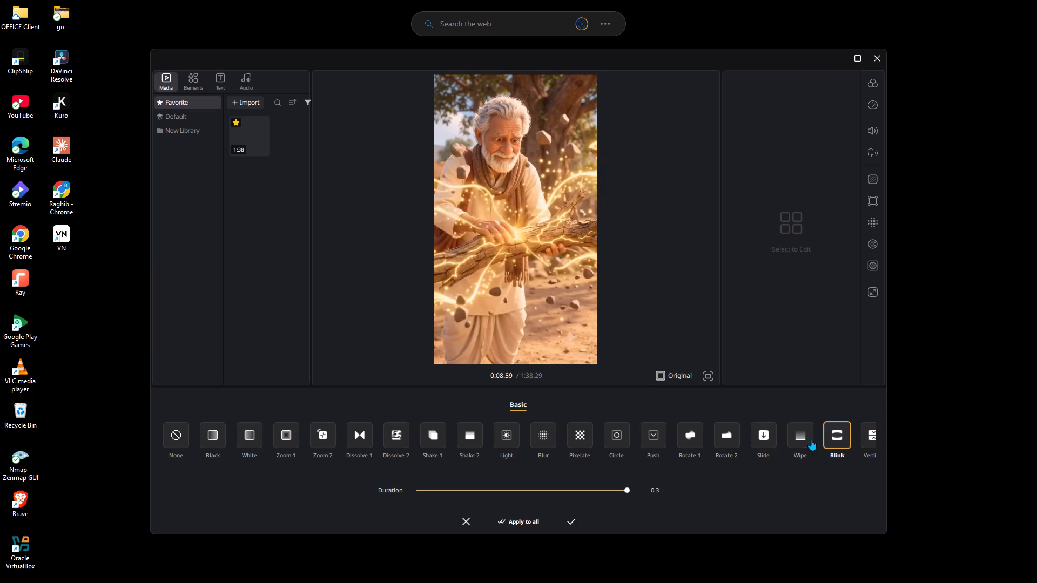
{"action": "left_click", "coordinate": [609, 494]}
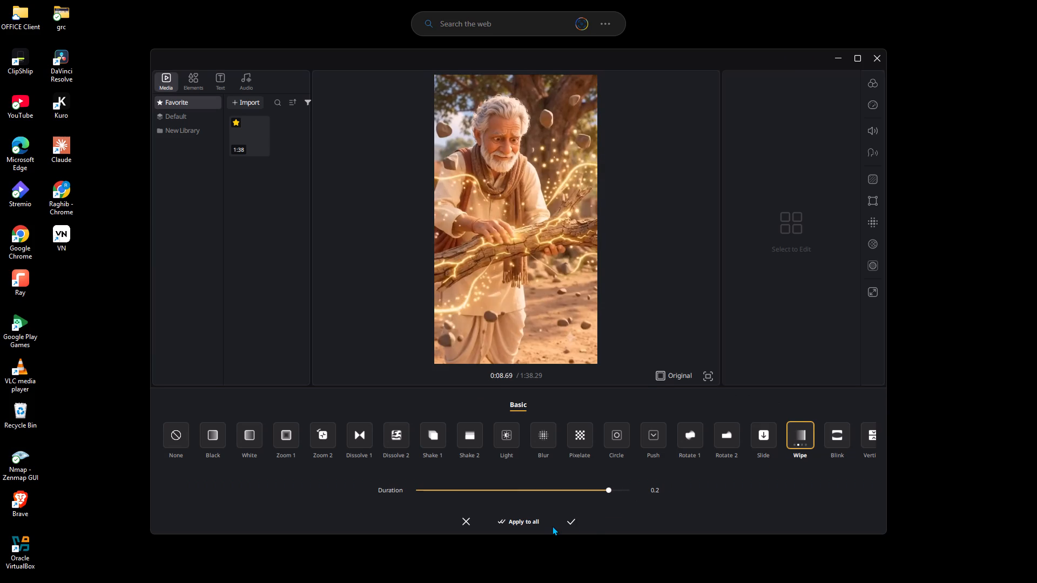
{"action": "left_click", "coordinate": [571, 519]}
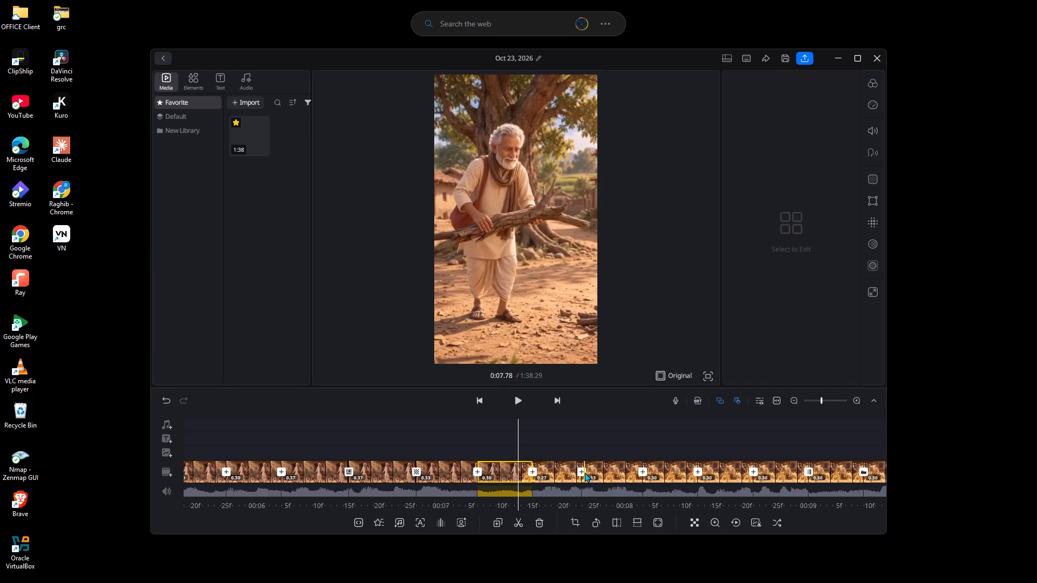
Add a Circle transition at the cut at about 0:07.77, just after the 0.27-second segment, and adjust its duration.
{"action": "left_click", "coordinate": [584, 472]}
{"action": "left_click", "coordinate": [615, 436]}
{"action": "left_click", "coordinate": [577, 492]}
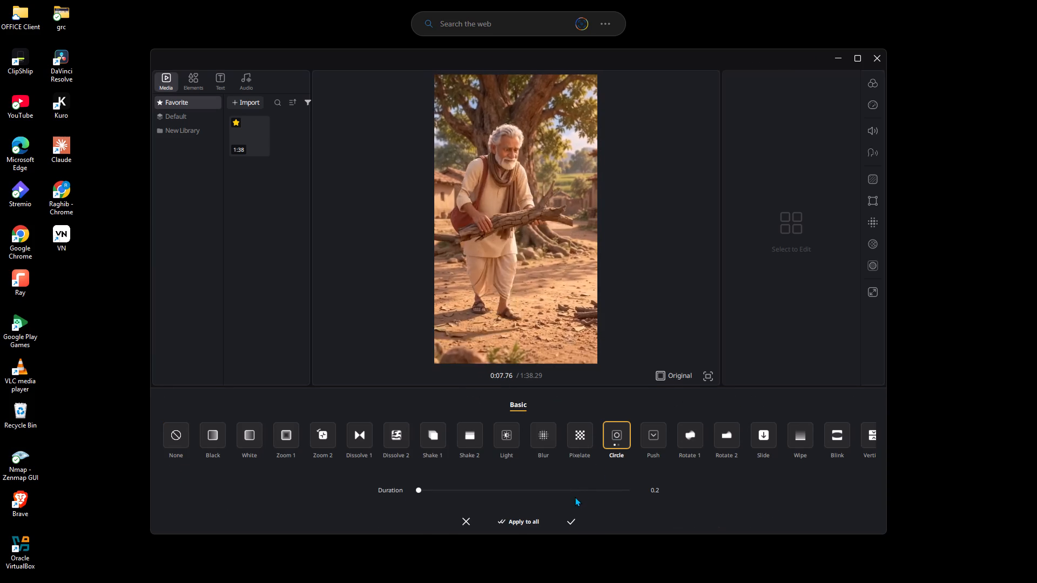
{"action": "left_click", "coordinate": [571, 518]}
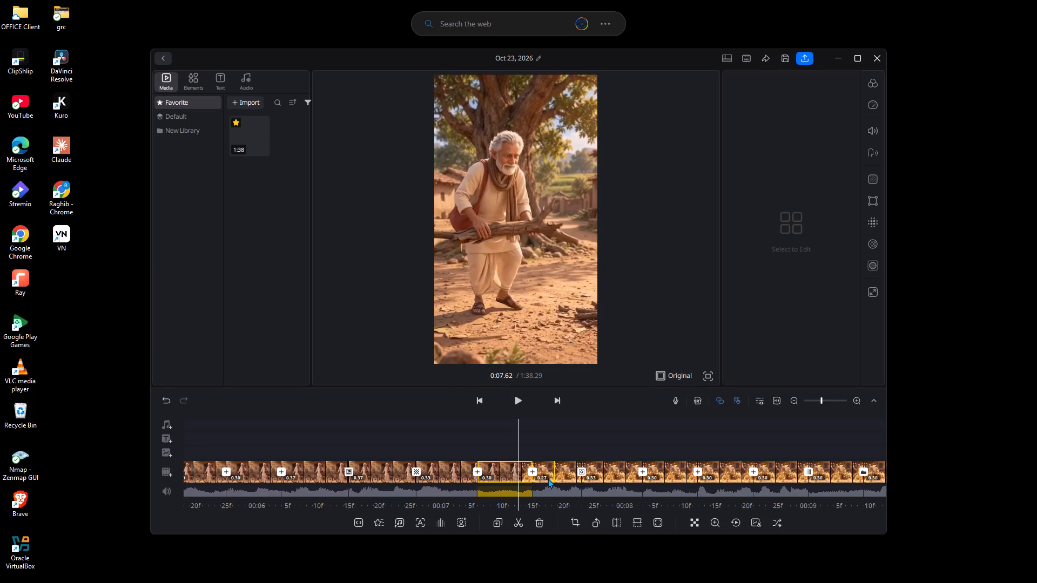
Add a Shake 2 transition with a duration of 0.2 at the cut before the 0.27-second segment, at about 0:07.50.
{"action": "left_click", "coordinate": [534, 471]}
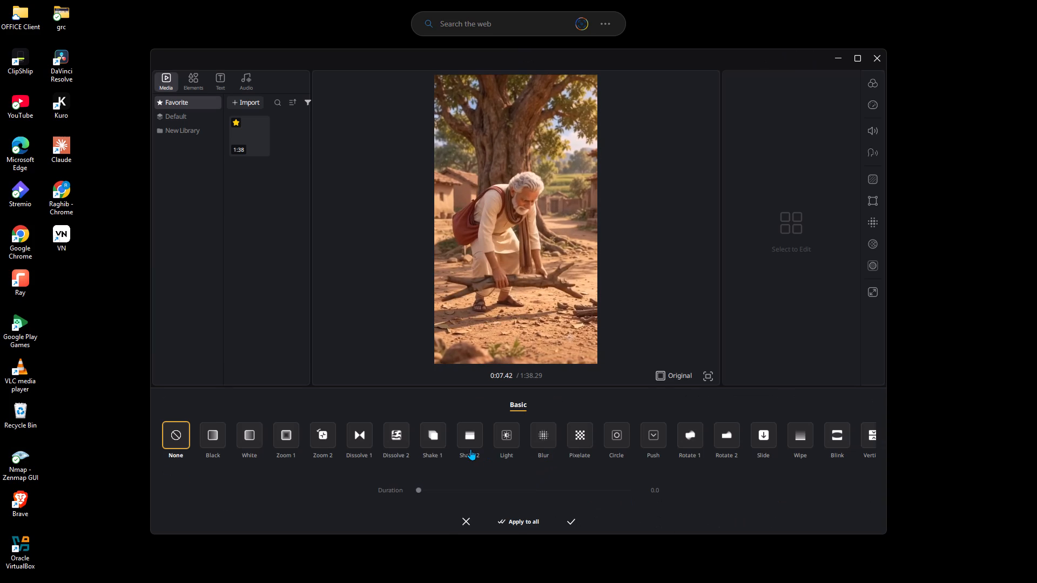
{"action": "double_click", "coordinate": [470, 449]}
{"action": "left_click", "coordinate": [565, 485]}
{"action": "left_click", "coordinate": [574, 519]}
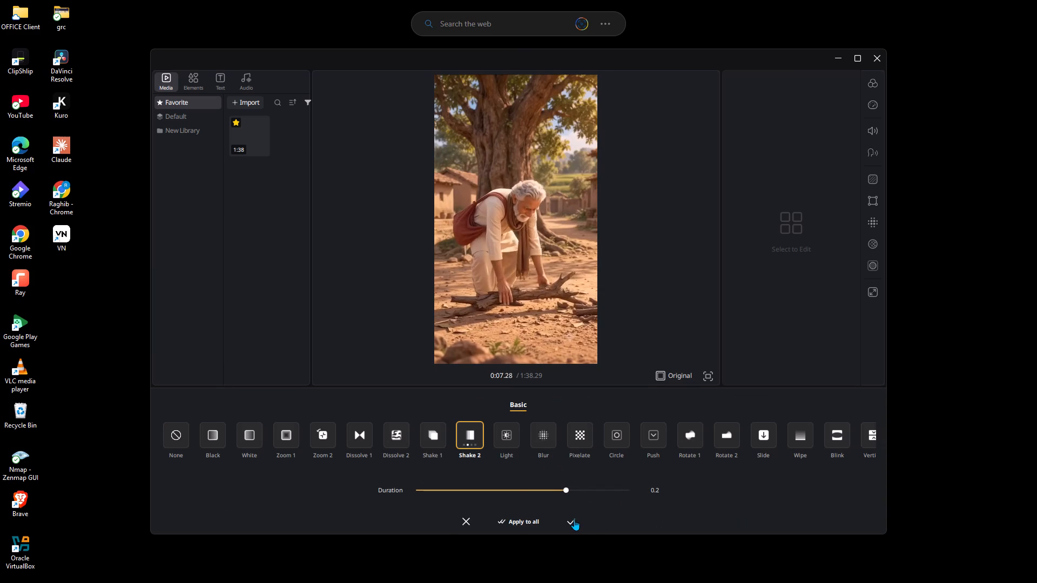
Add a Wipe transition with a duration of 0.2 at the cut at about 0:07.20.
{"action": "left_click", "coordinate": [476, 470]}
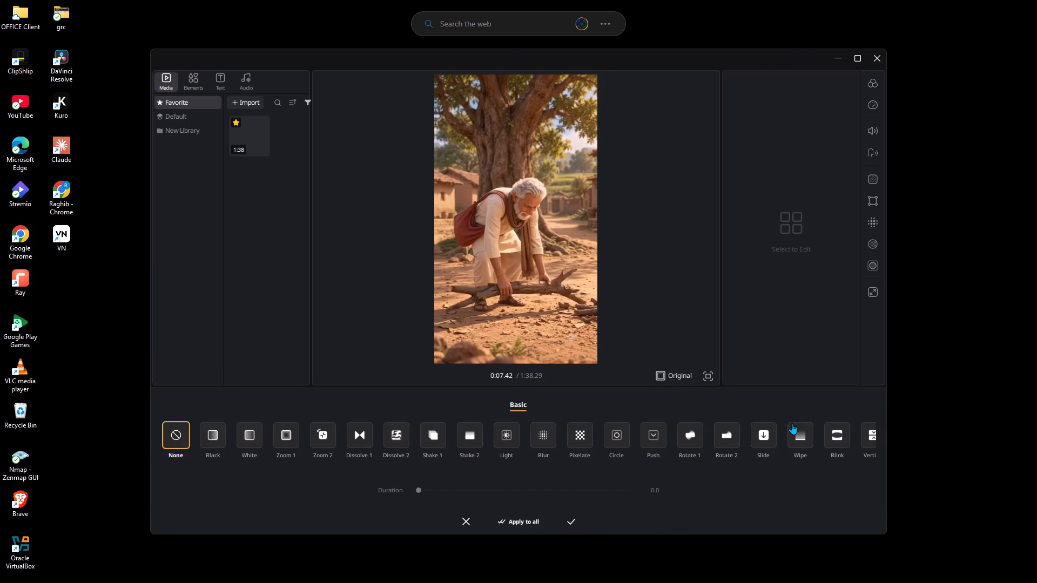
{"action": "double_click", "coordinate": [807, 432]}
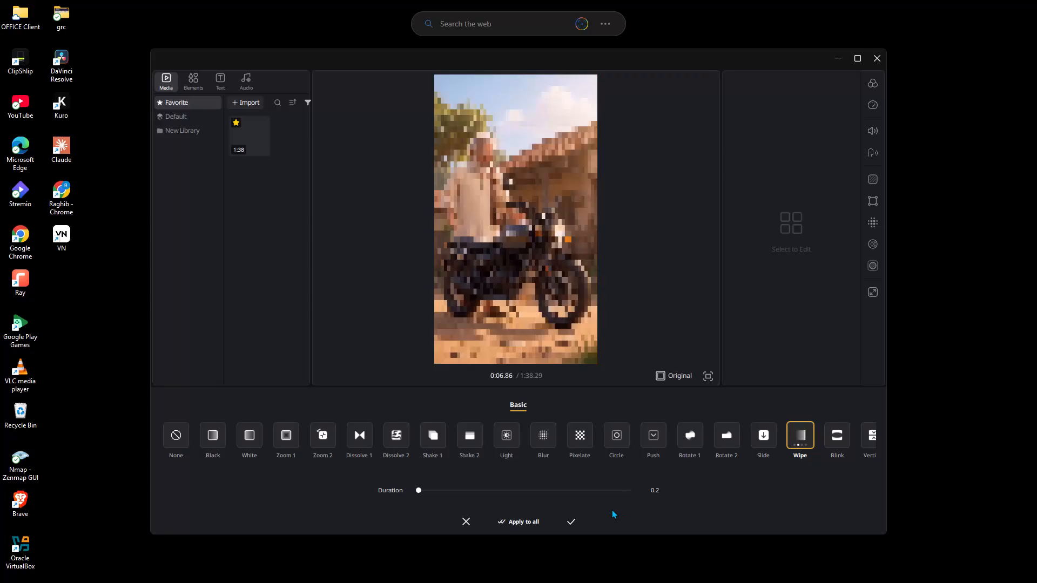
{"action": "left_click", "coordinate": [595, 479]}
{"action": "left_click", "coordinate": [590, 484]}
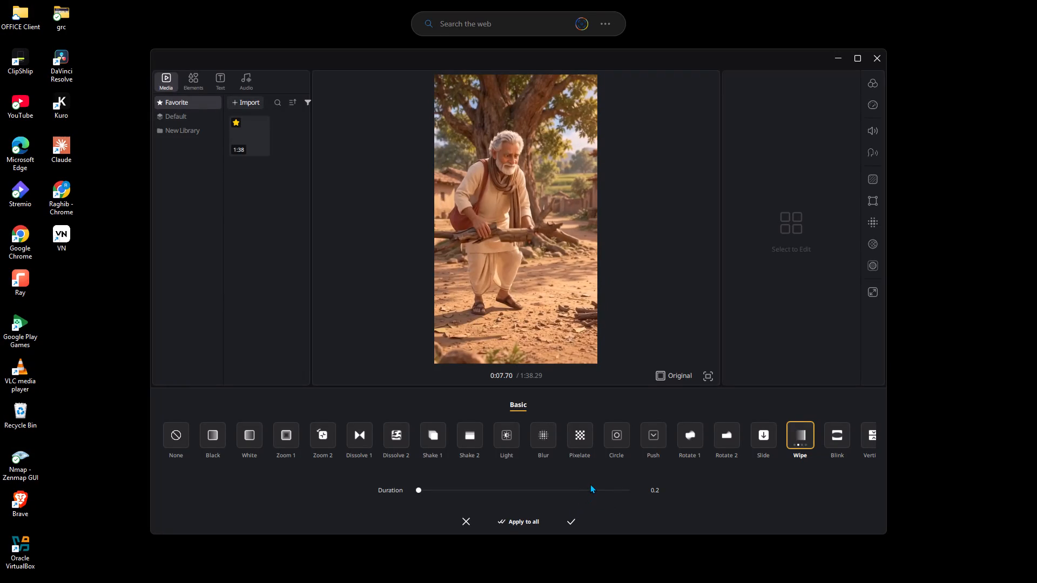
{"action": "left_click", "coordinate": [590, 491]}
{"action": "left_click", "coordinate": [573, 520]}
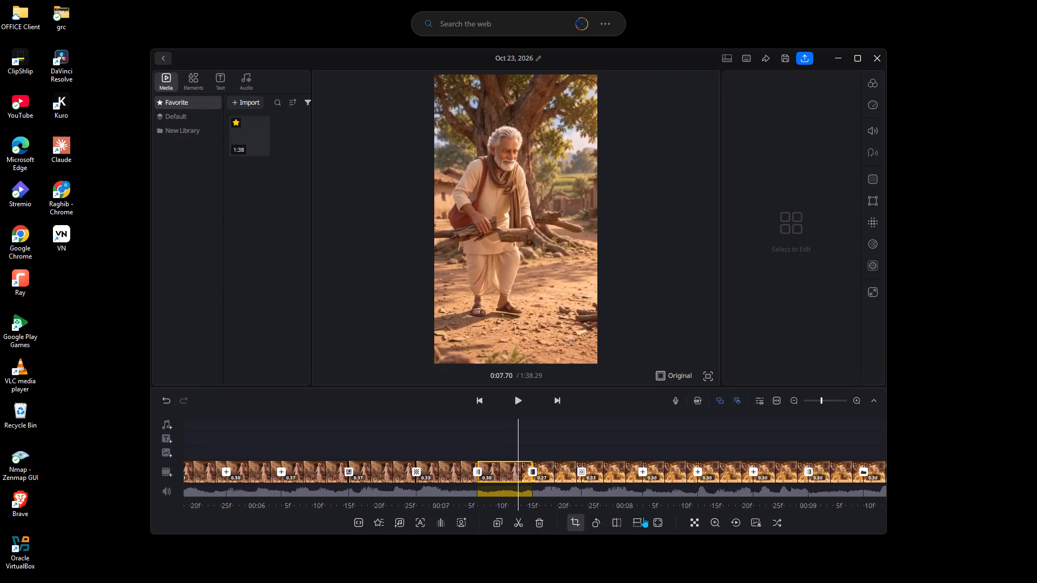
Add a Shake 1 transition at the cut at about 0:08.70 and adjust its duration.
{"action": "left_click", "coordinate": [752, 470]}
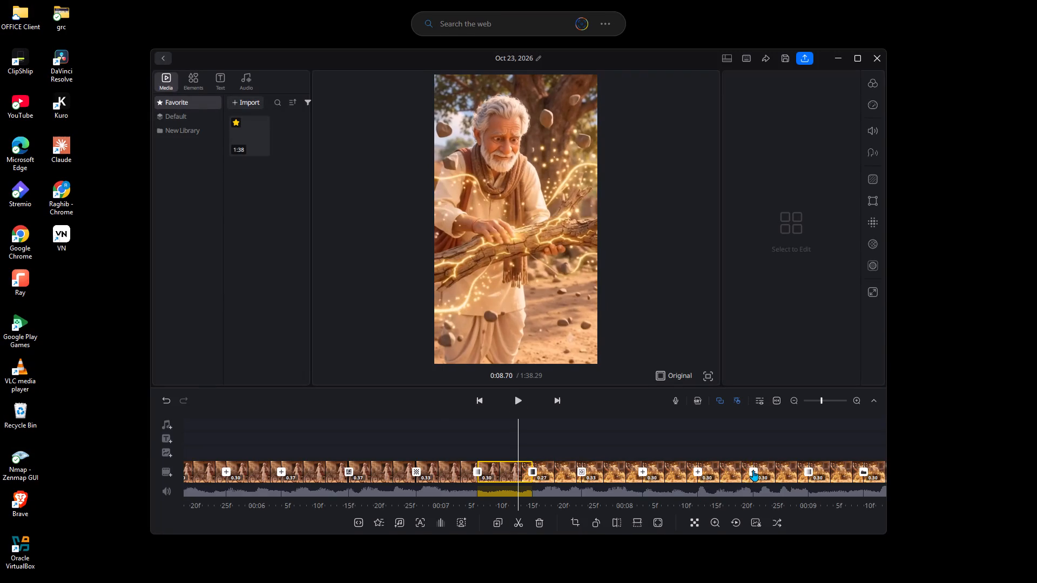
{"action": "left_click", "coordinate": [428, 443]}
{"action": "double_click", "coordinate": [433, 443]}
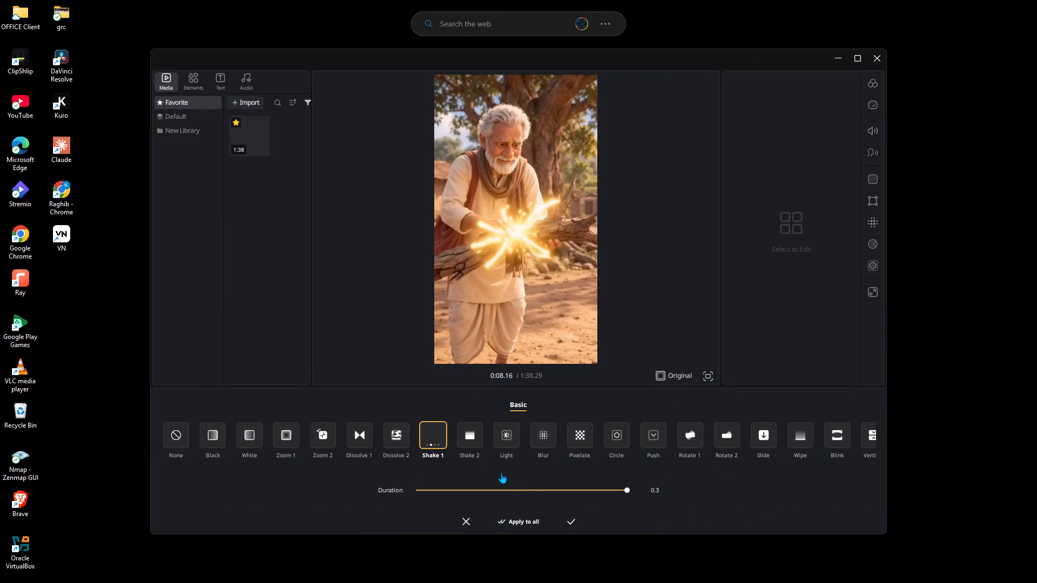
{"action": "left_click", "coordinate": [557, 491]}
{"action": "left_click", "coordinate": [571, 519]}
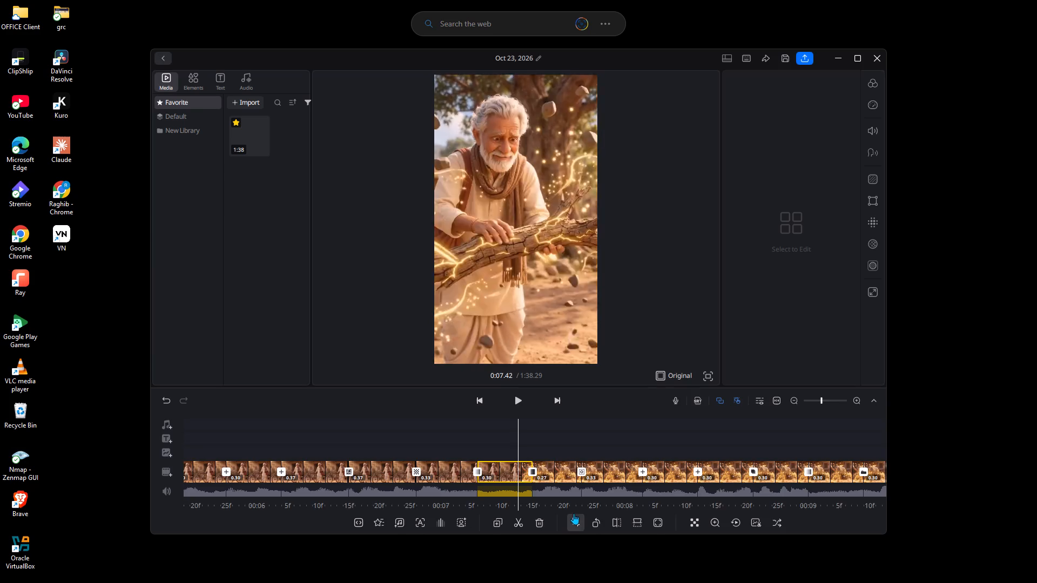
Add a Horizontal transition with a duration of 0.3 at the cut at about 0:08.10.
{"action": "left_click", "coordinate": [641, 473]}
{"action": "left_click_drag", "start_coordinate": [777, 432], "coordinate": [671, 438]}
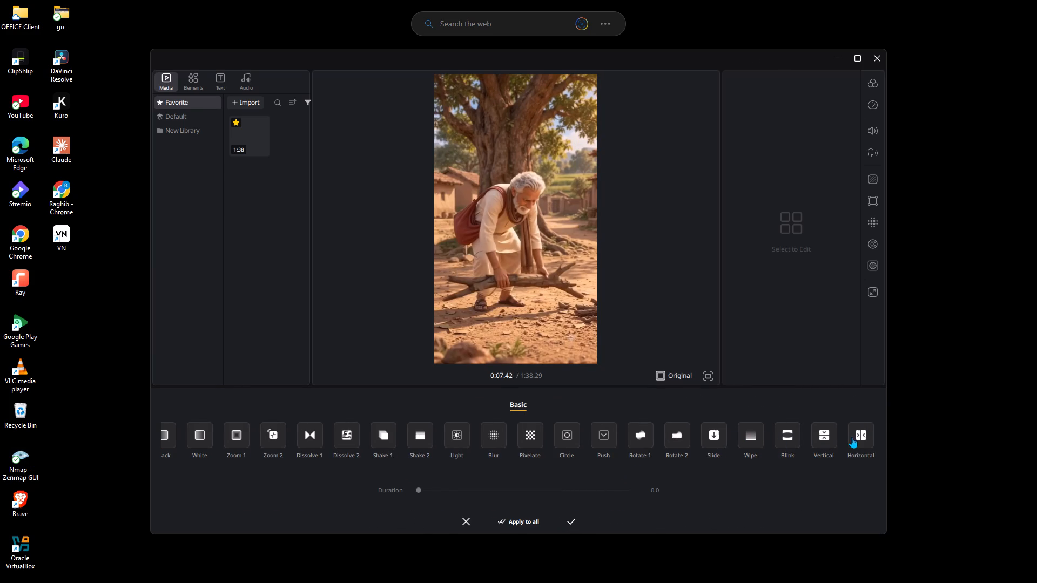
{"action": "left_click", "coordinate": [856, 437]}
{"action": "left_click", "coordinate": [594, 489]}
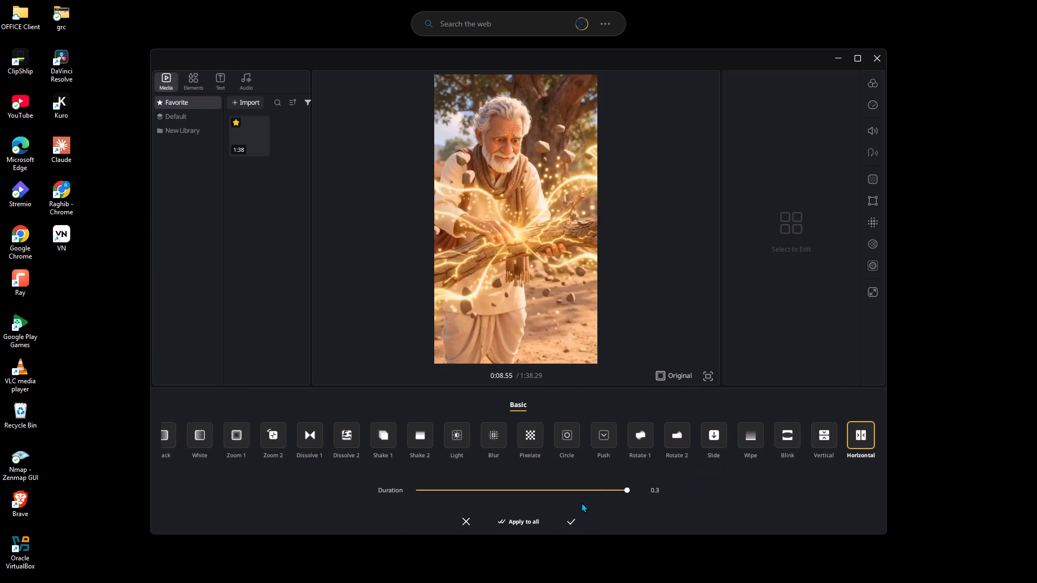
{"action": "left_click", "coordinate": [571, 521]}
Add a Shake 1 transition at the cut at about 0:08.40 and adjust its duration.
{"action": "left_click_drag", "start_coordinate": [704, 453], "coordinate": [590, 459]}
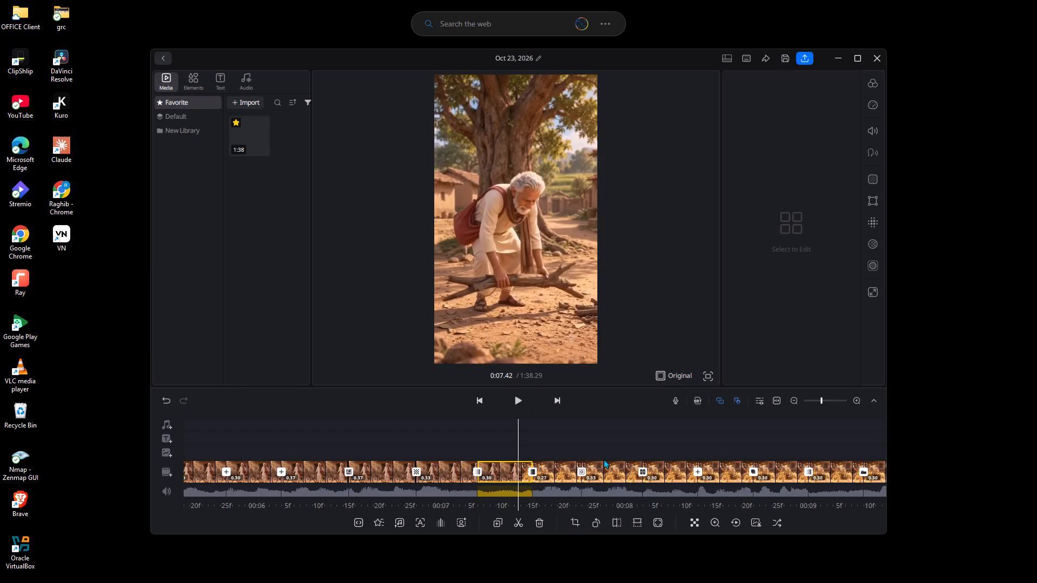
{"action": "left_click", "coordinate": [603, 471]}
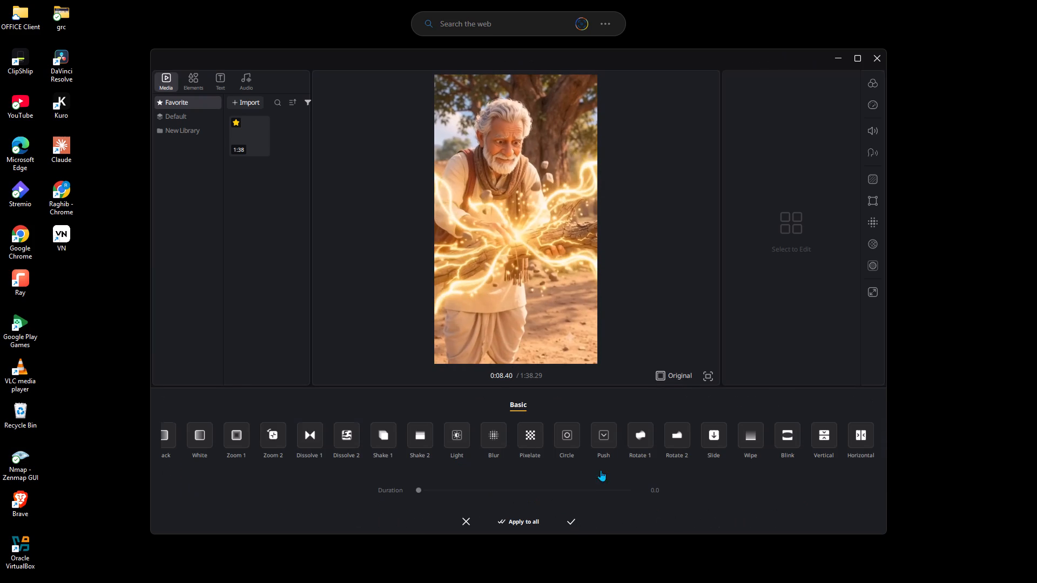
{"action": "left_click", "coordinate": [382, 451]}
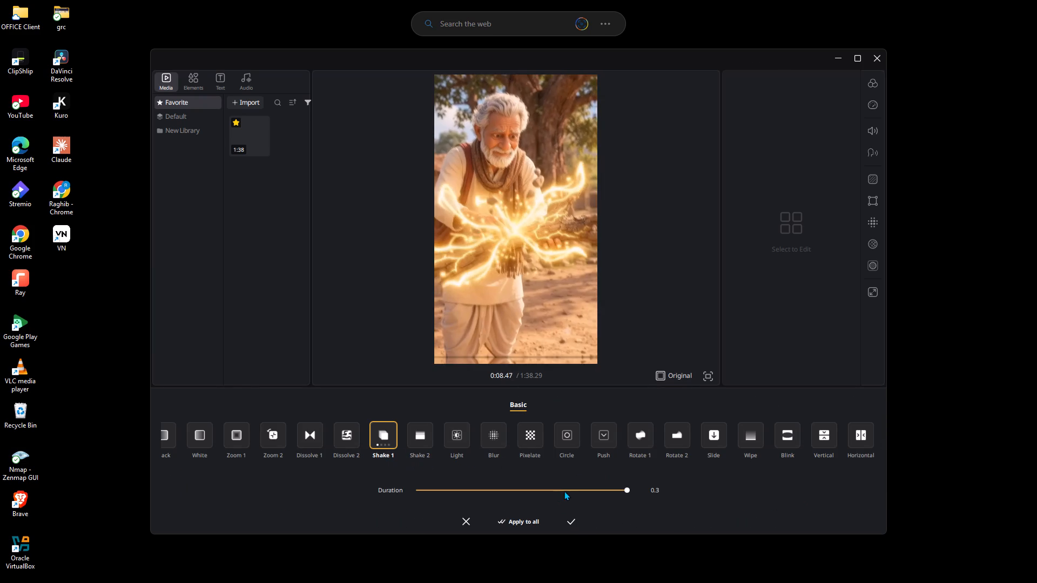
{"action": "left_click", "coordinate": [564, 491]}
{"action": "left_click", "coordinate": [573, 516]}
Add a Shake 2 transition at the cut at about 0:09.60 and adjust its duration.
{"action": "left_click_drag", "start_coordinate": [658, 446], "coordinate": [392, 447]}
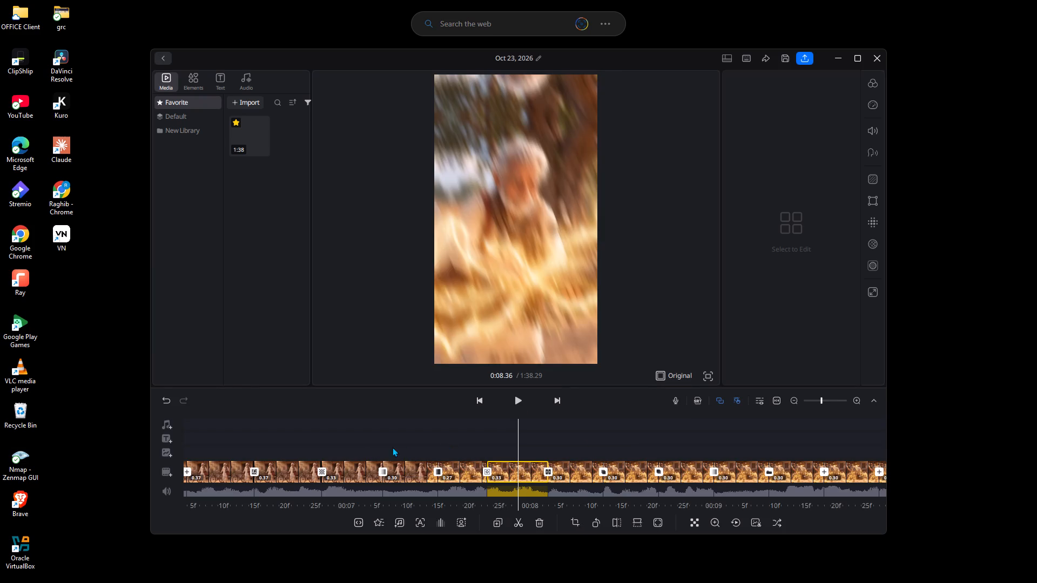
{"action": "left_click_drag", "start_coordinate": [392, 447], "coordinate": [356, 447]}
{"action": "left_click_drag", "start_coordinate": [585, 446], "coordinate": [409, 439]}
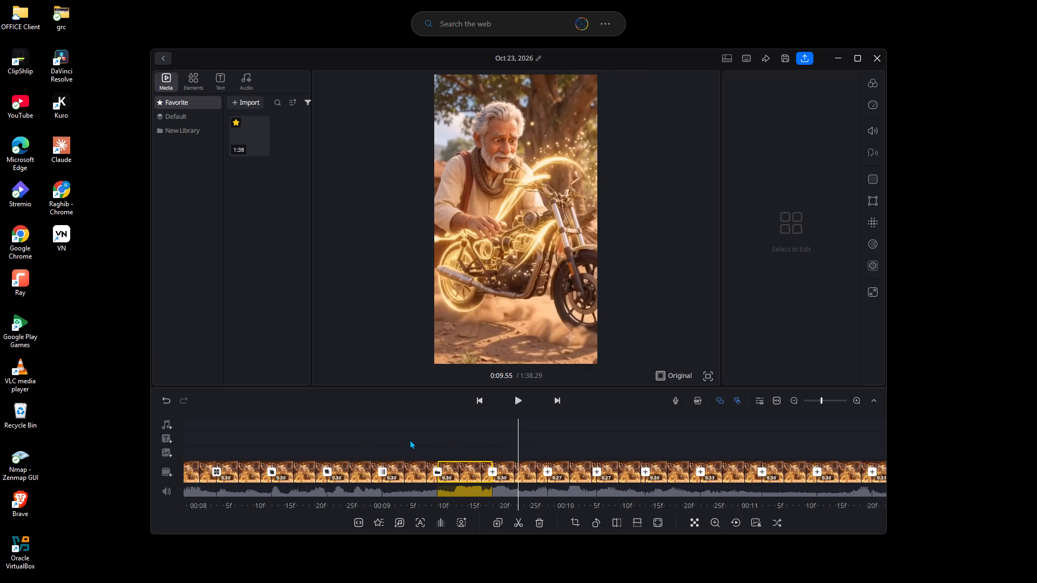
{"action": "left_click_drag", "start_coordinate": [409, 439], "coordinate": [393, 439]}
{"action": "left_click", "coordinate": [386, 472]}
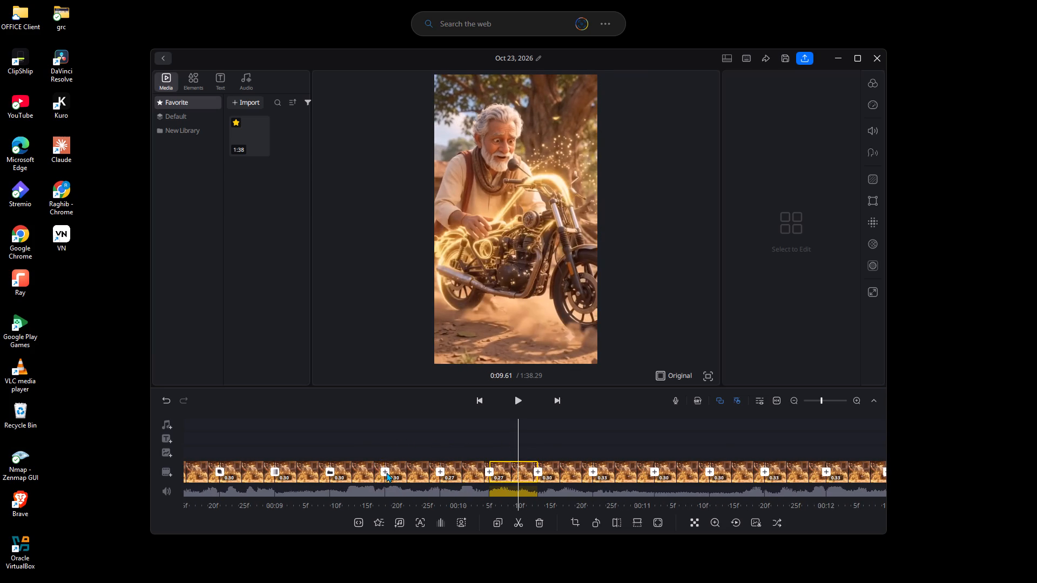
{"action": "double_click", "coordinate": [420, 443]}
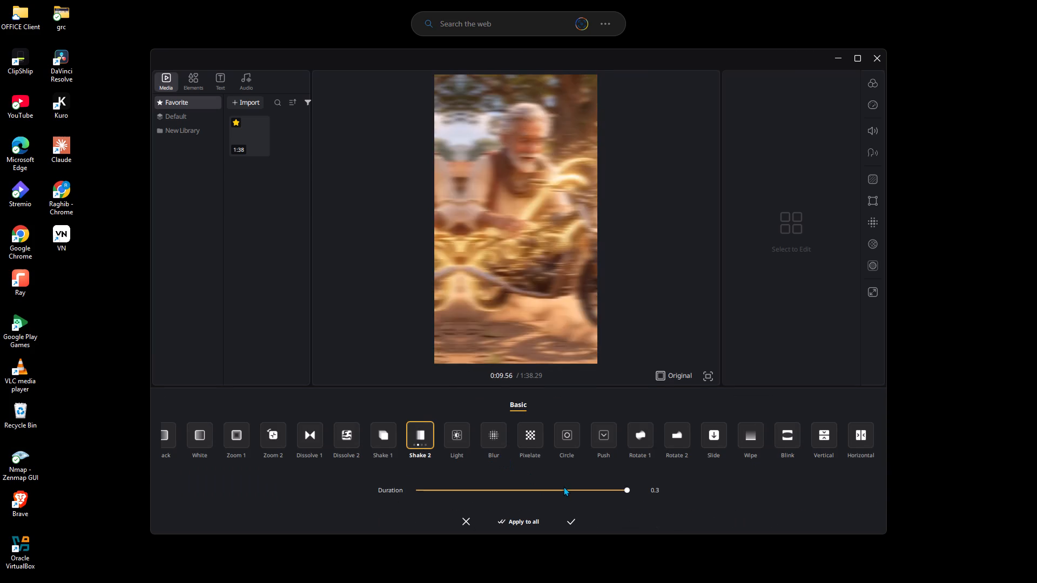
{"action": "left_click", "coordinate": [564, 486]}
{"action": "left_click", "coordinate": [575, 517]}
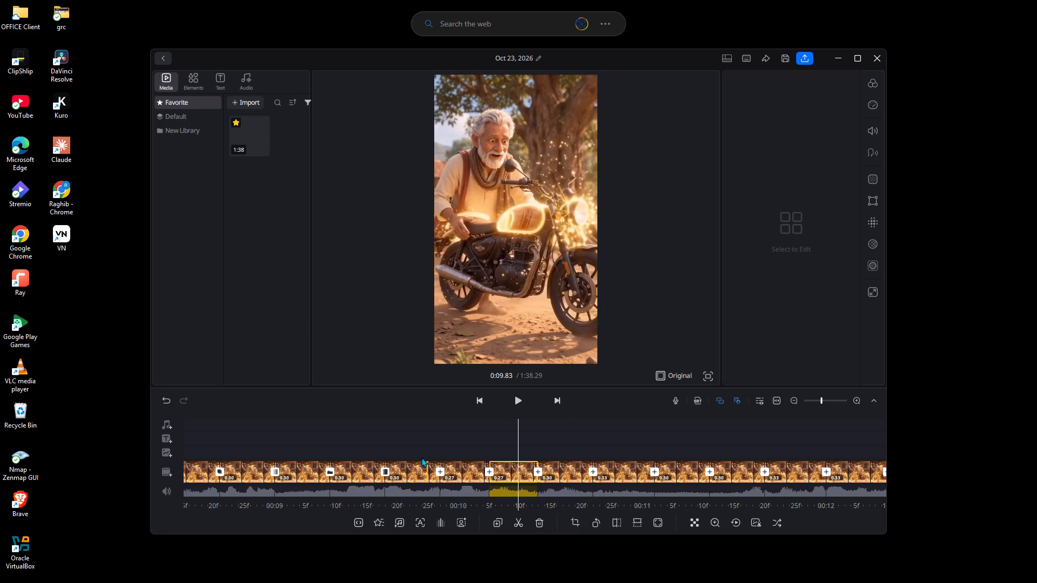
Add a Light transition at the cut before the 0.27-second segment at about 0:09.90 and adjust its duration.
{"action": "left_click", "coordinate": [440, 472]}
{"action": "left_click", "coordinate": [462, 444]}
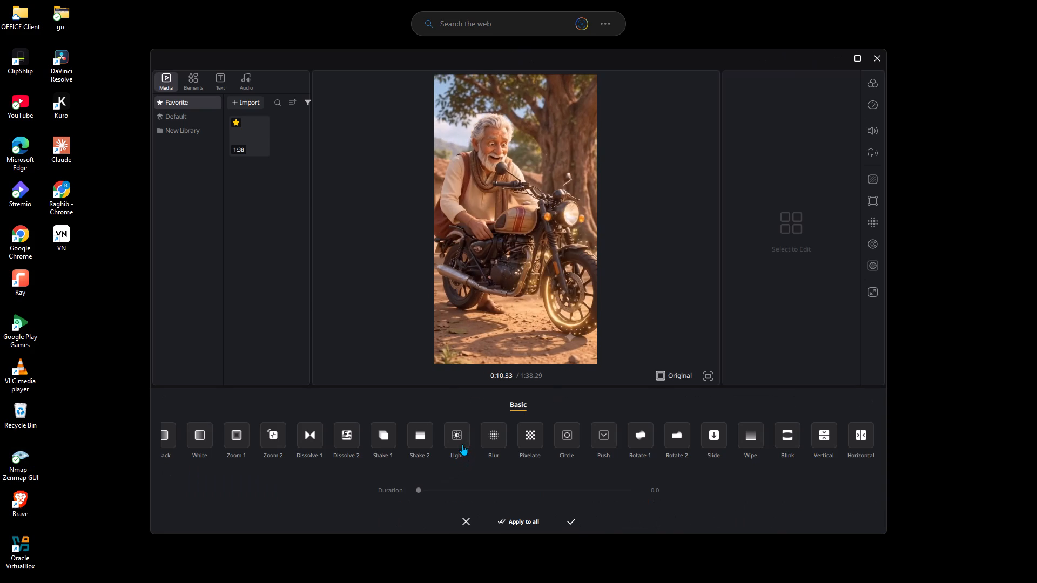
{"action": "left_click", "coordinate": [572, 489]}
{"action": "left_click", "coordinate": [569, 519]}
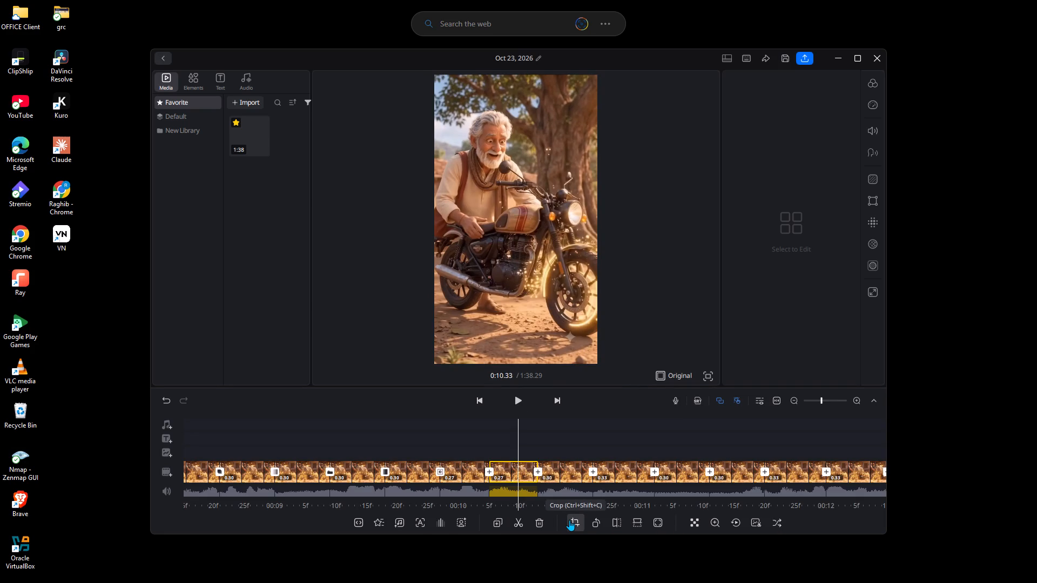
Add a Pixelate transition at the cut before the 0.27-second segment at about 0:10.17 and adjust its duration.
{"action": "left_click", "coordinate": [490, 470]}
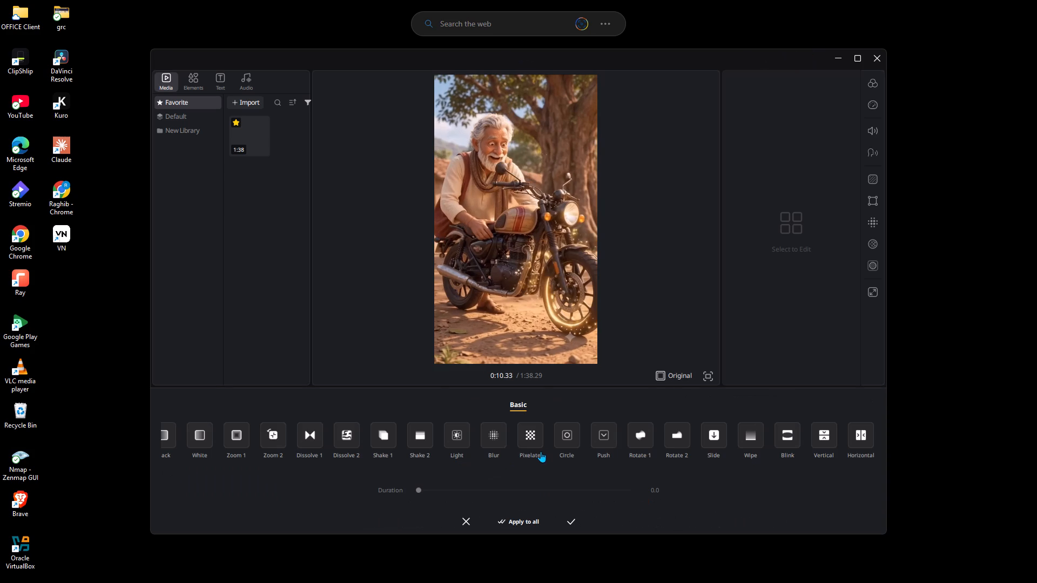
{"action": "left_click", "coordinate": [550, 446]}
{"action": "left_click", "coordinate": [540, 487]}
{"action": "left_click", "coordinate": [535, 451]}
{"action": "left_click", "coordinate": [569, 489]}
{"action": "left_click", "coordinate": [576, 518]}
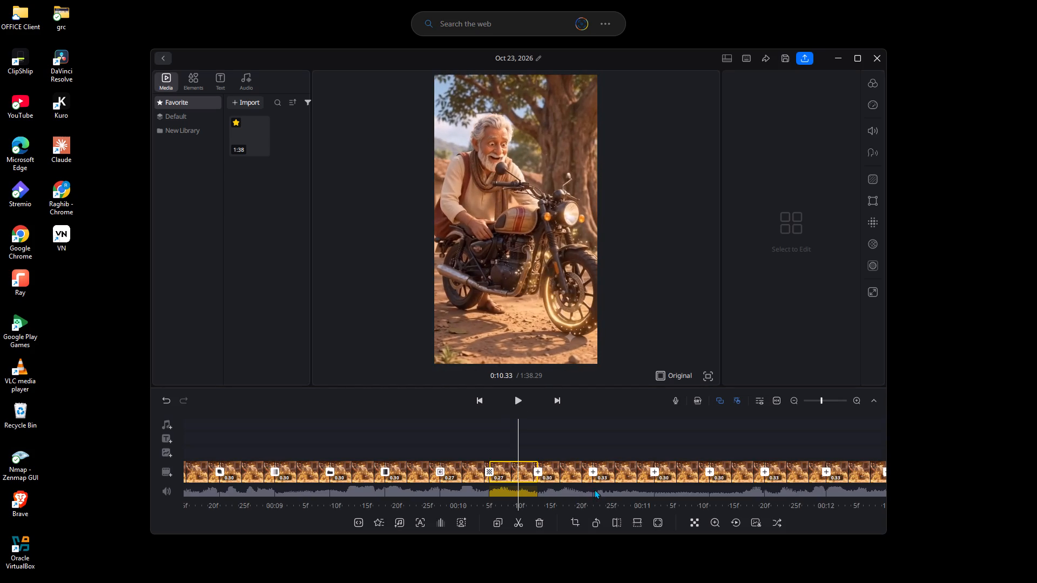
Add a Rotate 1 transition with a duration of 0.3 at the cut at about 0:10.73.
{"action": "left_click", "coordinate": [595, 472]}
{"action": "double_click", "coordinate": [637, 448]}
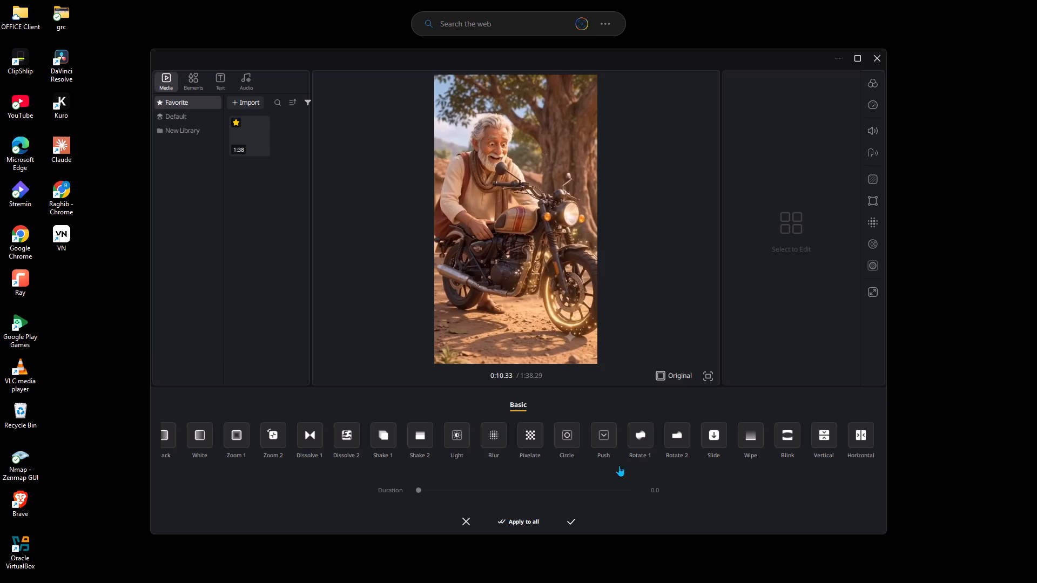
{"action": "left_click", "coordinate": [587, 496]}
{"action": "left_click", "coordinate": [584, 491]}
{"action": "left_click", "coordinate": [576, 517]}
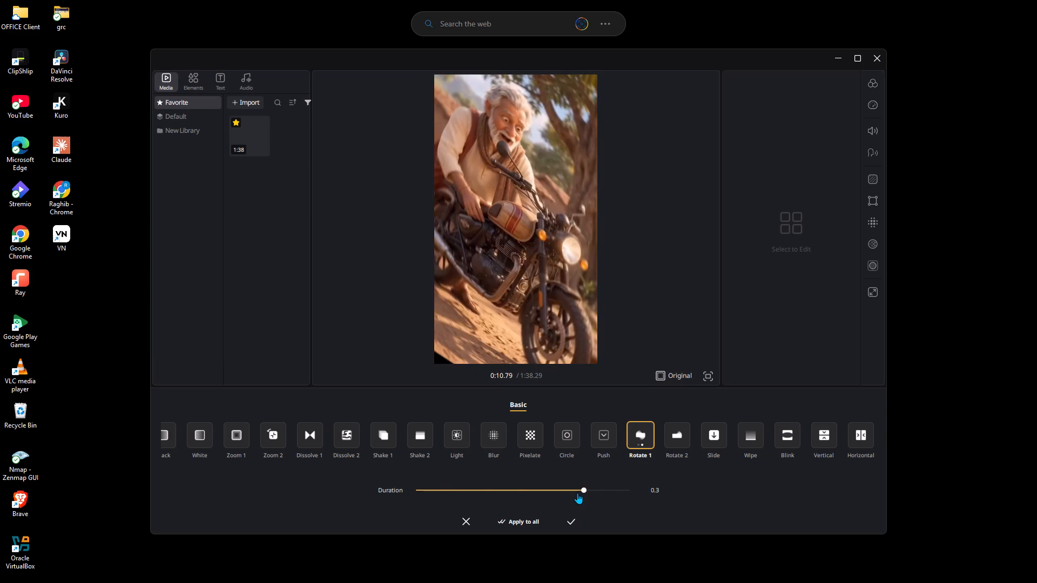
Add a Light transition at the cut at about 0:10.43, just after the 0.27-second segment, and adjust its duration.
{"action": "left_click", "coordinate": [539, 472]}
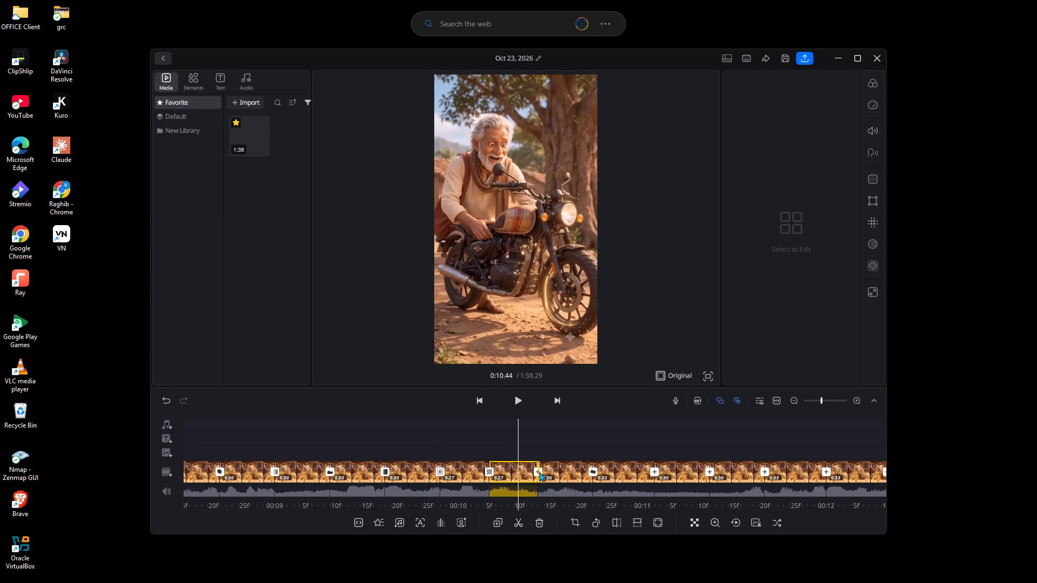
{"action": "left_click", "coordinate": [457, 444]}
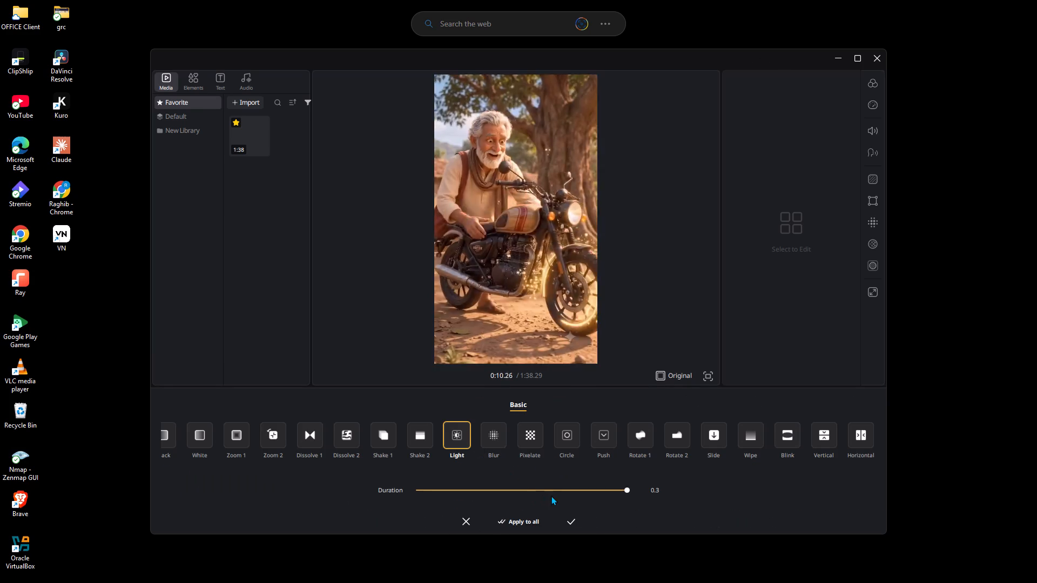
{"action": "left_click", "coordinate": [562, 493]}
{"action": "left_click", "coordinate": [570, 522]}
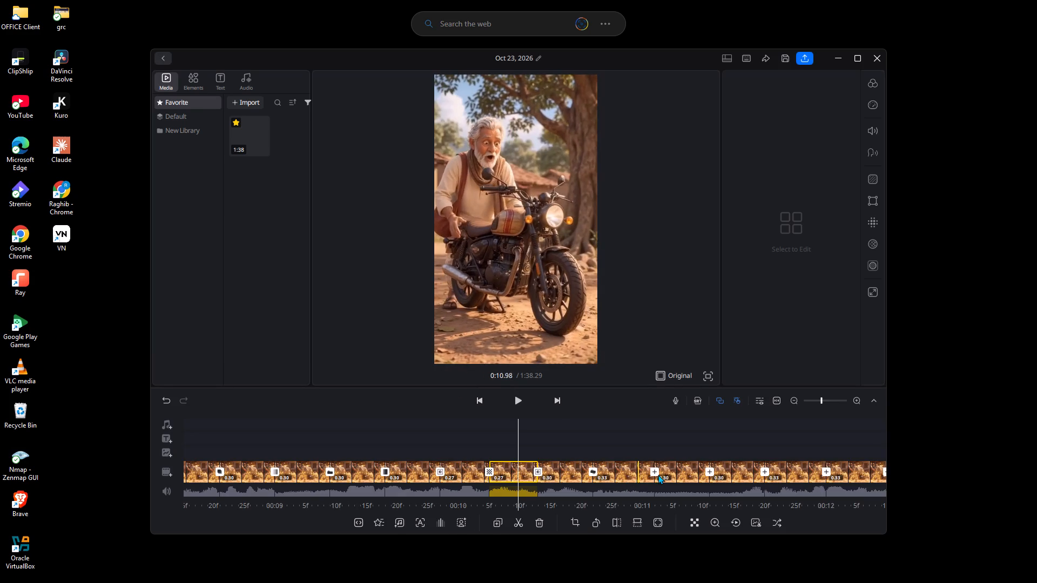
Add a Shake 2 transition with a duration of 0.3 at the cut at about 0:11.07.
{"action": "left_click", "coordinate": [654, 470]}
{"action": "left_click", "coordinate": [410, 451]}
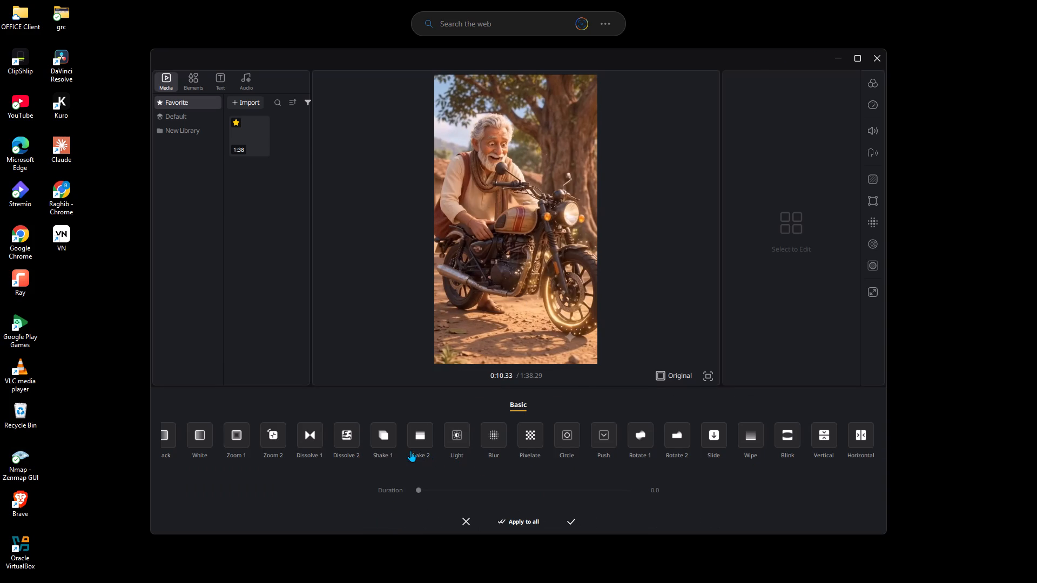
{"action": "left_click", "coordinate": [415, 450]}
{"action": "left_click", "coordinate": [586, 489]}
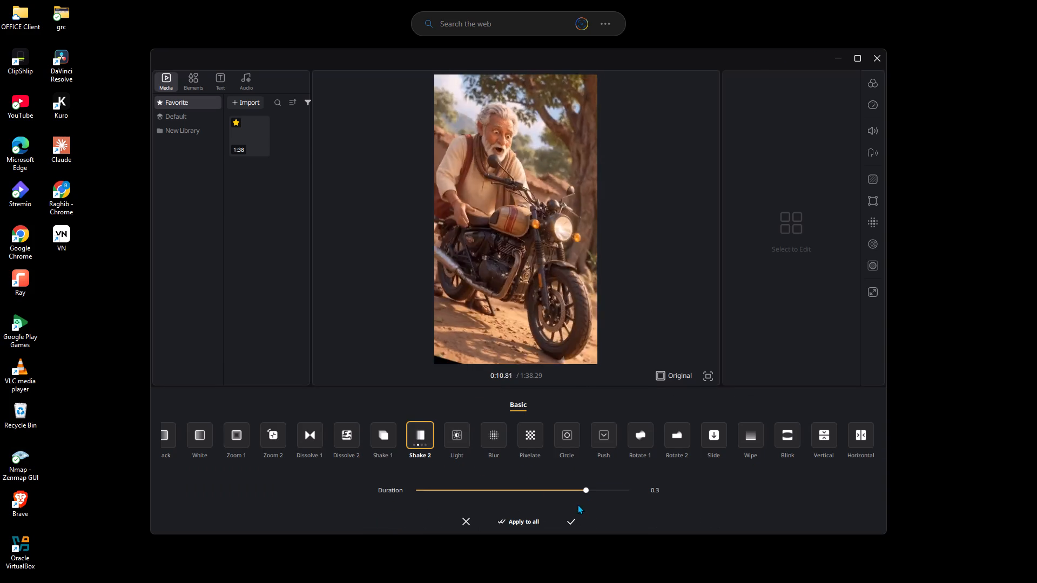
{"action": "left_click", "coordinate": [575, 518]}
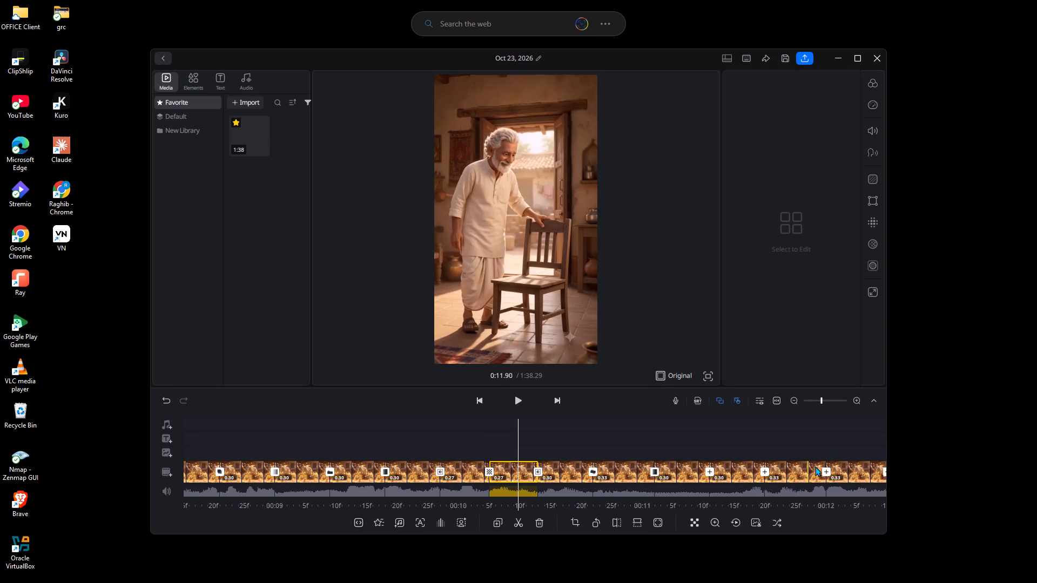
Add a Shake 2 transition with a duration of 0.3 at the cut at about 0:12.00.
{"action": "left_click", "coordinate": [826, 470]}
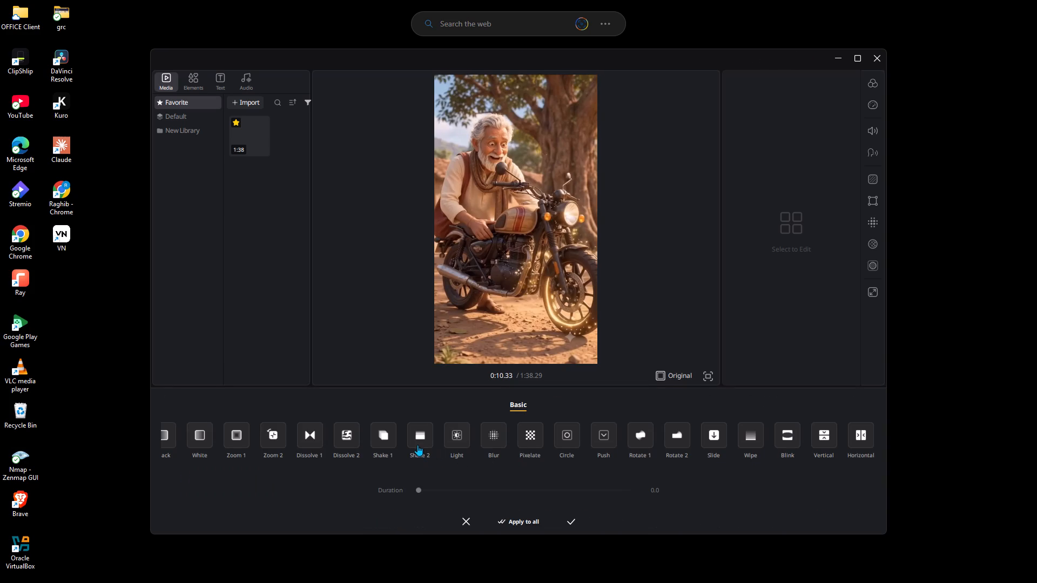
{"action": "left_click", "coordinate": [418, 444]}
{"action": "left_click", "coordinate": [432, 444]}
{"action": "left_click", "coordinate": [583, 488]}
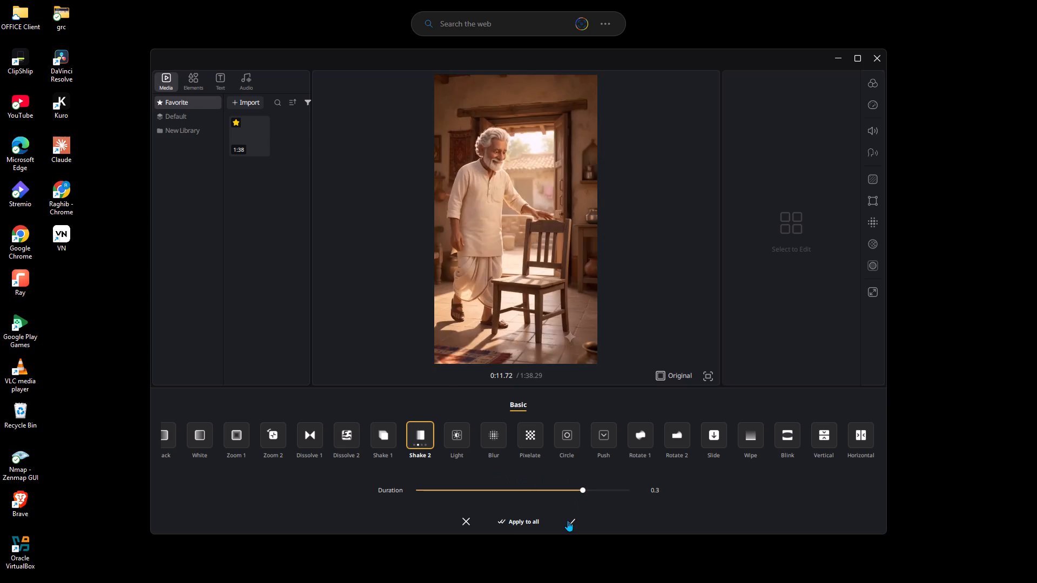
{"action": "left_click", "coordinate": [568, 520]}
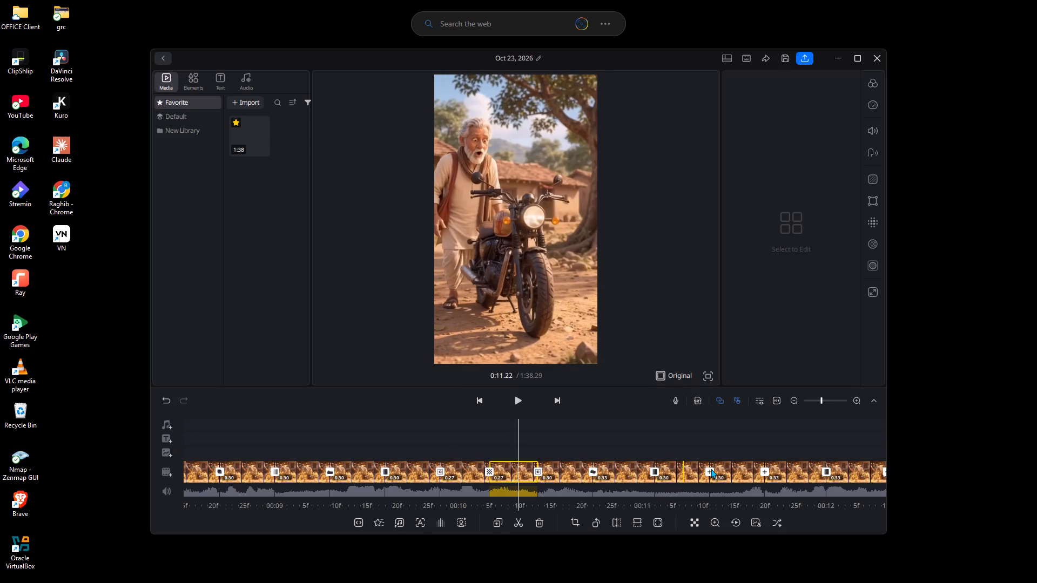
Add a Zoom 2 transition at the cut at about 0:11.37 and shorten its duration slightly.
{"action": "left_click", "coordinate": [711, 469]}
{"action": "left_click", "coordinate": [259, 445]}
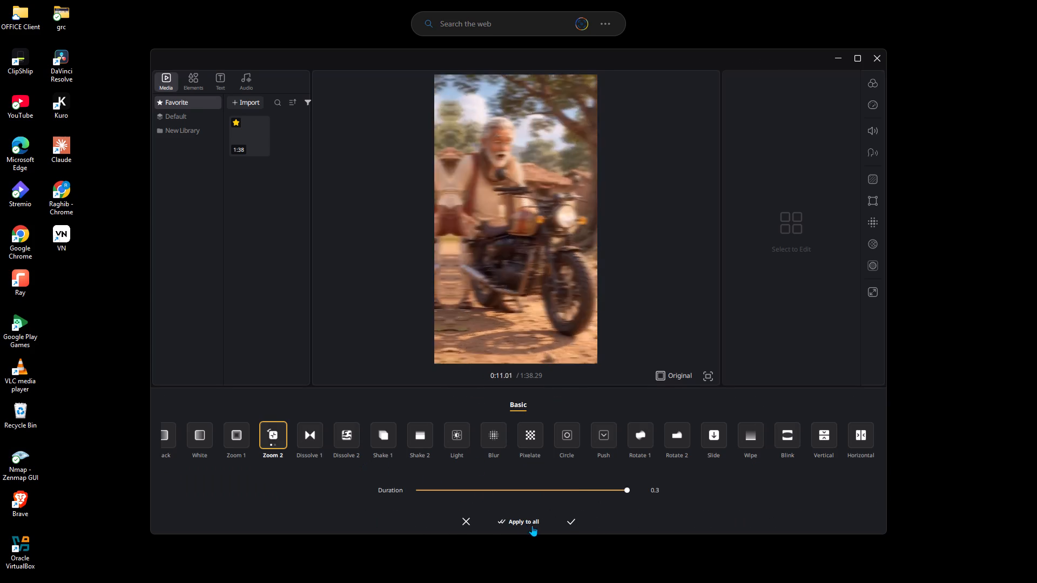
{"action": "left_click", "coordinate": [575, 487]}
{"action": "left_click", "coordinate": [571, 518]}
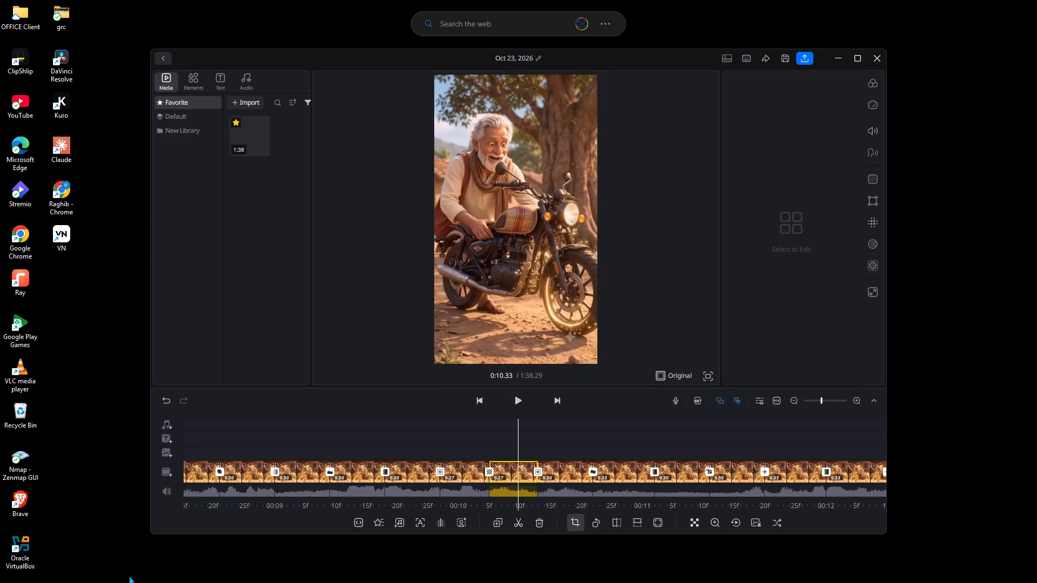
Add a Rotate 2 transition at the cut at about 0:11.67 and shorten its duration slightly.
{"action": "left_click", "coordinate": [764, 470]}
{"action": "left_click", "coordinate": [673, 445]}
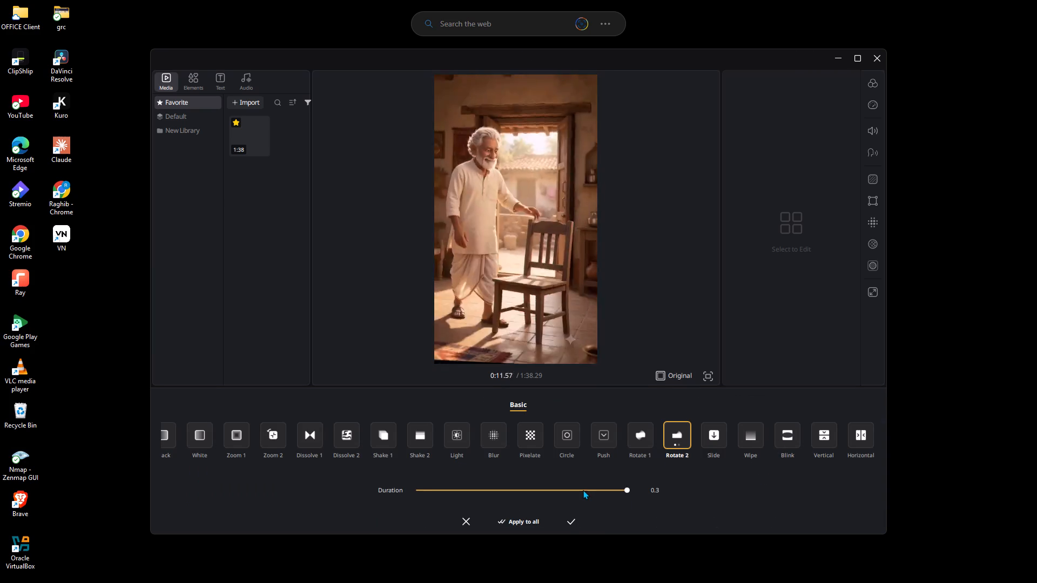
{"action": "left_click", "coordinate": [583, 490]}
{"action": "left_click", "coordinate": [573, 518]}
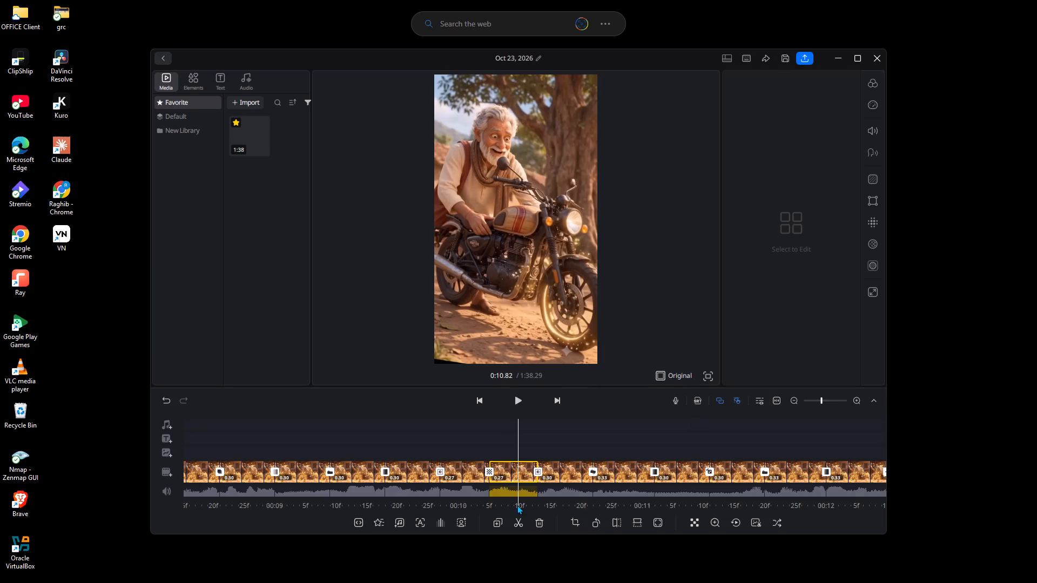
Add a Shake 1 transition in its second variant, with a duration of 0.3, at the cut at about 0:12.33.
{"action": "left_click_drag", "start_coordinate": [655, 446], "coordinate": [405, 450]}
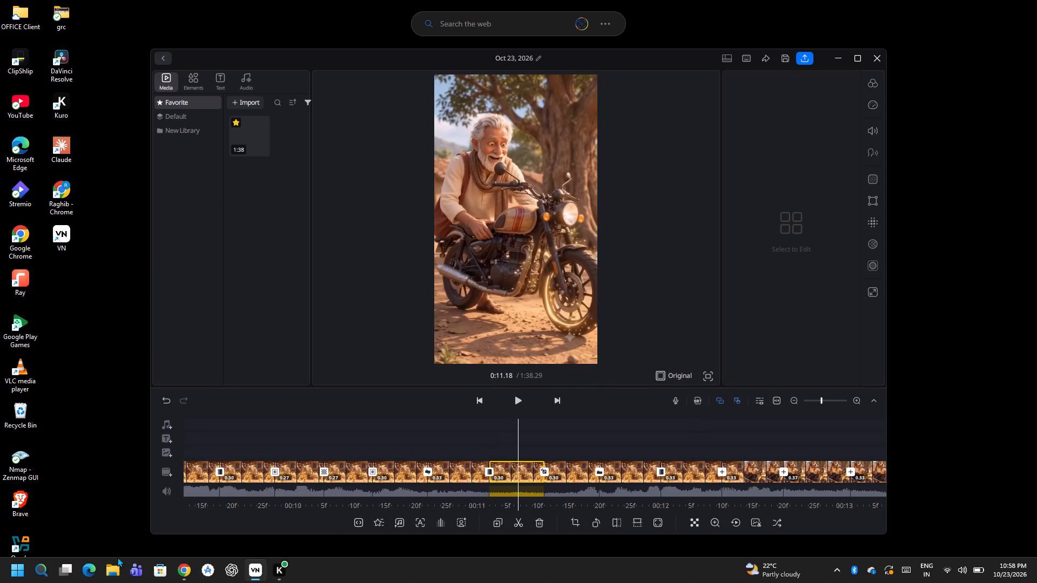
{"action": "left_click_drag", "start_coordinate": [608, 434], "coordinate": [393, 443]}
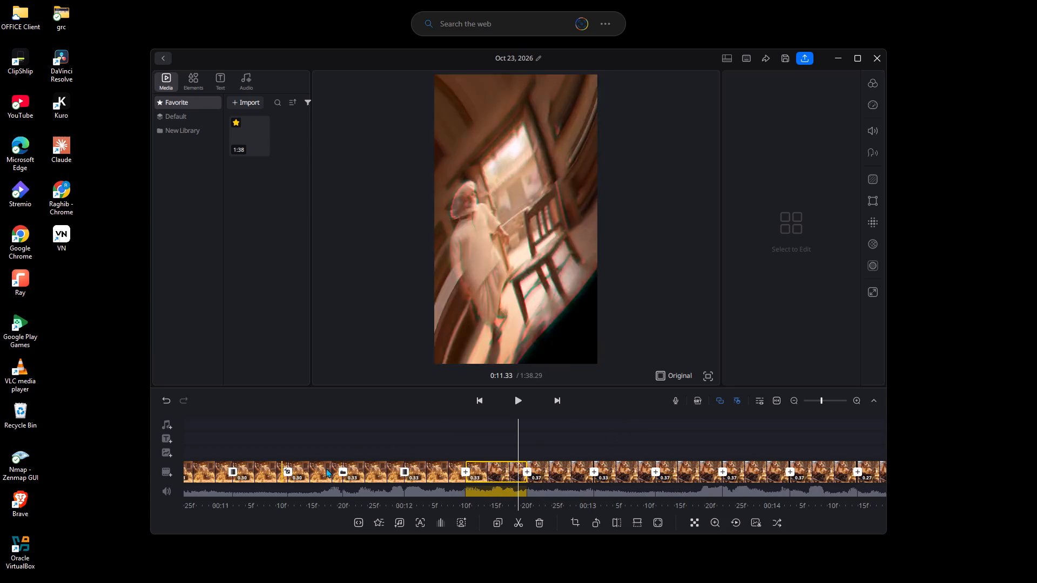
{"action": "left_click", "coordinate": [463, 469]}
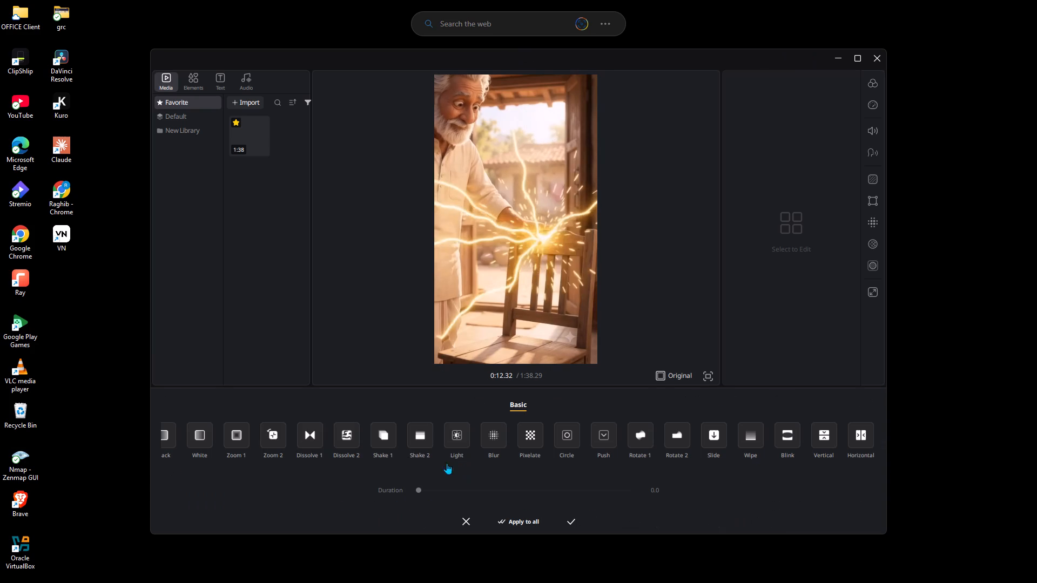
{"action": "left_click", "coordinate": [392, 445]}
{"action": "left_click", "coordinate": [384, 440]}
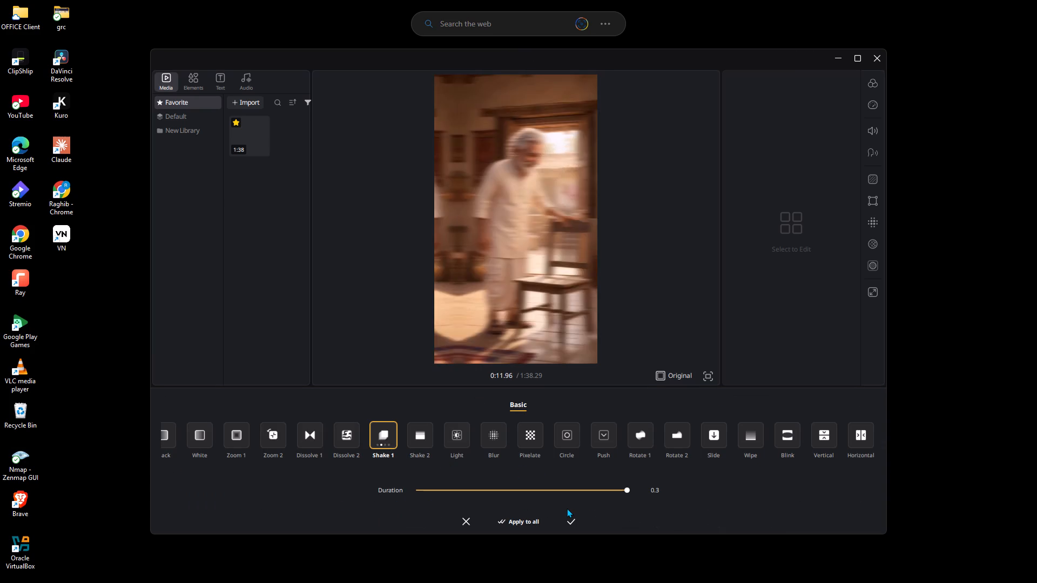
{"action": "left_click", "coordinate": [571, 487]}
{"action": "left_click", "coordinate": [576, 513]}
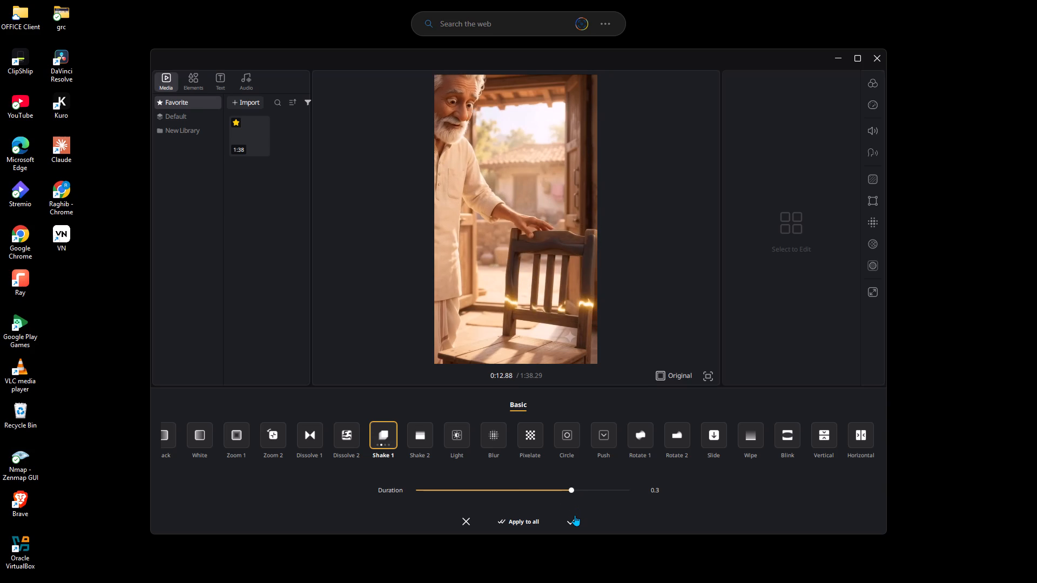
{"action": "left_click", "coordinate": [575, 515]}
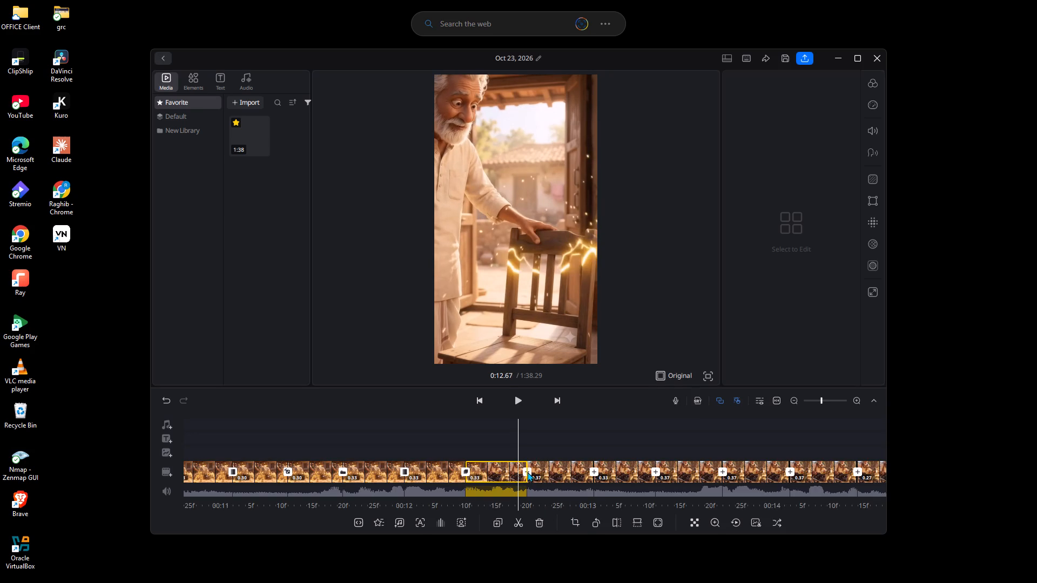
Add a Pixelate transition at the cut at about 0:12.67 and adjust its duration.
{"action": "left_click", "coordinate": [527, 471]}
{"action": "left_click", "coordinate": [525, 443]}
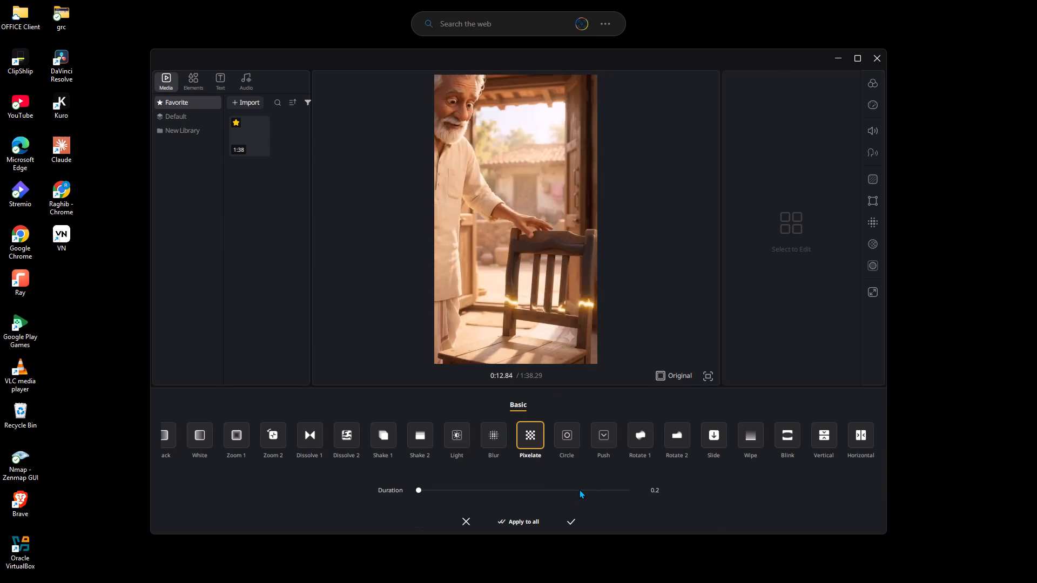
{"action": "left_click", "coordinate": [579, 489]}
{"action": "left_click", "coordinate": [573, 519]}
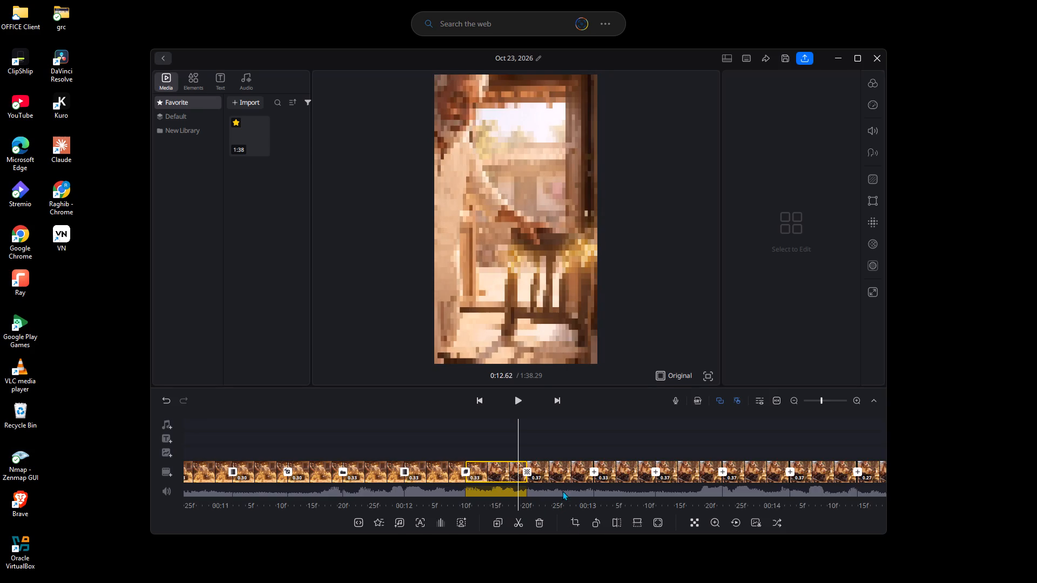
Add a Push transition in its rightward variant at the cut at about 0:13.03 and adjust its duration.
{"action": "left_click", "coordinate": [595, 473]}
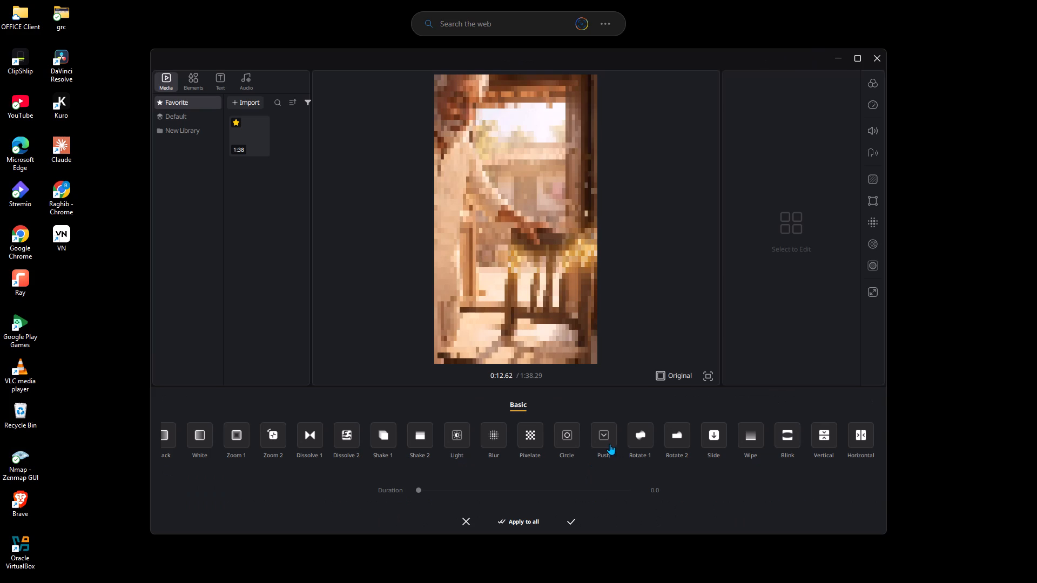
{"action": "double_click", "coordinate": [603, 444]}
{"action": "left_click", "coordinate": [578, 485]}
{"action": "left_click", "coordinate": [578, 491]}
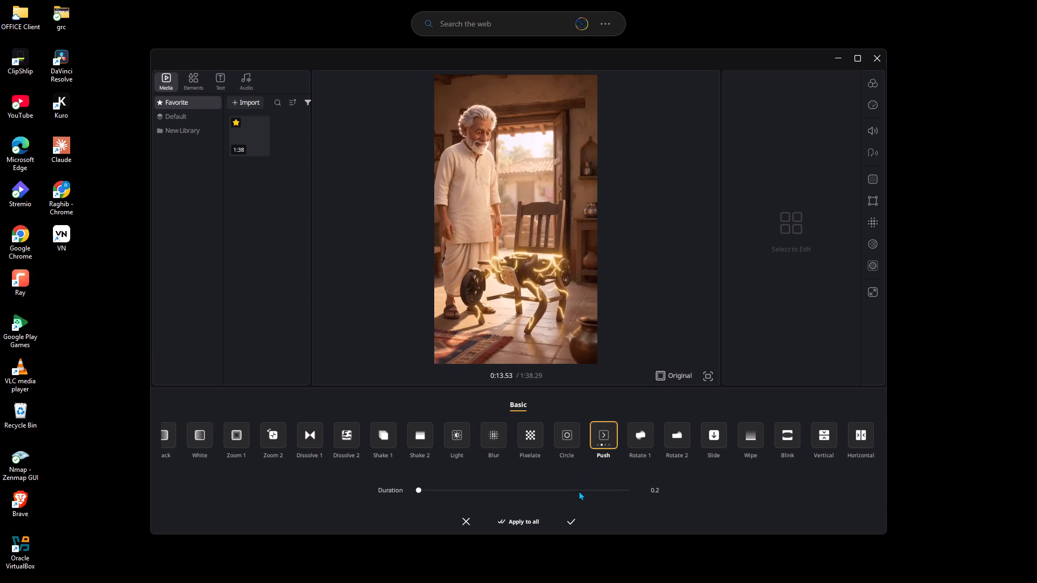
{"action": "left_click", "coordinate": [573, 517]}
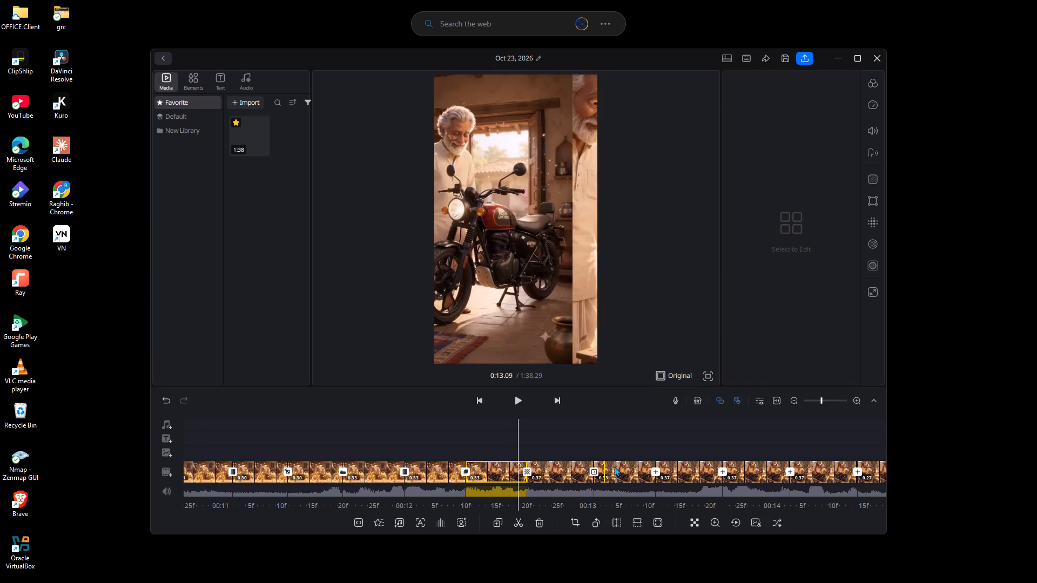
Add a Slide transition in its rightward variant at the cut at about 0:13.37 and adjust its duration.
{"action": "left_click", "coordinate": [657, 470]}
{"action": "double_click", "coordinate": [698, 435]}
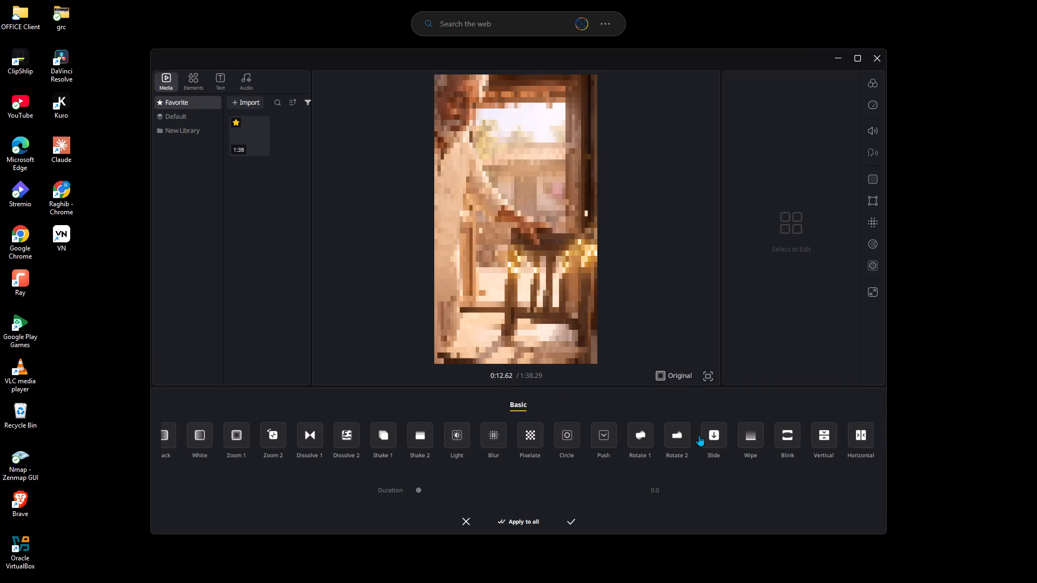
{"action": "left_click", "coordinate": [709, 437]}
{"action": "left_click", "coordinate": [578, 490]}
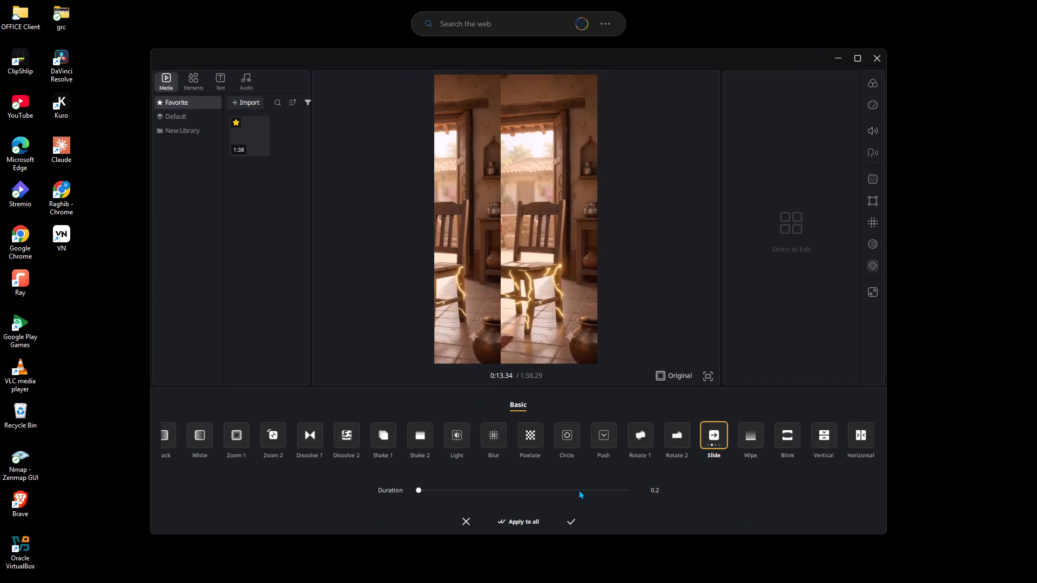
{"action": "left_click", "coordinate": [575, 522]}
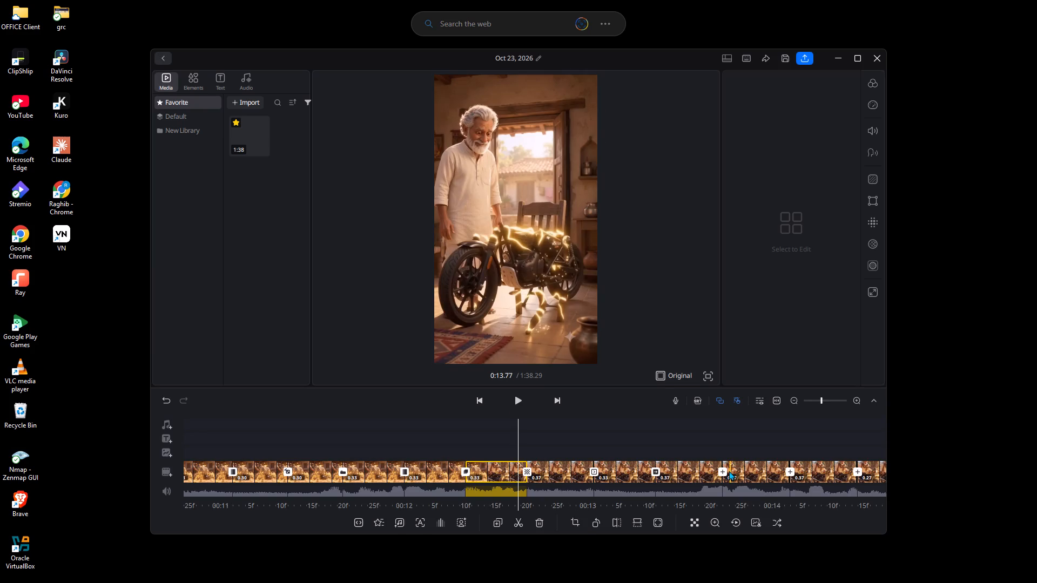
Add a Blink transition with a duration of 0.3 at the cut at about 0:13.73.
{"action": "left_click", "coordinate": [726, 471]}
{"action": "left_click", "coordinate": [786, 441]}
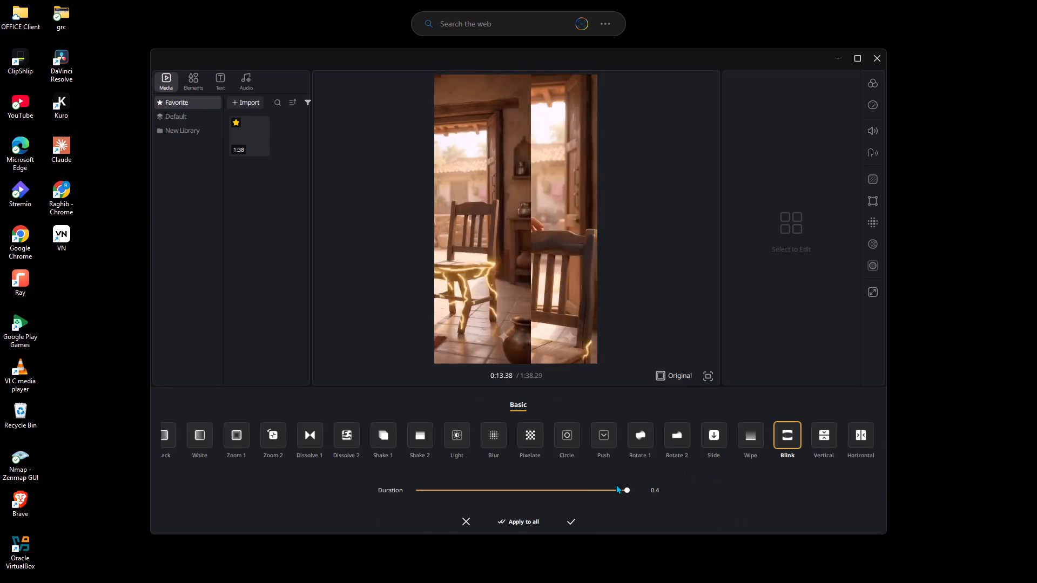
{"action": "left_click", "coordinate": [569, 498]}
{"action": "left_click", "coordinate": [573, 490]}
{"action": "left_click", "coordinate": [574, 518]}
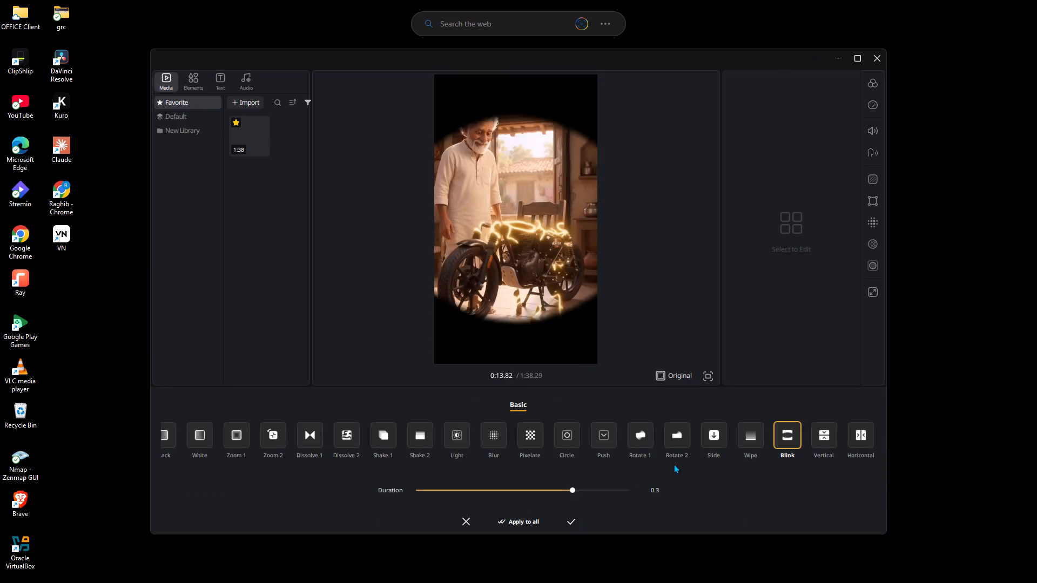
Add a Dissolve 1 transition with a duration of 0.2 at the cut at about 0:14.10.
{"action": "left_click_drag", "start_coordinate": [692, 440], "coordinate": [470, 453]}
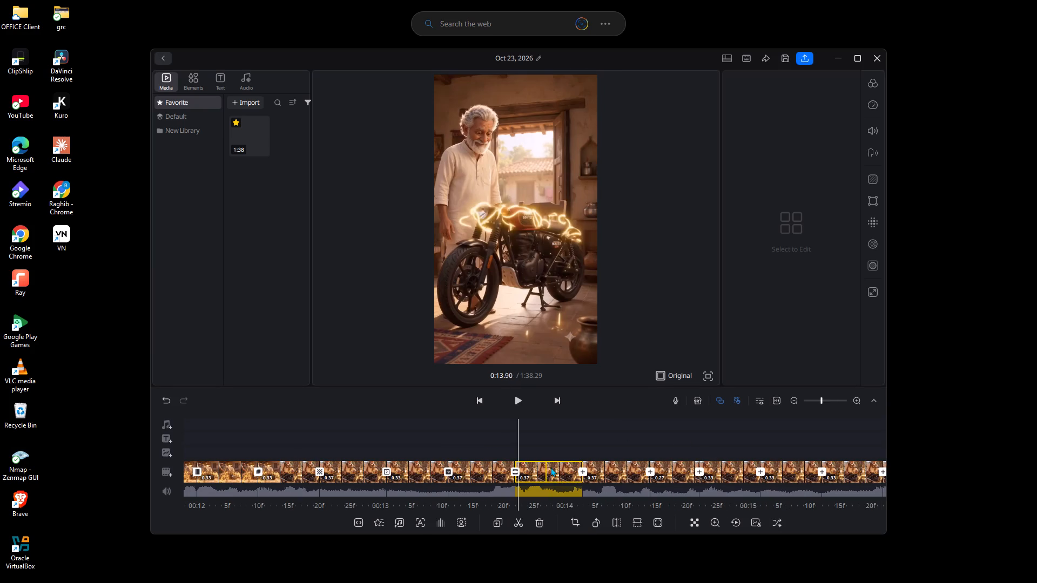
{"action": "left_click", "coordinate": [582, 469]}
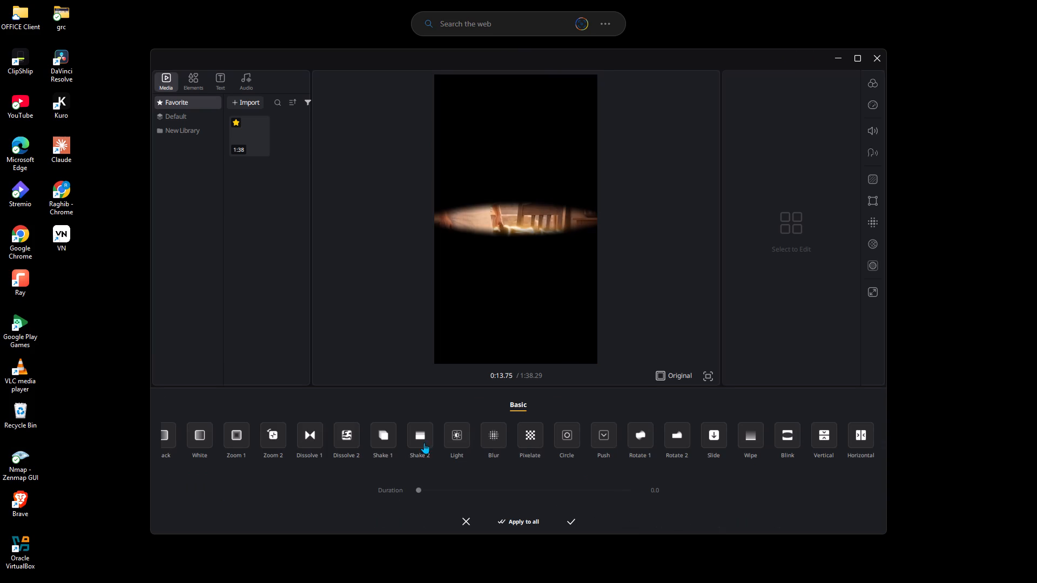
{"action": "left_click", "coordinate": [308, 446]}
{"action": "left_click", "coordinate": [539, 490]}
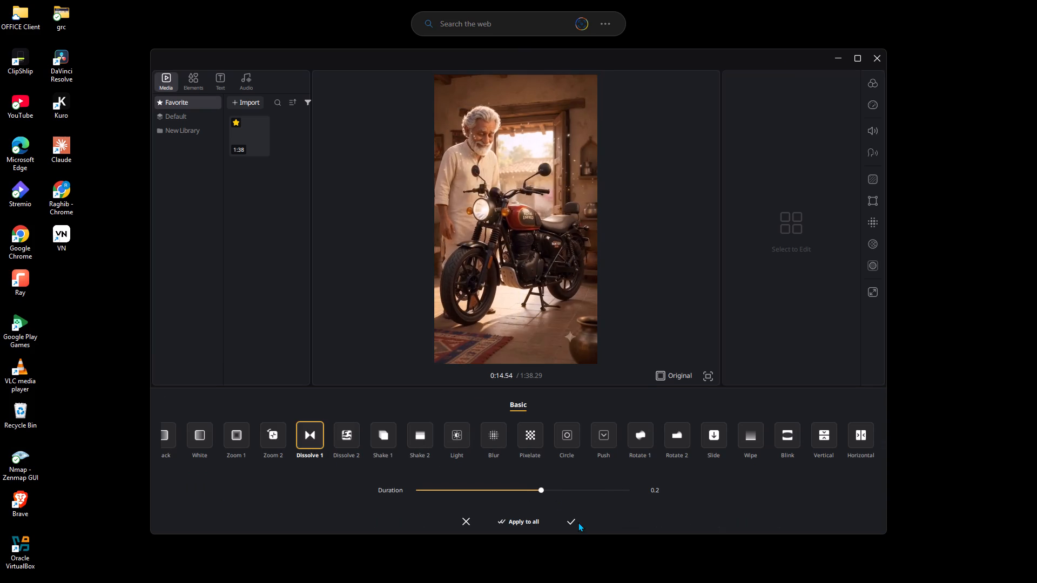
{"action": "left_click", "coordinate": [574, 521]}
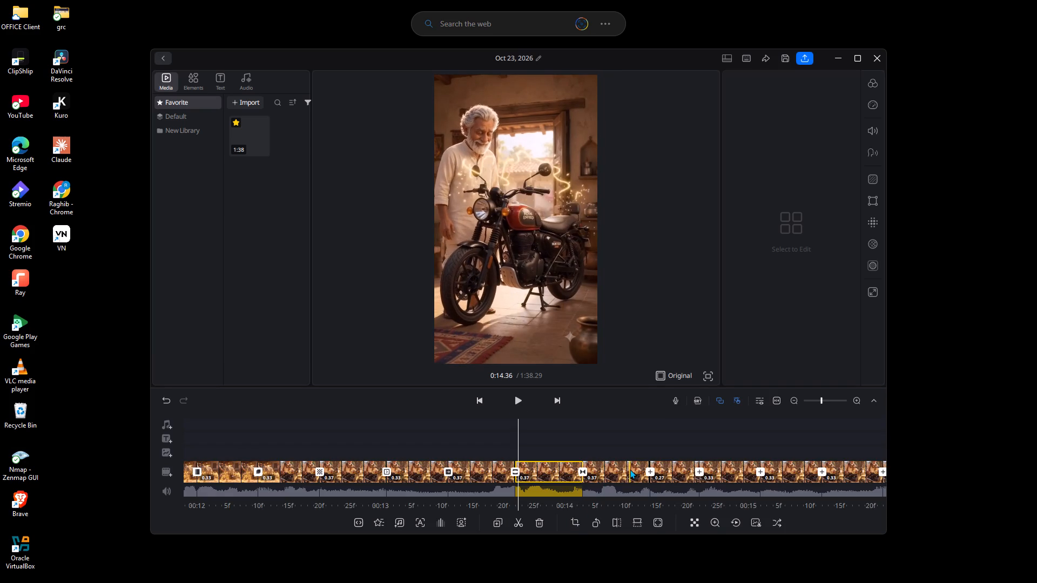
Add a Light transition with a duration of 0.2 at the cut at about 0:14.47, just before the 0.27-second segment.
{"action": "left_click", "coordinate": [643, 469]}
{"action": "left_click", "coordinate": [437, 433]}
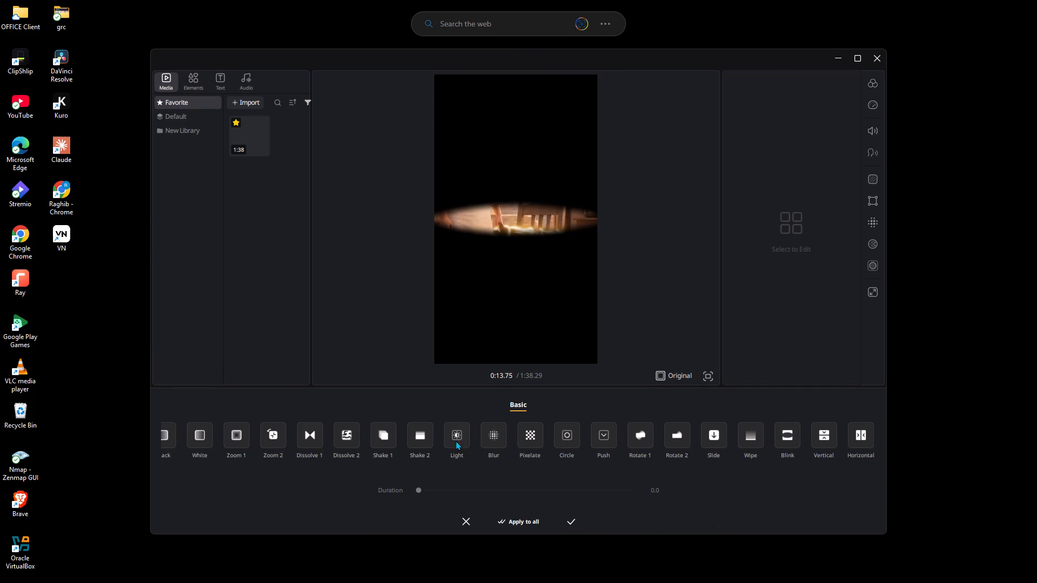
{"action": "left_click", "coordinate": [596, 489]}
{"action": "left_click", "coordinate": [437, 440]}
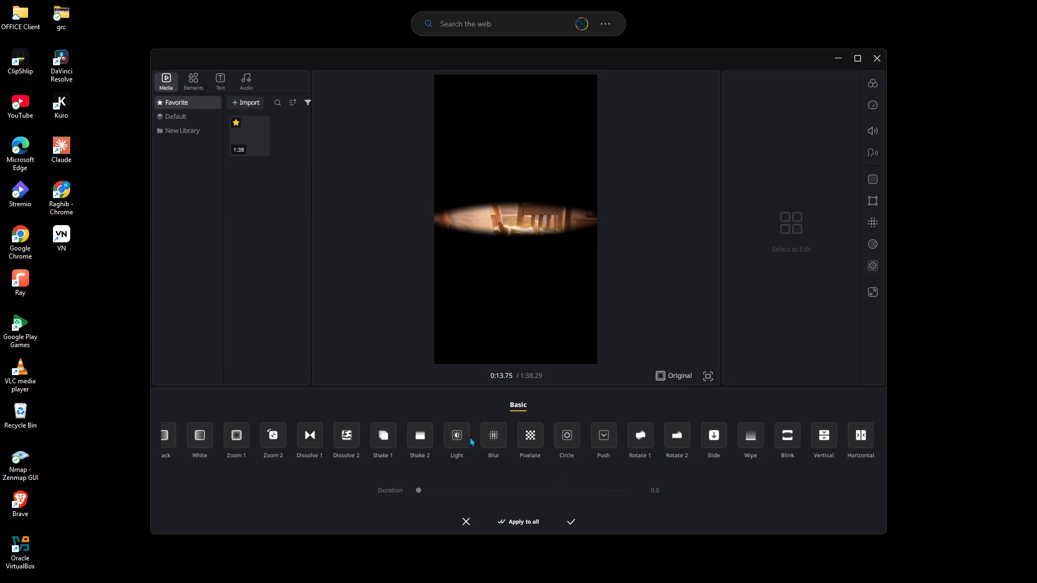
{"action": "left_click", "coordinate": [467, 435]}
{"action": "left_click", "coordinate": [568, 489]}
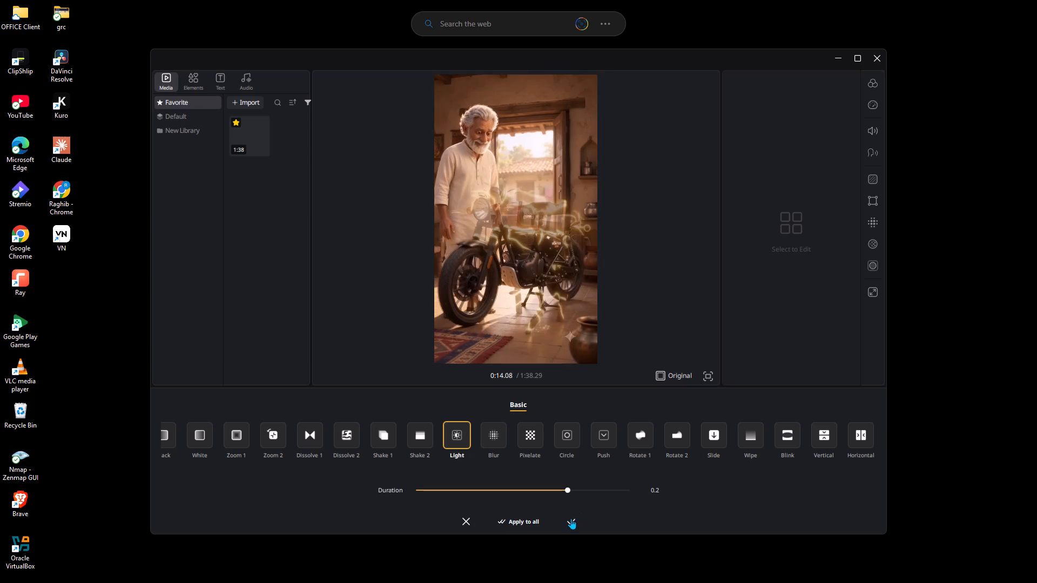
{"action": "left_click", "coordinate": [571, 518]}
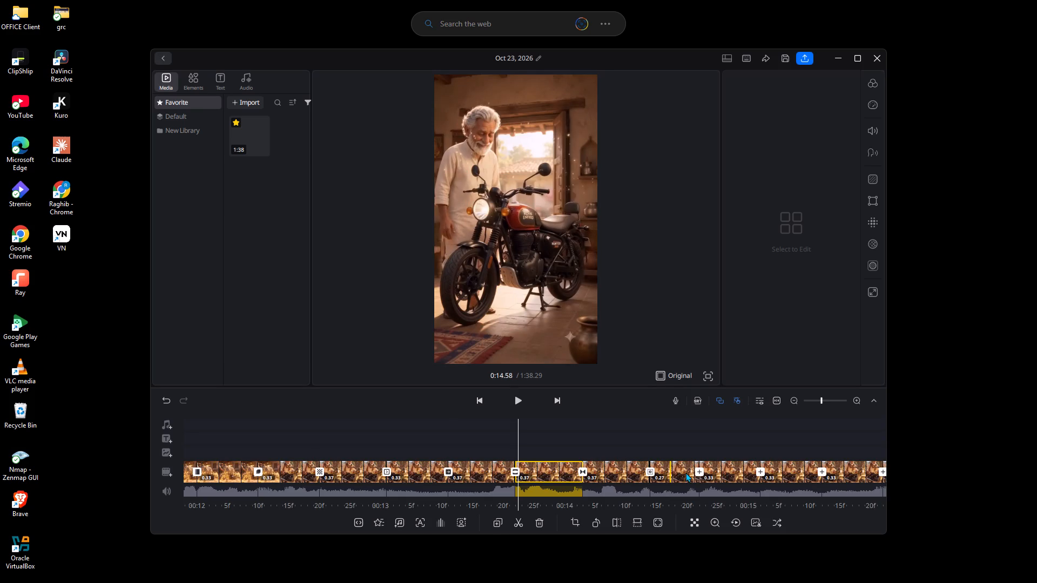
Add a Dissolve 2 transition with a duration of 0.2 at the cut at about 0:14.73, just after the 0.27-second segment.
{"action": "left_click", "coordinate": [700, 471]}
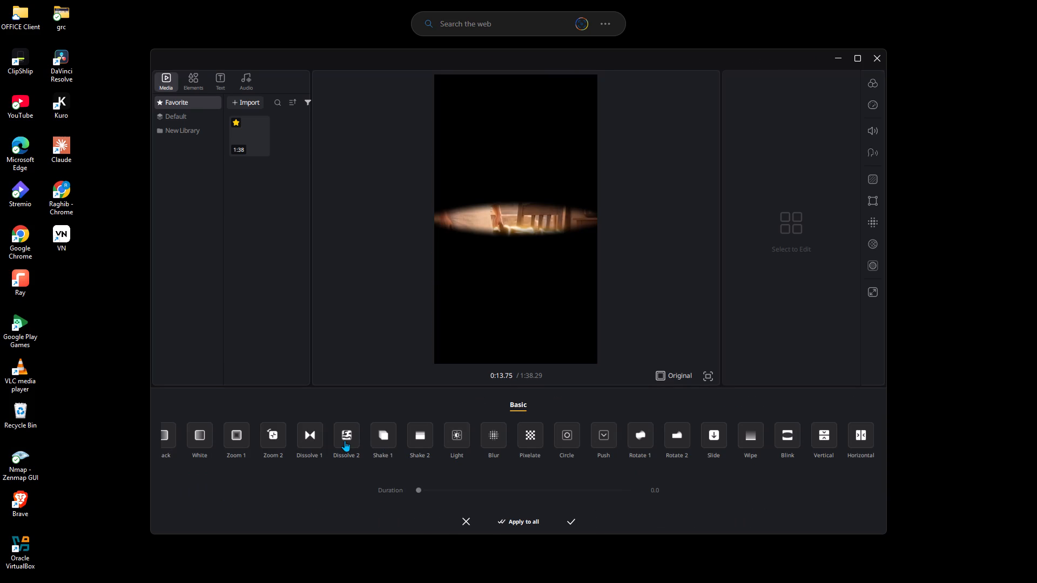
{"action": "double_click", "coordinate": [345, 440]}
{"action": "left_click", "coordinate": [588, 487]}
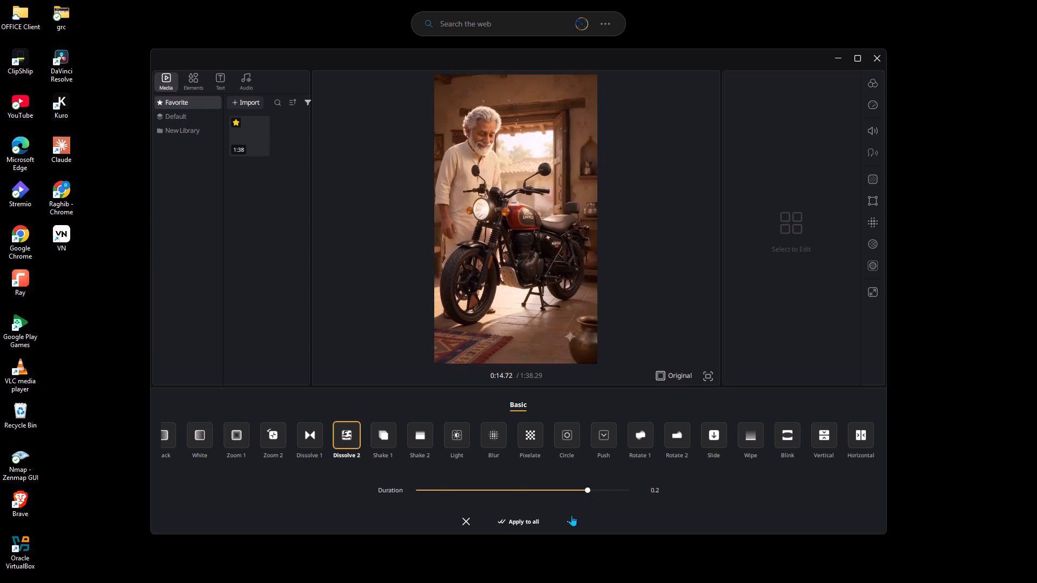
{"action": "left_click", "coordinate": [571, 515]}
Add a Circle transition with a duration of 0.2 at the cut at about 0:15.07.
{"action": "left_click_drag", "start_coordinate": [665, 461], "coordinate": [471, 459]}
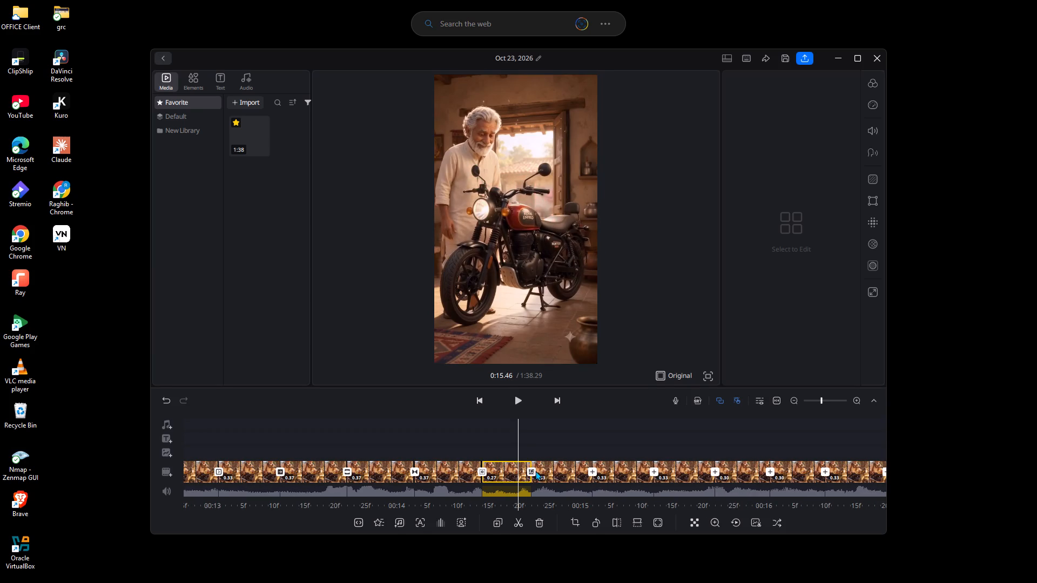
{"action": "left_click", "coordinate": [591, 470]}
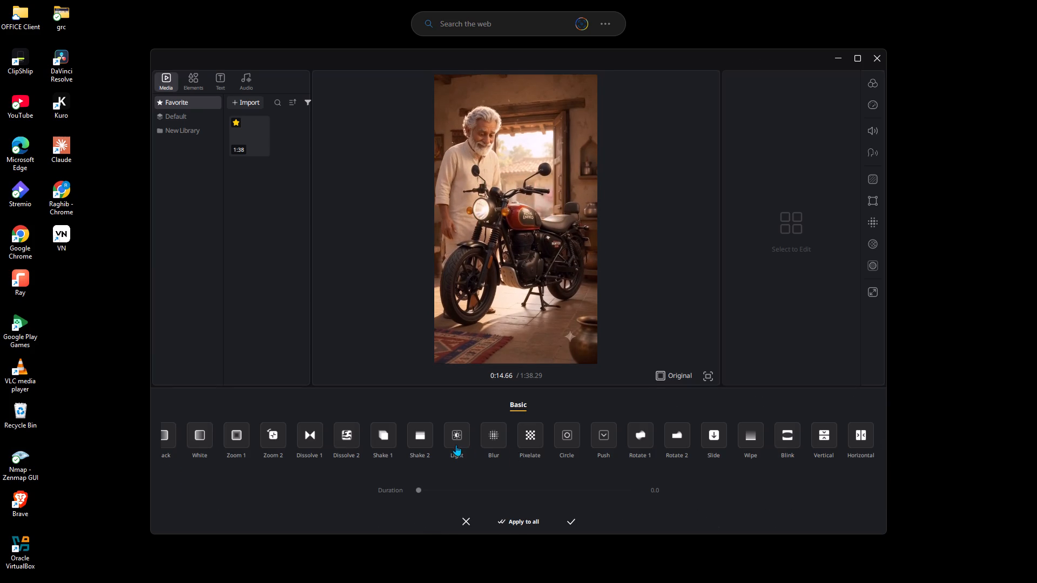
{"action": "left_click", "coordinate": [553, 439]}
{"action": "double_click", "coordinate": [566, 436]}
{"action": "left_click", "coordinate": [580, 479]}
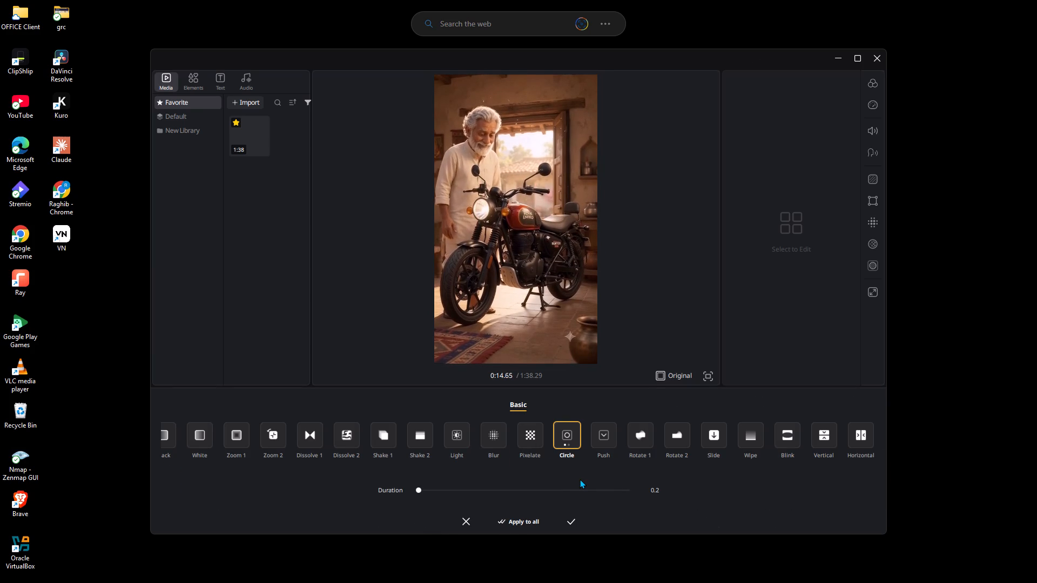
{"action": "double_click", "coordinate": [580, 489]}
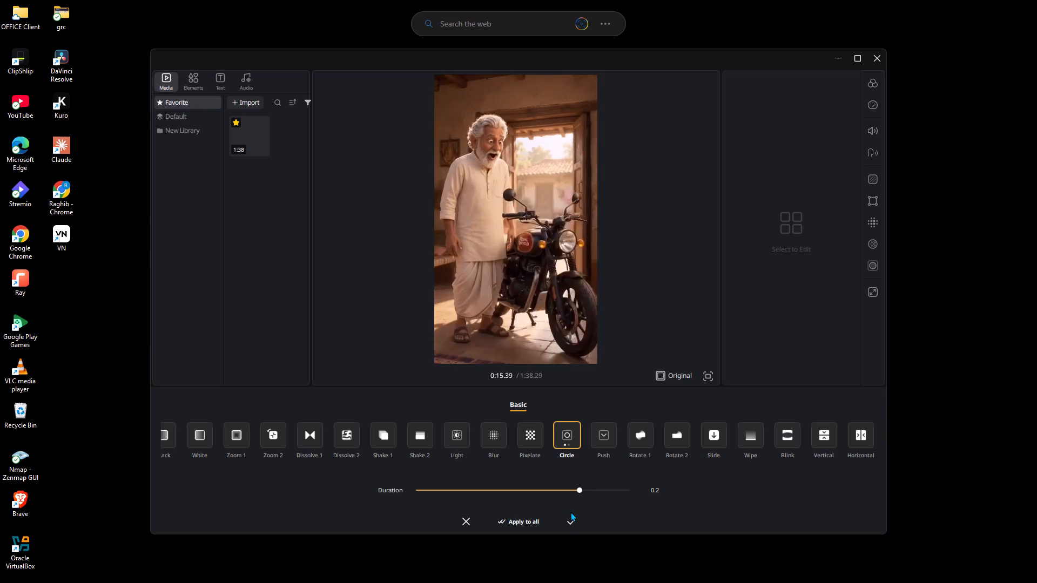
{"action": "left_click", "coordinate": [570, 512]}
{"action": "left_click", "coordinate": [570, 520]}
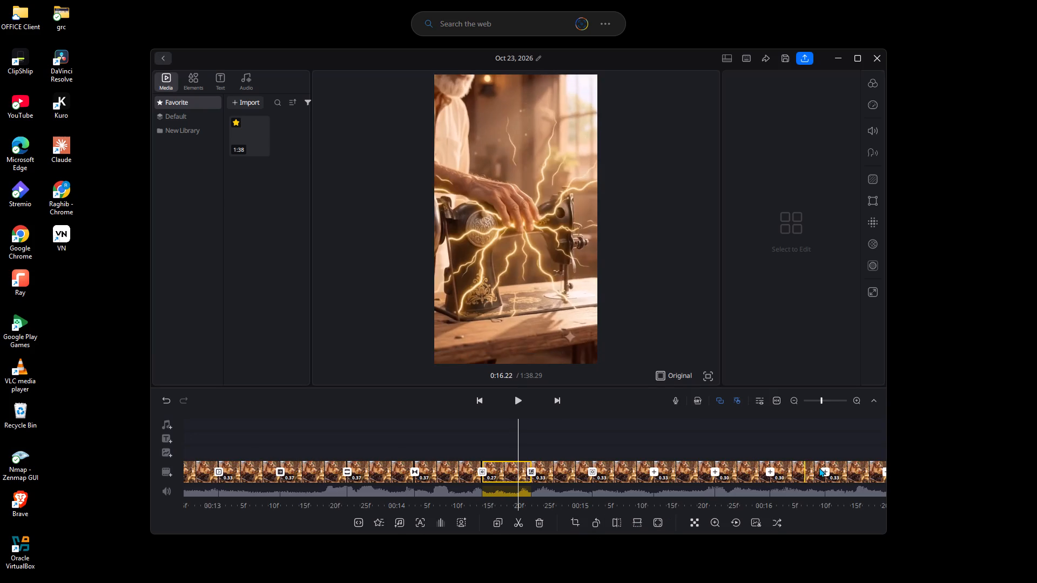
Add a Shake 1 transition with a duration of 0.3 at the cut at about 0:16.33.
{"action": "left_click", "coordinate": [825, 469]}
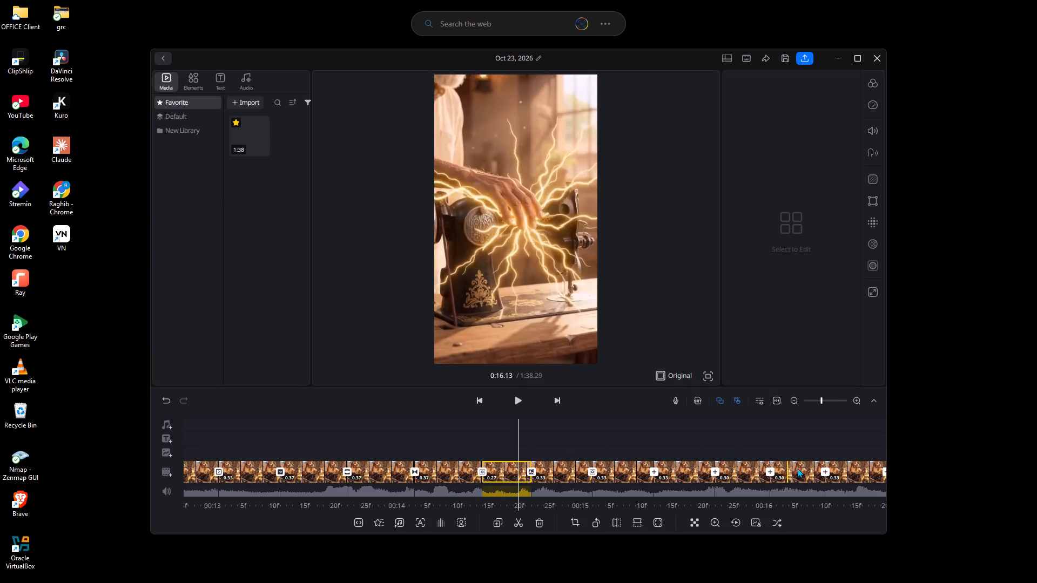
{"action": "left_click", "coordinate": [821, 470]}
{"action": "left_click", "coordinate": [395, 446]}
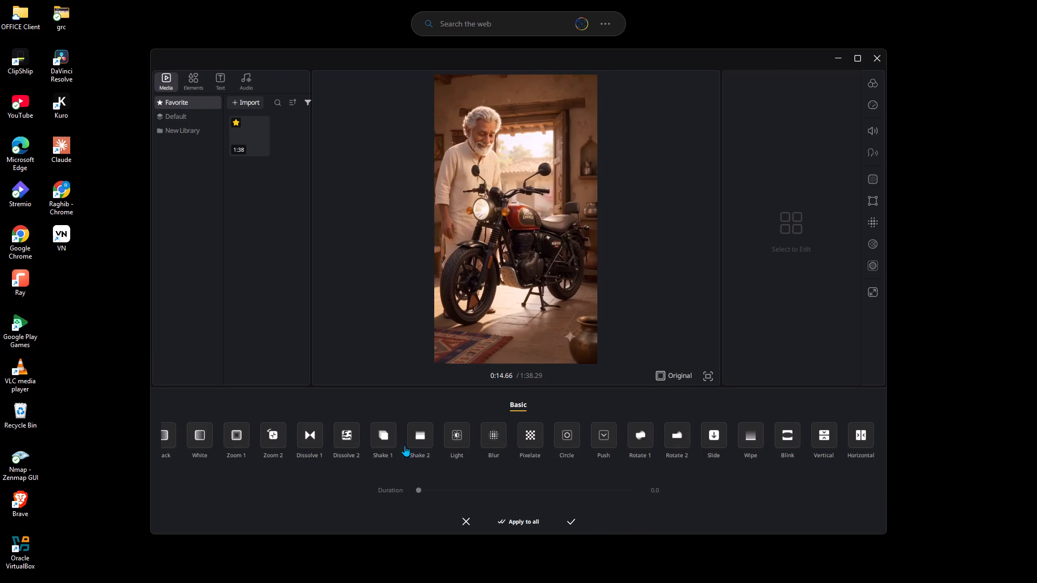
{"action": "left_click", "coordinate": [523, 483]}
{"action": "left_click", "coordinate": [529, 483]}
{"action": "left_click", "coordinate": [564, 489]}
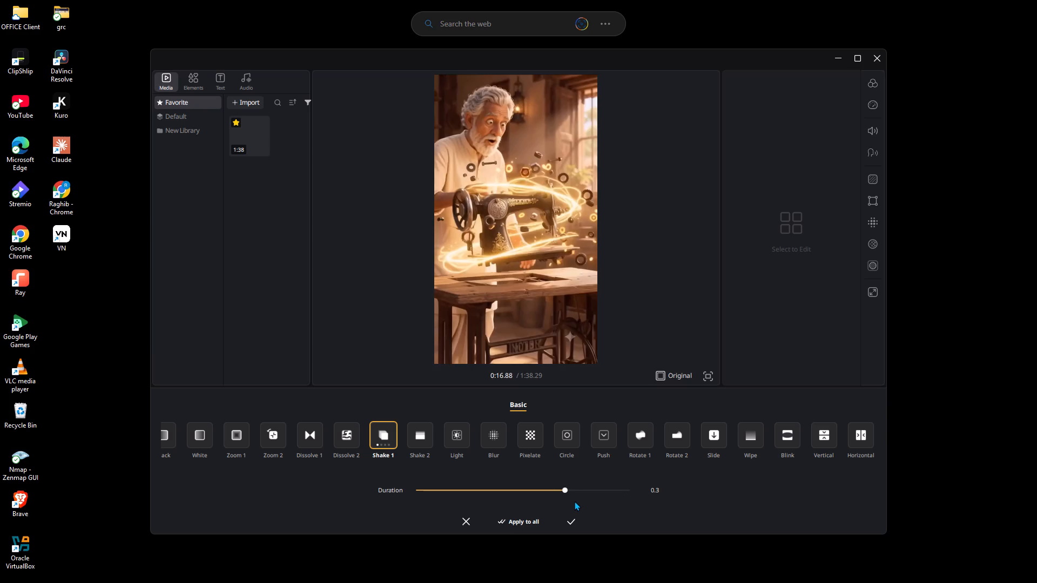
{"action": "left_click", "coordinate": [577, 521]}
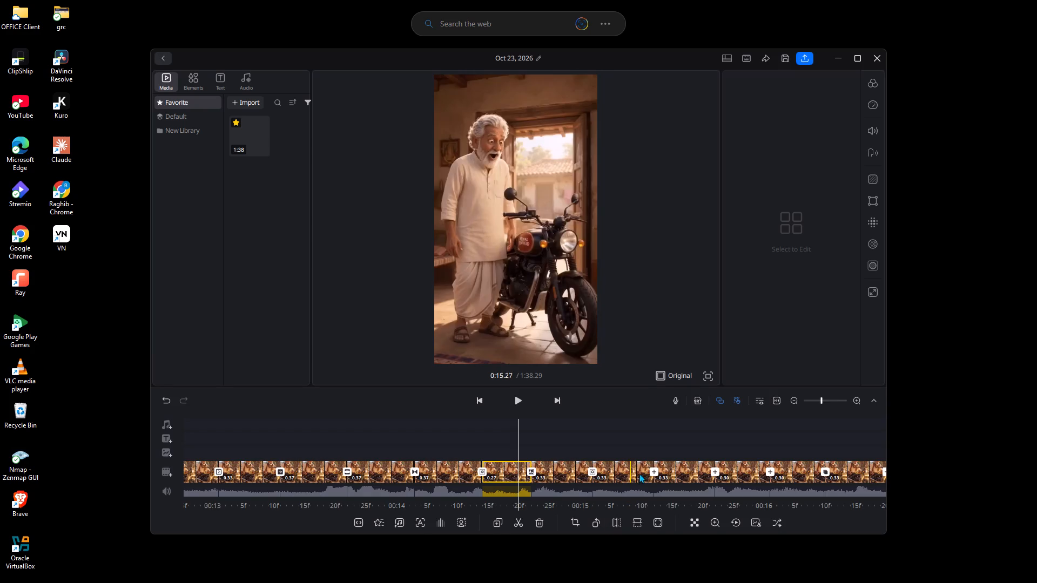
Add a Push transition with a duration of 0.2 at the cut at about 0:15.40.
{"action": "left_click", "coordinate": [654, 474]}
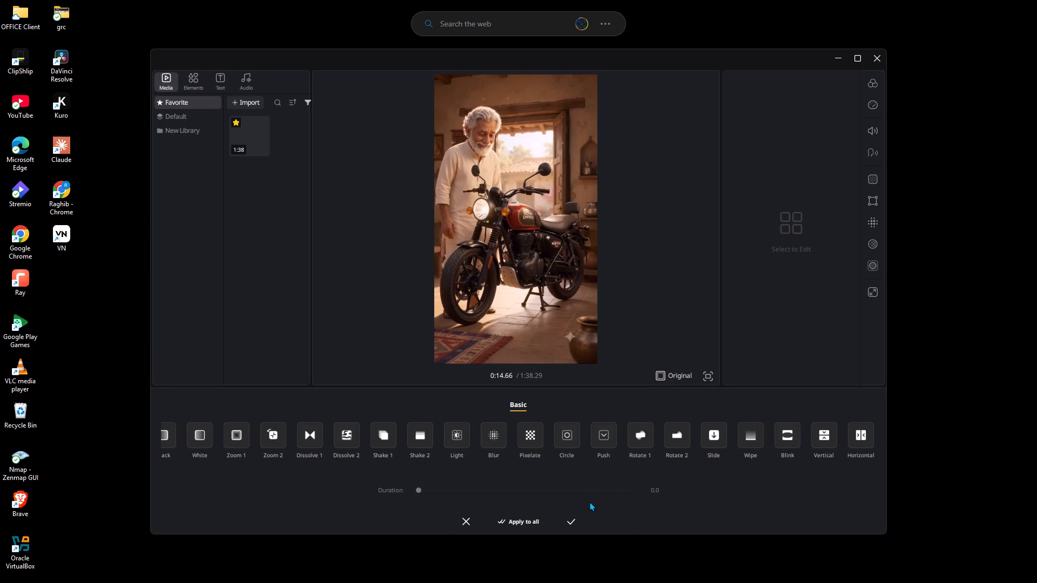
{"action": "left_click", "coordinate": [589, 492]}
{"action": "left_click", "coordinate": [605, 442]}
{"action": "left_click", "coordinate": [591, 494]}
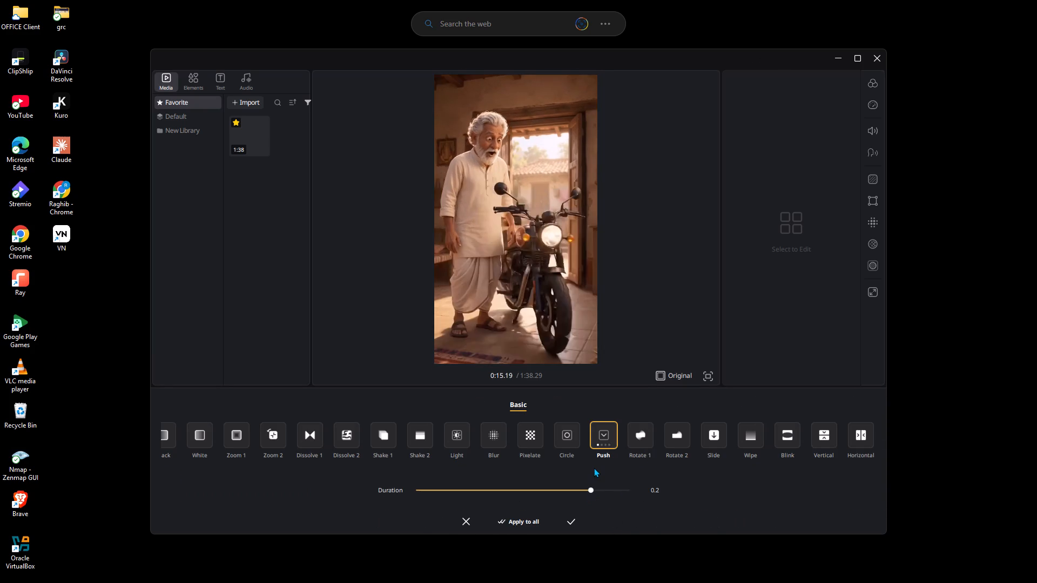
{"action": "left_click", "coordinate": [576, 519]}
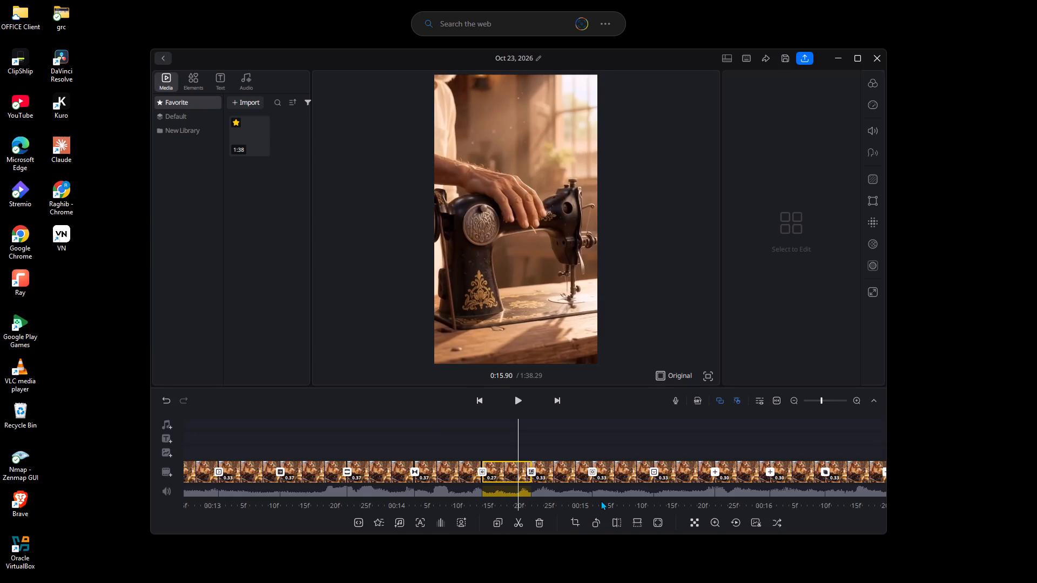
Add a Dissolve 2 transition with a shortened duration at the cut at about 0:15.73.
{"action": "left_click", "coordinate": [712, 470]}
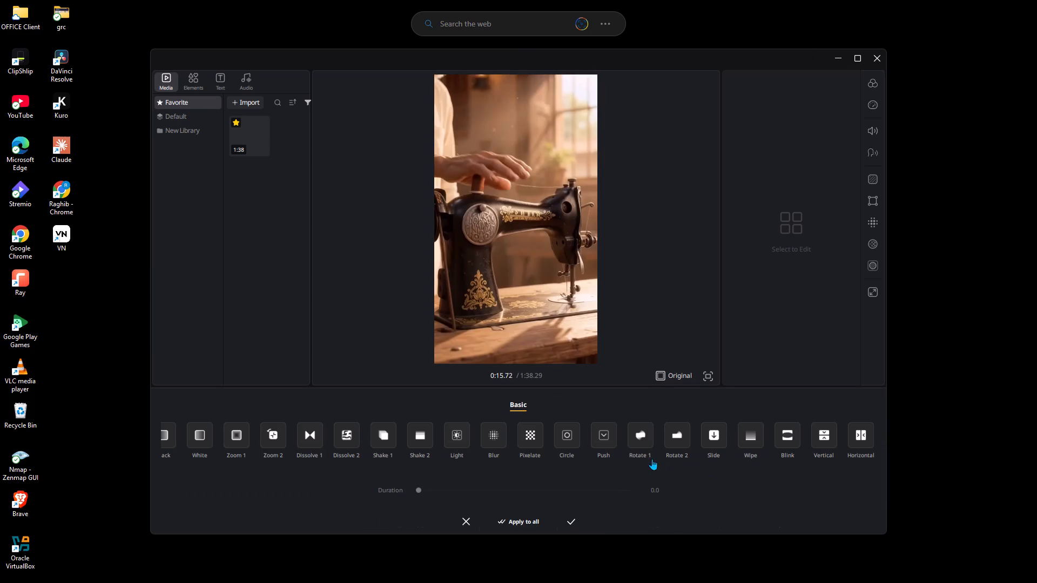
{"action": "double_click", "coordinate": [363, 452]}
{"action": "left_click", "coordinate": [347, 448]}
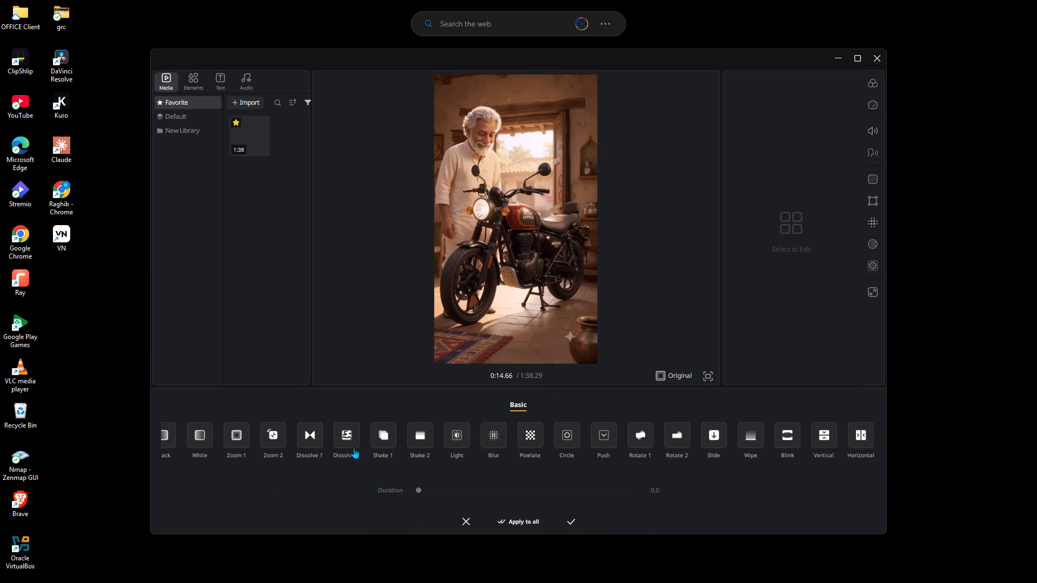
{"action": "left_click", "coordinate": [569, 493]}
{"action": "left_click", "coordinate": [576, 522]}
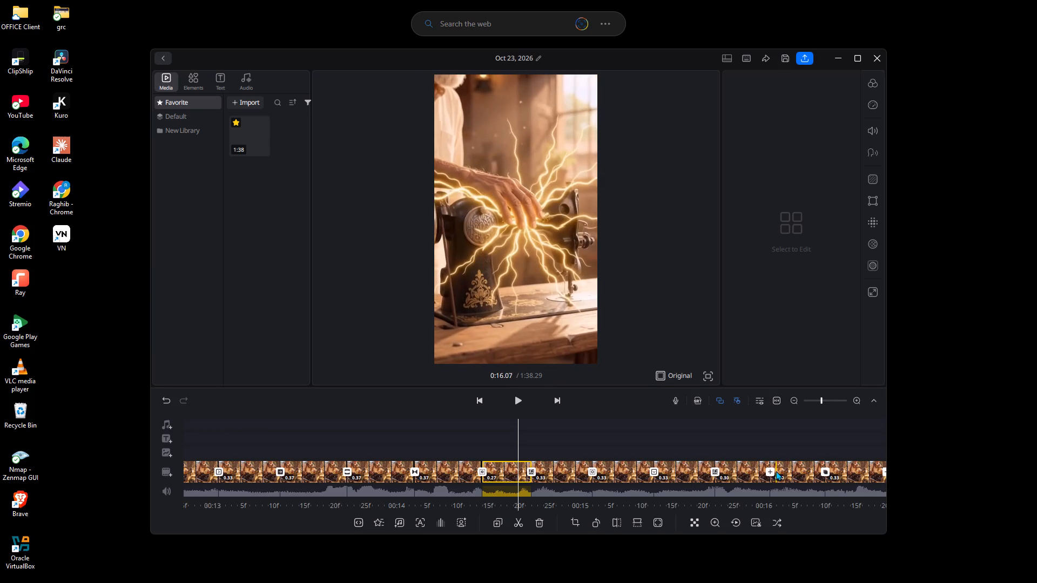
Add a Blink transition with a duration of 0.3 at the cut at about 0:16.03.
{"action": "left_click", "coordinate": [773, 471]}
{"action": "left_click", "coordinate": [789, 443]}
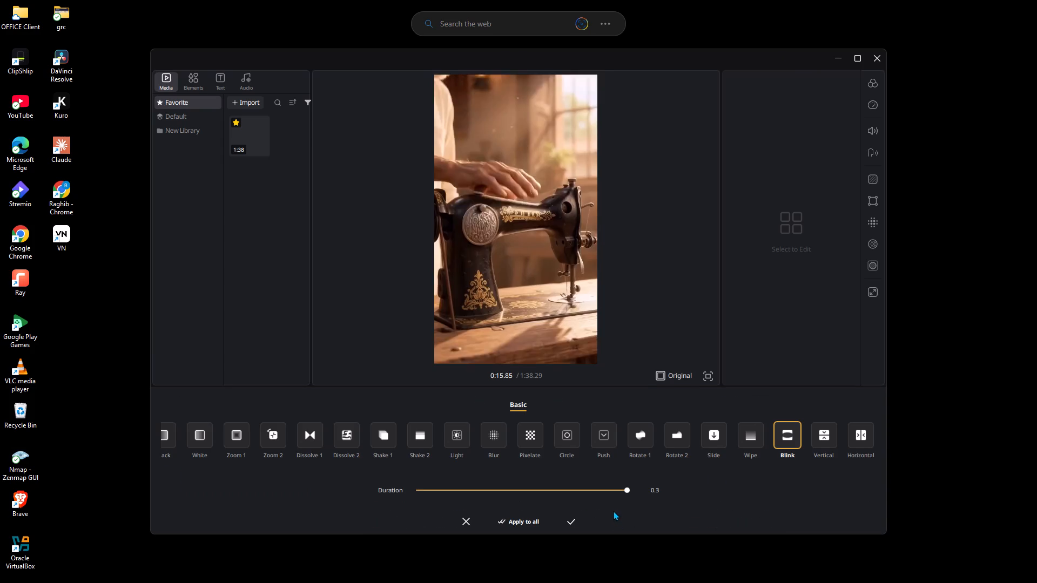
{"action": "left_click", "coordinate": [601, 490]}
{"action": "left_click", "coordinate": [571, 522]}
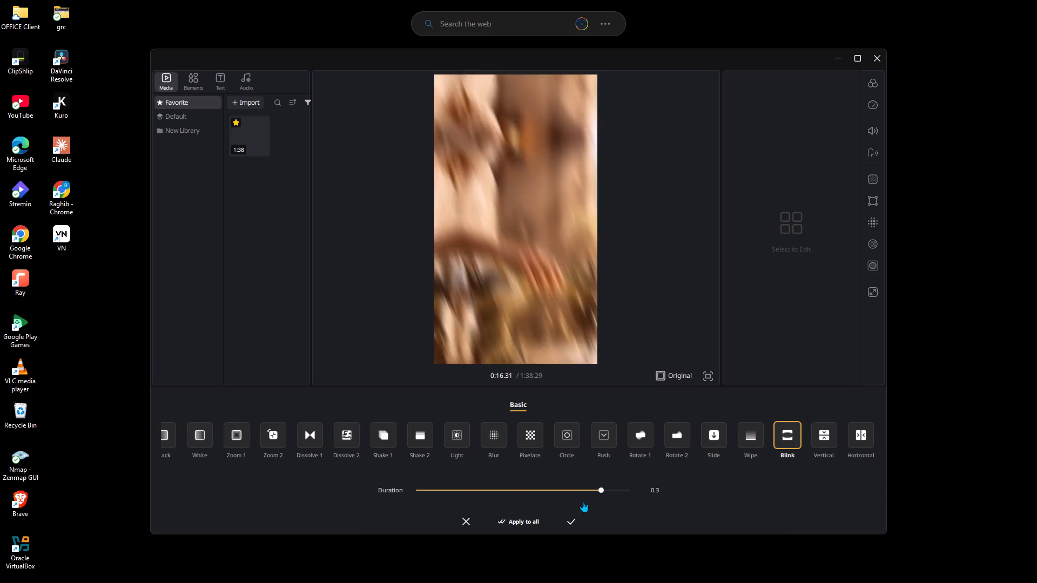
Add a Shake 1 transition with a shortened duration at the cut at about 0:16.67.
{"action": "left_click_drag", "start_coordinate": [629, 450], "coordinate": [390, 466]}
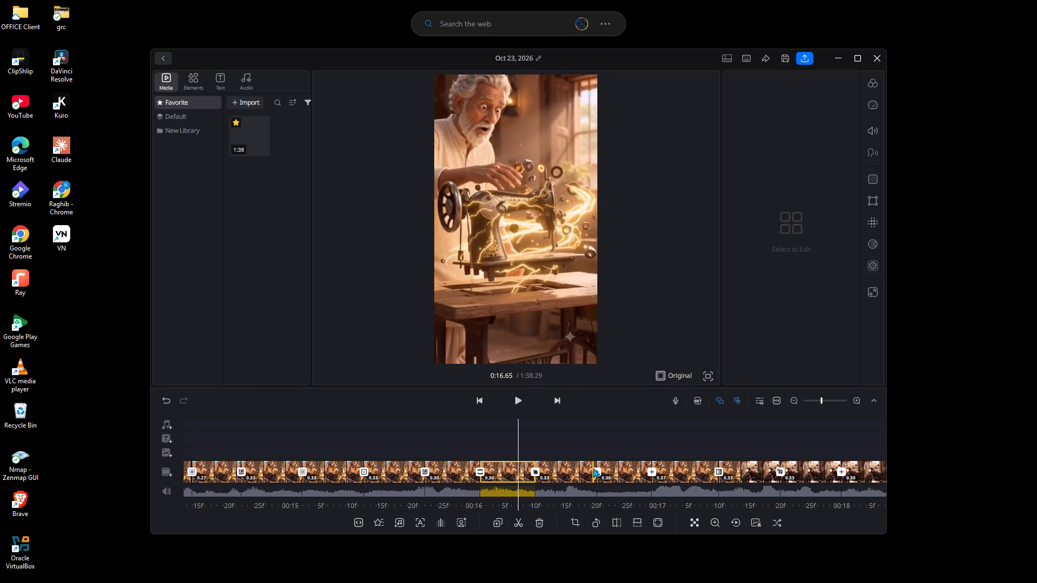
{"action": "left_click", "coordinate": [593, 470]}
{"action": "double_click", "coordinate": [382, 433]}
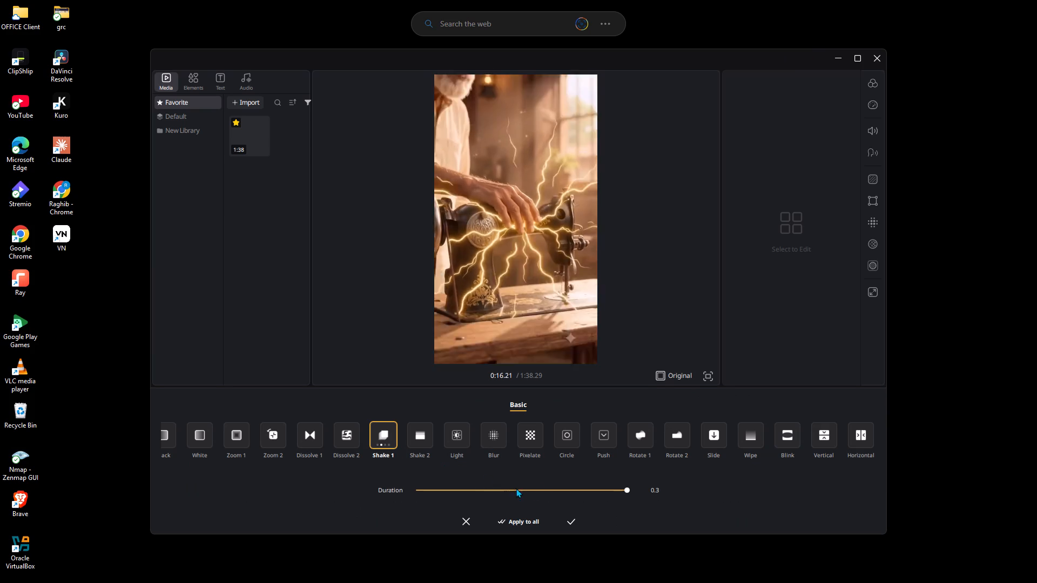
{"action": "left_click", "coordinate": [547, 486]}
{"action": "left_click", "coordinate": [572, 519]}
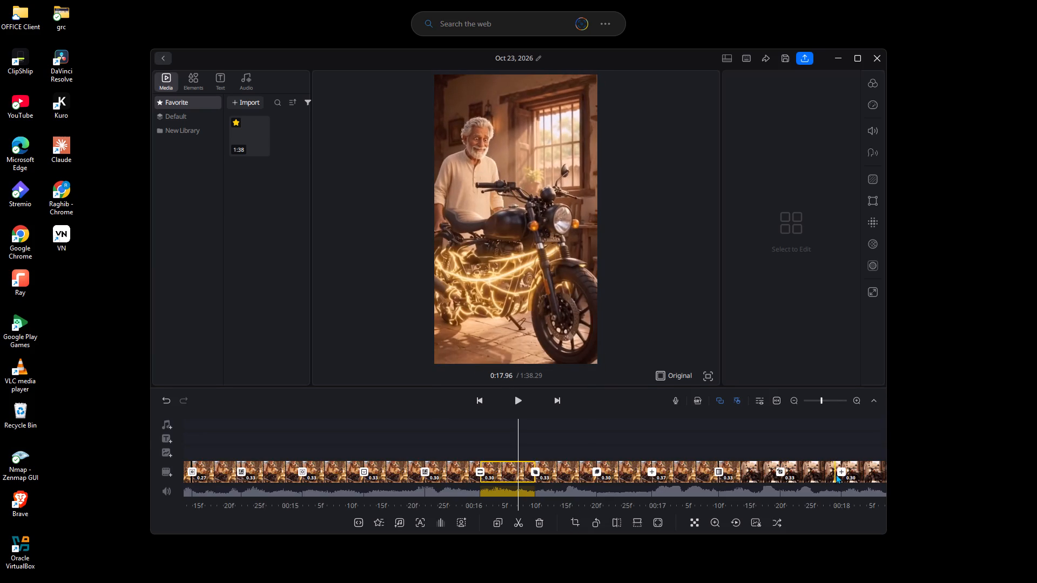
Add a Rotate 2 transition with a duration of 0.3 at the cut at about 0:18.00.
{"action": "left_click", "coordinate": [839, 473]}
{"action": "left_click", "coordinate": [683, 438]}
{"action": "left_click", "coordinate": [678, 446]}
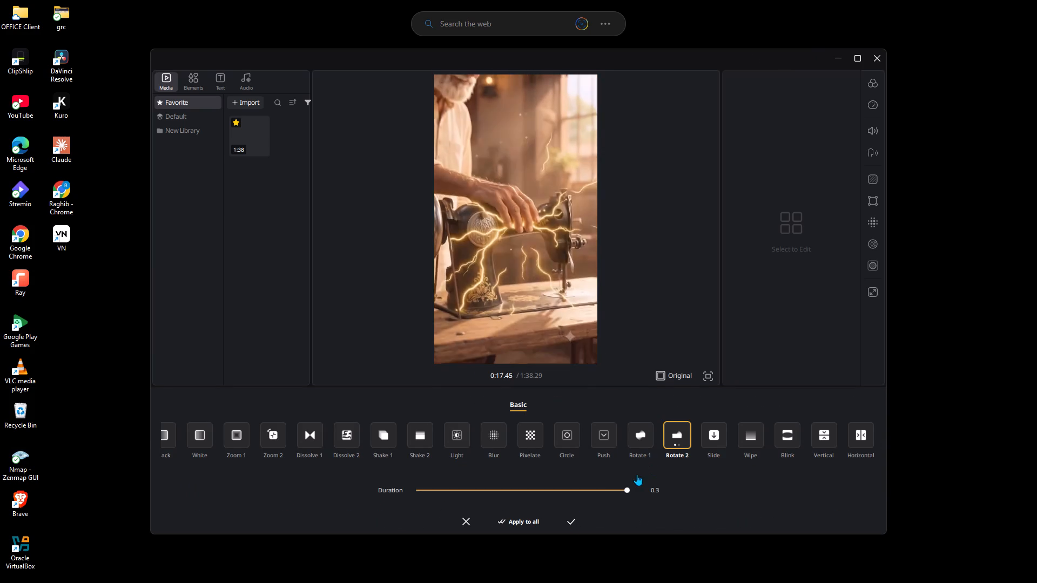
{"action": "left_click", "coordinate": [603, 489]}
{"action": "left_click", "coordinate": [571, 521]}
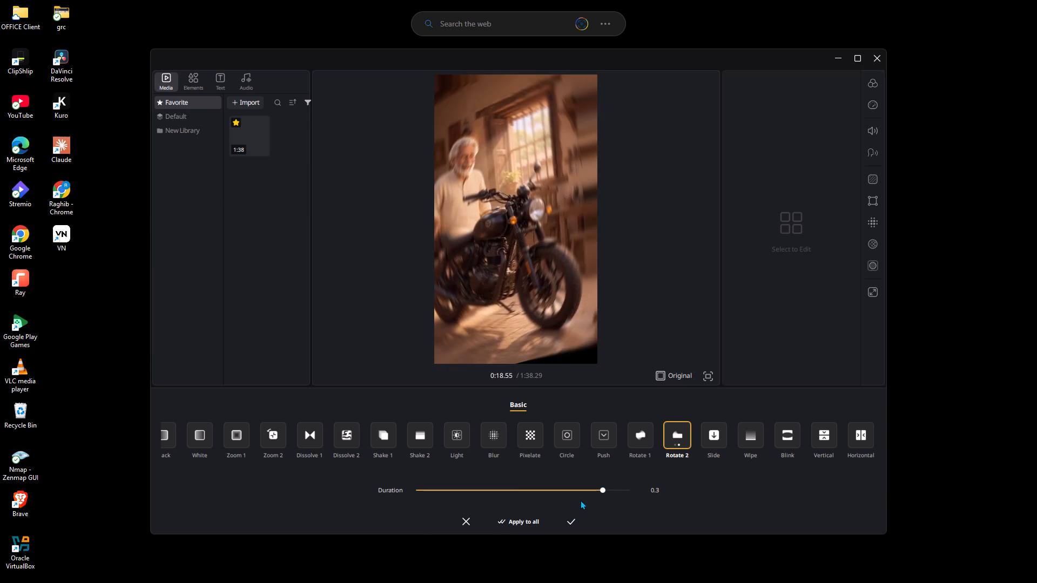
Add a Light transition with a duration of 0.3 at the cut at about 0:16.97.
{"action": "left_click", "coordinate": [650, 470]}
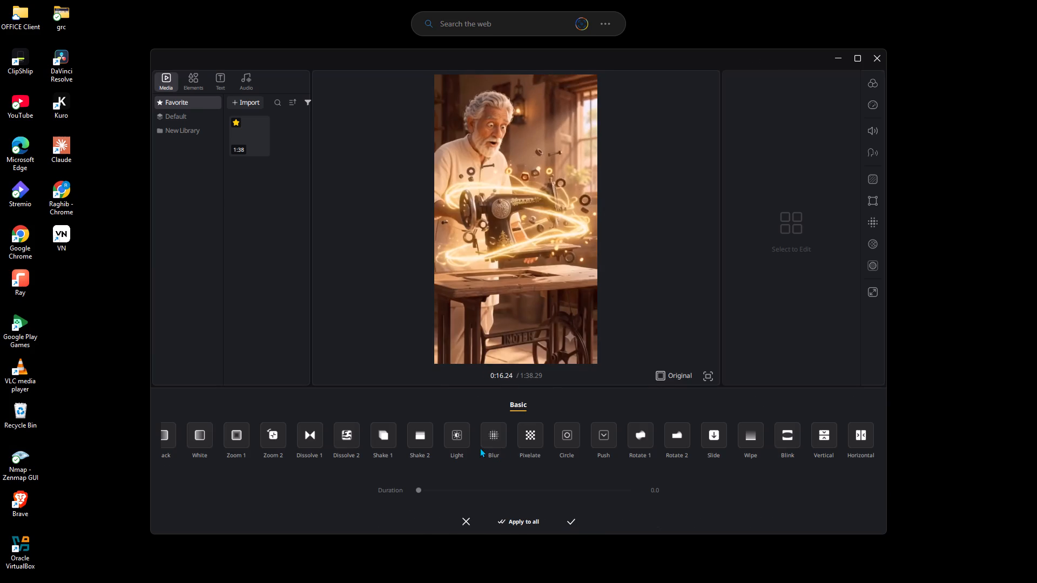
{"action": "left_click", "coordinate": [442, 452]}
{"action": "left_click", "coordinate": [460, 444]}
{"action": "left_click", "coordinate": [530, 486]}
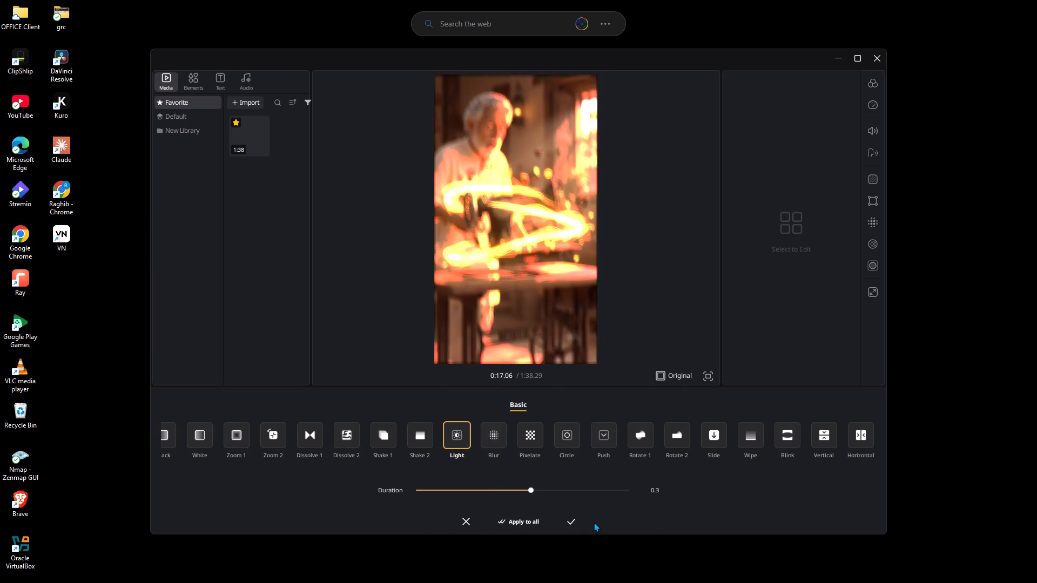
{"action": "left_click", "coordinate": [569, 519]}
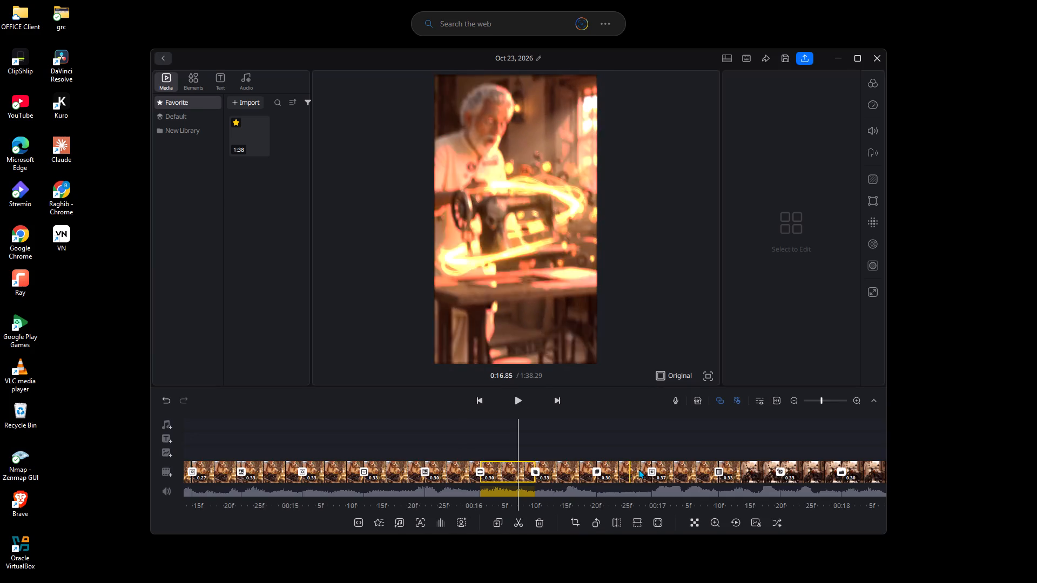
Add a Pixelate transition with a duration of 0.2 at the cut at about 0:18.30.
{"action": "left_click_drag", "start_coordinate": [778, 429], "coordinate": [550, 434]}
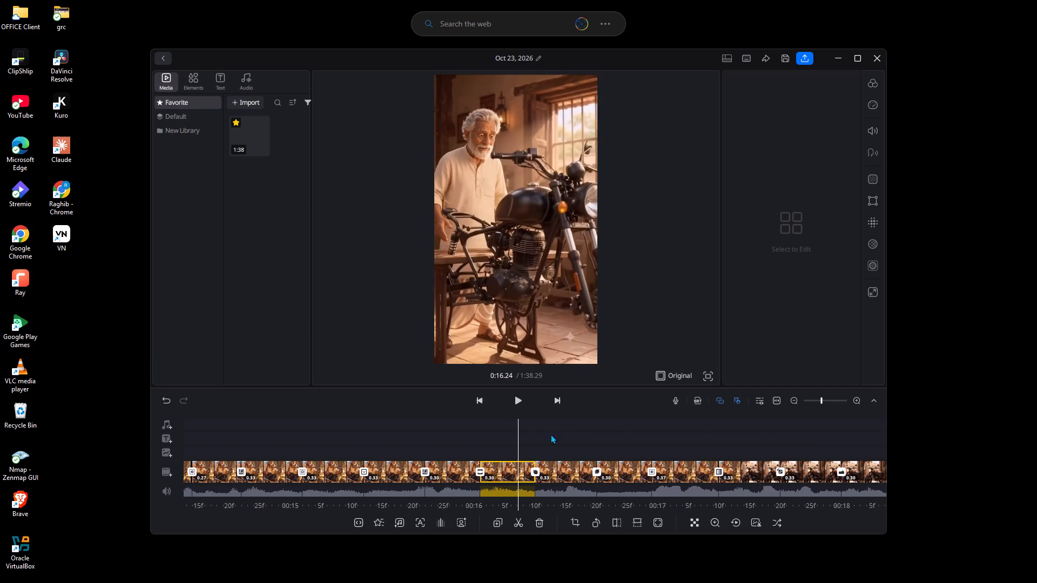
{"action": "left_click_drag", "start_coordinate": [550, 434], "coordinate": [411, 449]}
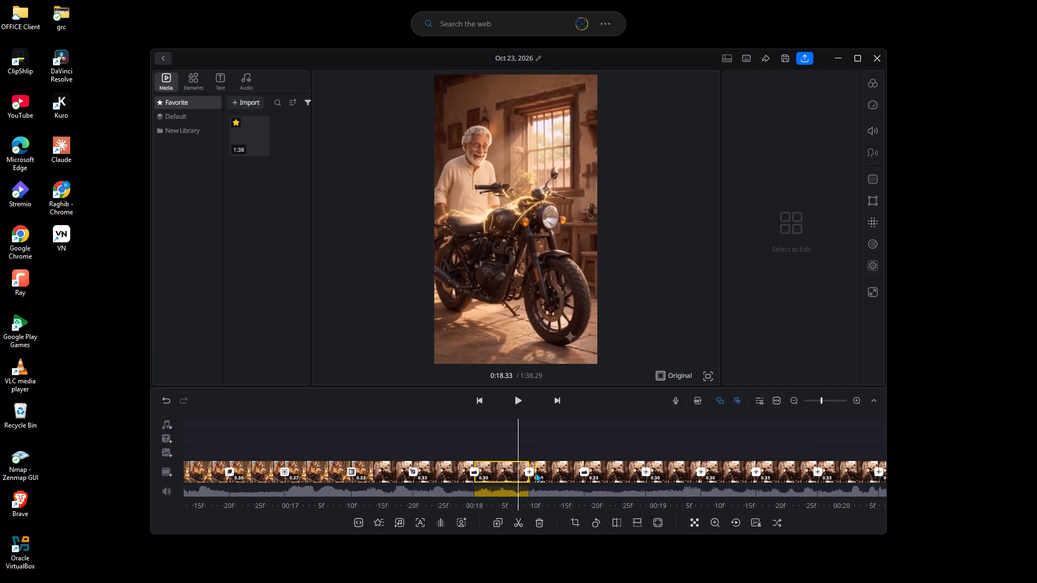
{"action": "left_click", "coordinate": [533, 472]}
{"action": "left_click", "coordinate": [541, 446]}
{"action": "left_click", "coordinate": [549, 486]}
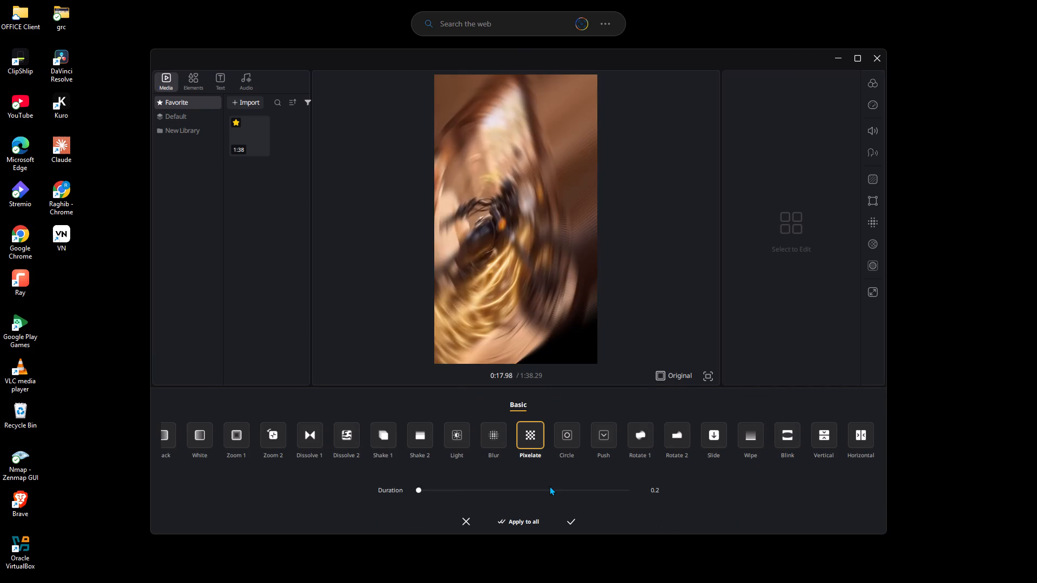
{"action": "left_click", "coordinate": [577, 518]}
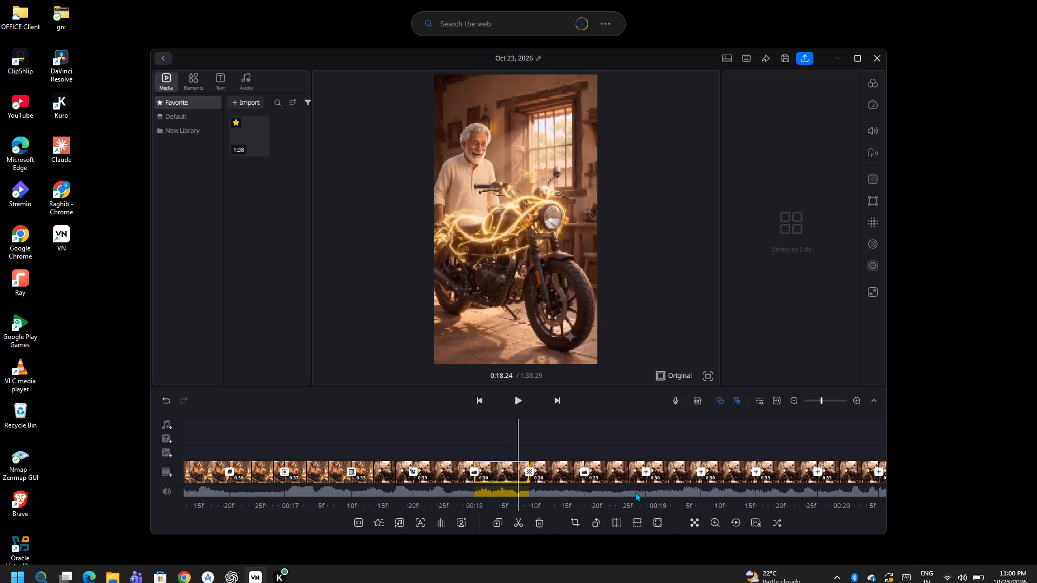
Add a Shake 2 transition with a shortened duration at the cut at about 0:18.93.
{"action": "left_click", "coordinate": [650, 474]}
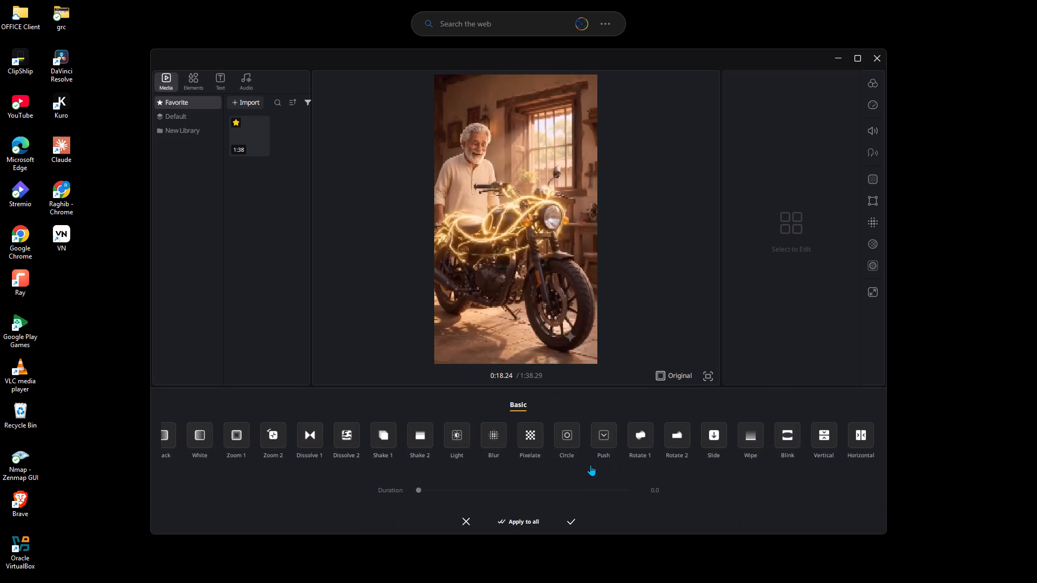
{"action": "left_click", "coordinate": [417, 445]}
{"action": "left_click", "coordinate": [526, 477]}
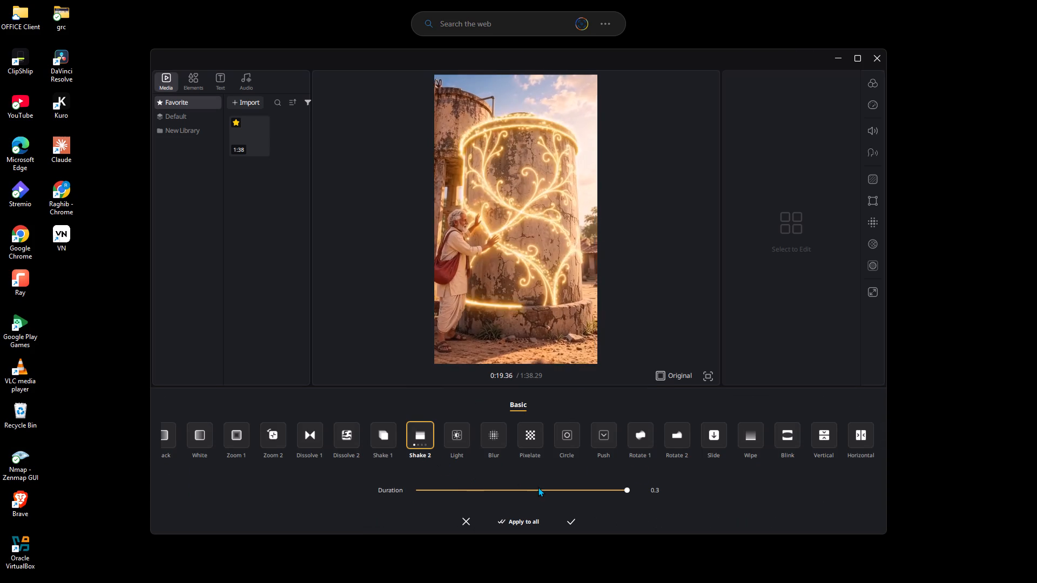
{"action": "left_click", "coordinate": [539, 487]}
{"action": "left_click", "coordinate": [569, 517]}
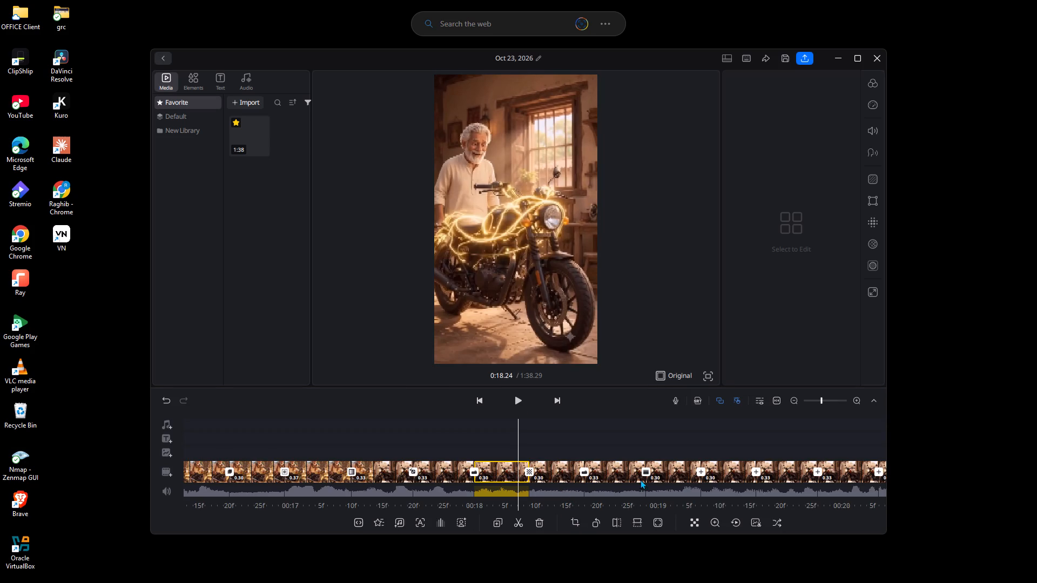
Add a Rotate 1 transition with a shortened duration at the cut at about 0:19.23.
{"action": "left_click", "coordinate": [698, 468]}
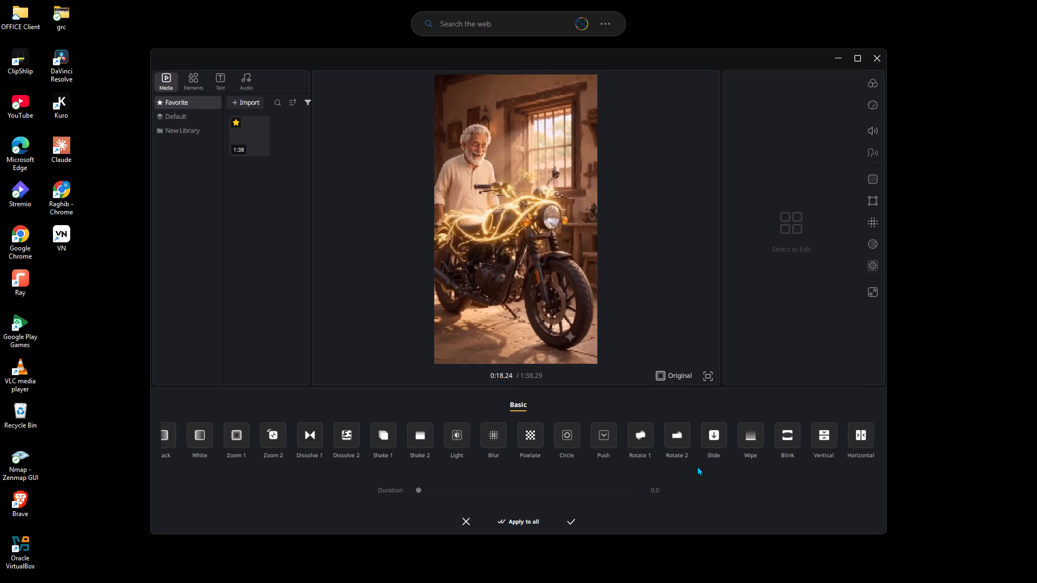
{"action": "left_click", "coordinate": [629, 440]}
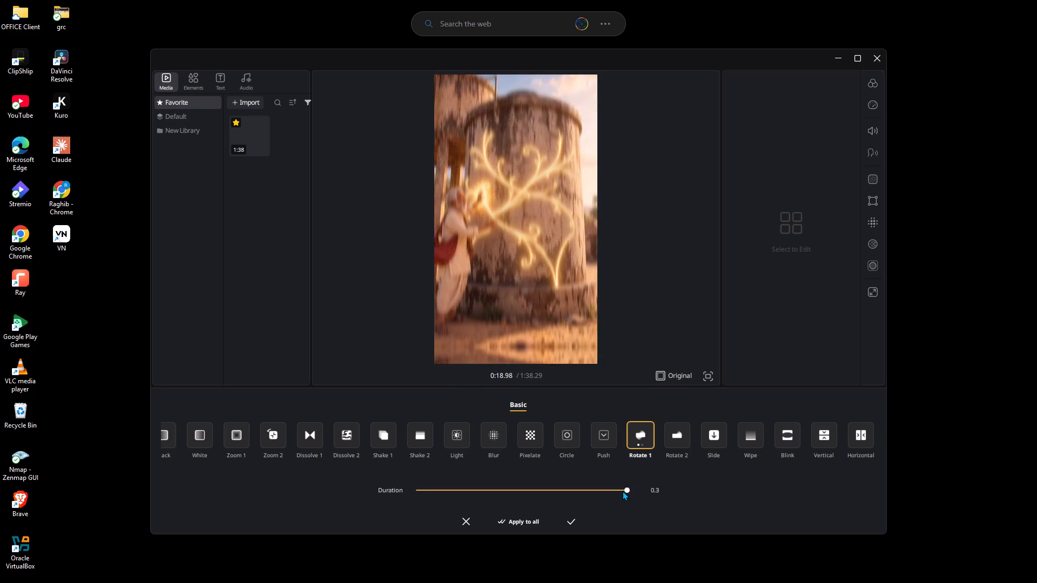
{"action": "left_click", "coordinate": [622, 491]}
{"action": "left_click", "coordinate": [588, 489]}
{"action": "left_click", "coordinate": [569, 525]}
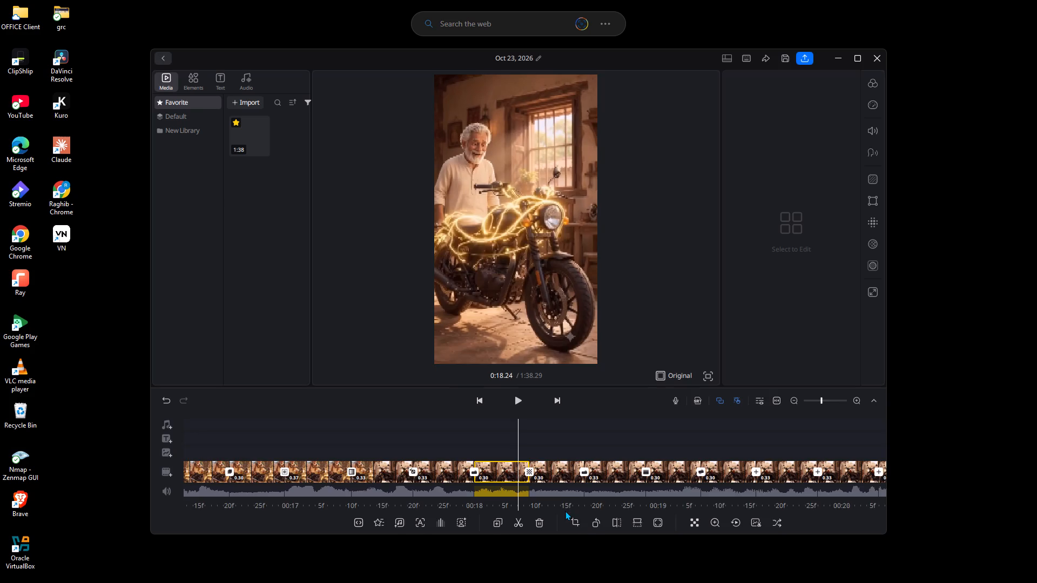
Add a Pixelate transition with a duration of 0.2 at the cut at about 0:19.53.
{"action": "left_click", "coordinate": [758, 474]}
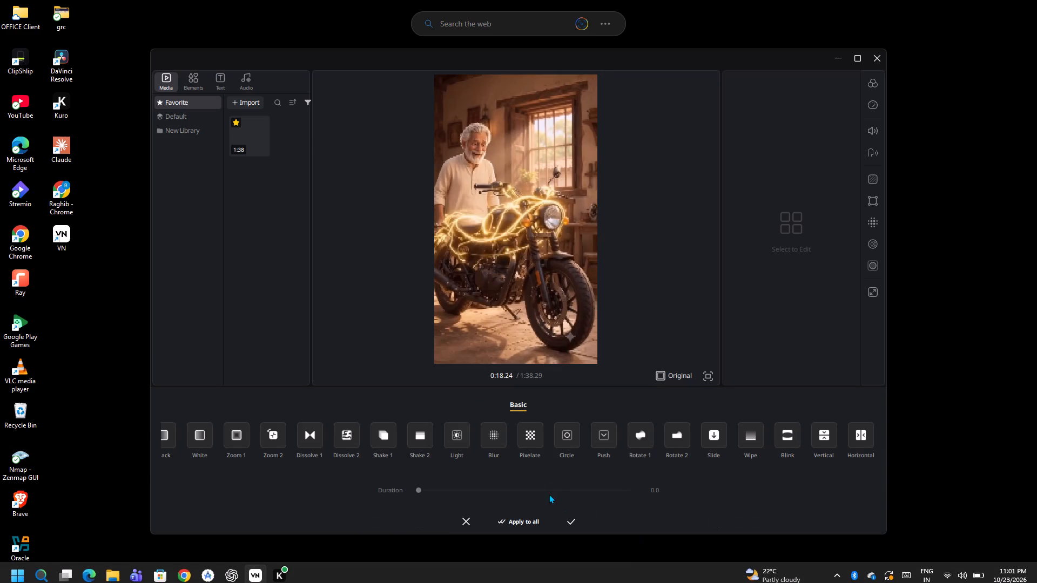
{"action": "left_click", "coordinate": [519, 444]}
{"action": "left_click", "coordinate": [583, 485]}
{"action": "left_click", "coordinate": [584, 491]}
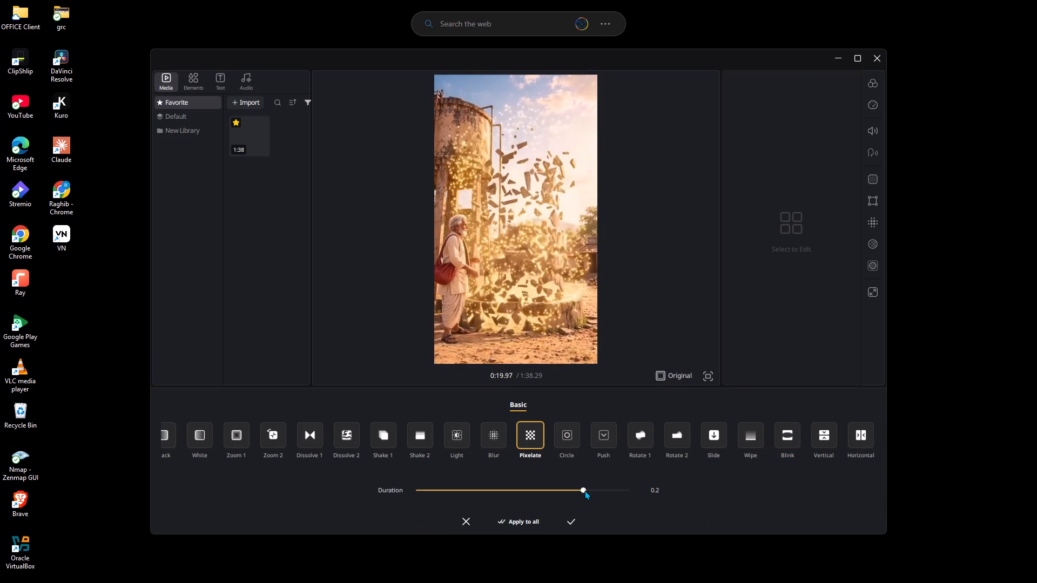
{"action": "left_click", "coordinate": [571, 519]}
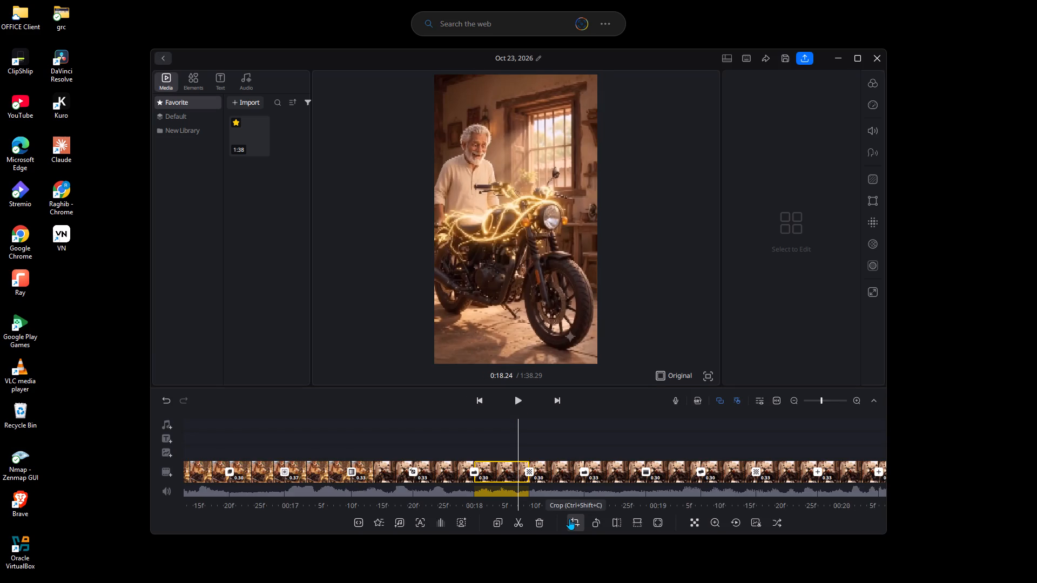